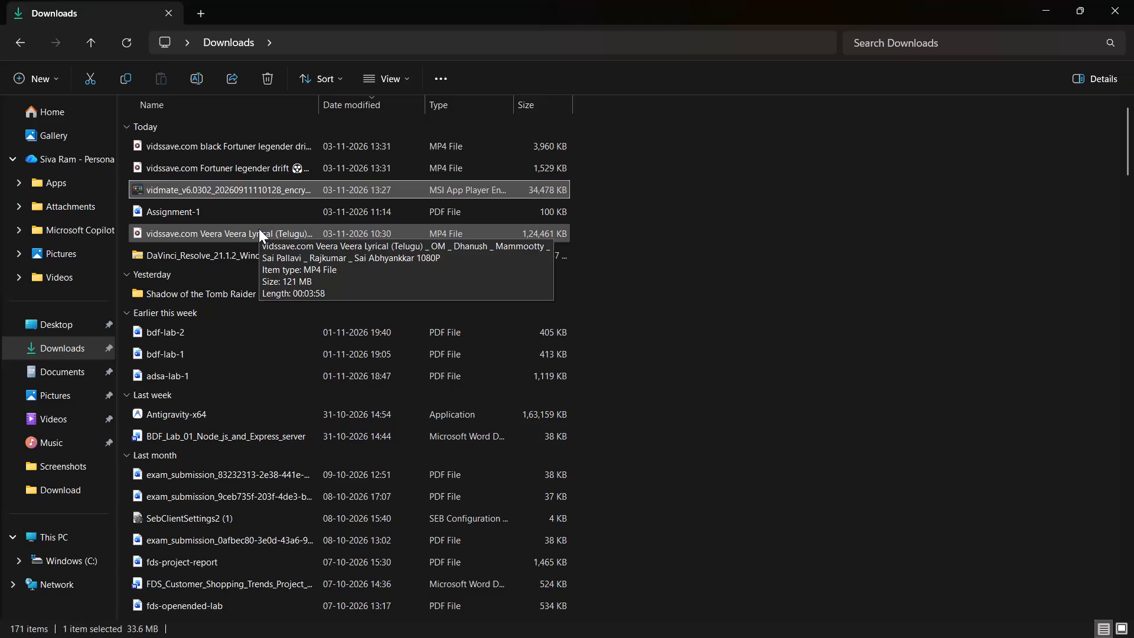
Bring the Veera Veera Lyrical (Telugu) MP4 from Downloads into DaVinci Resolve's empty timeline, starting at 01:00:00:00.
{"action": "left_click_drag", "start_coordinate": [289, 229], "coordinate": [766, 527]}
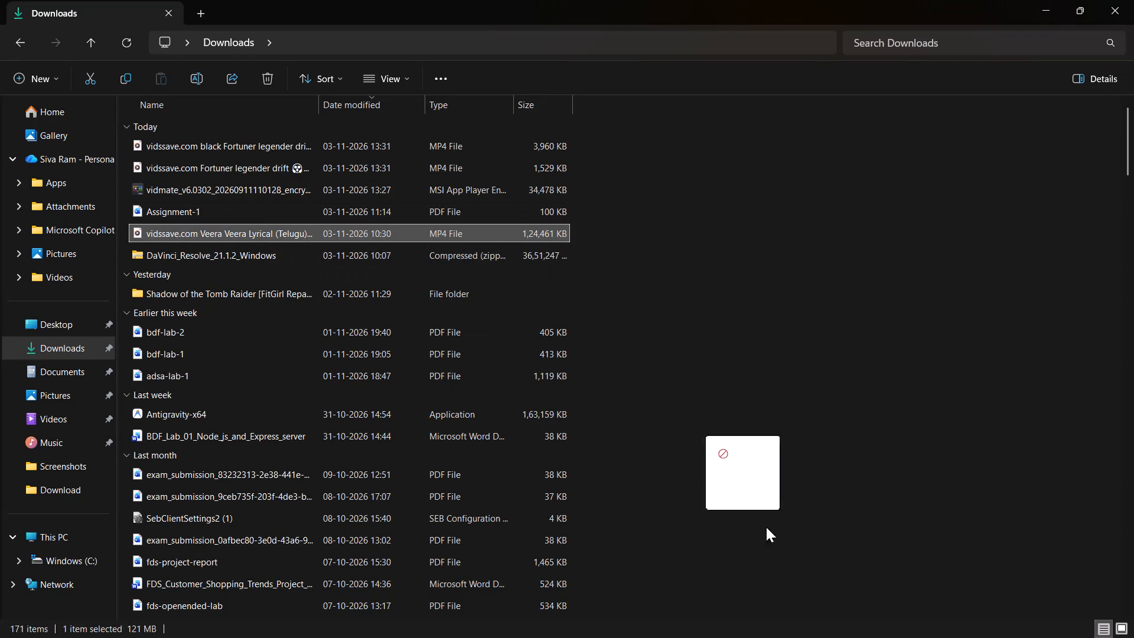
{"action": "left_click_drag", "start_coordinate": [766, 527], "coordinate": [682, 507]}
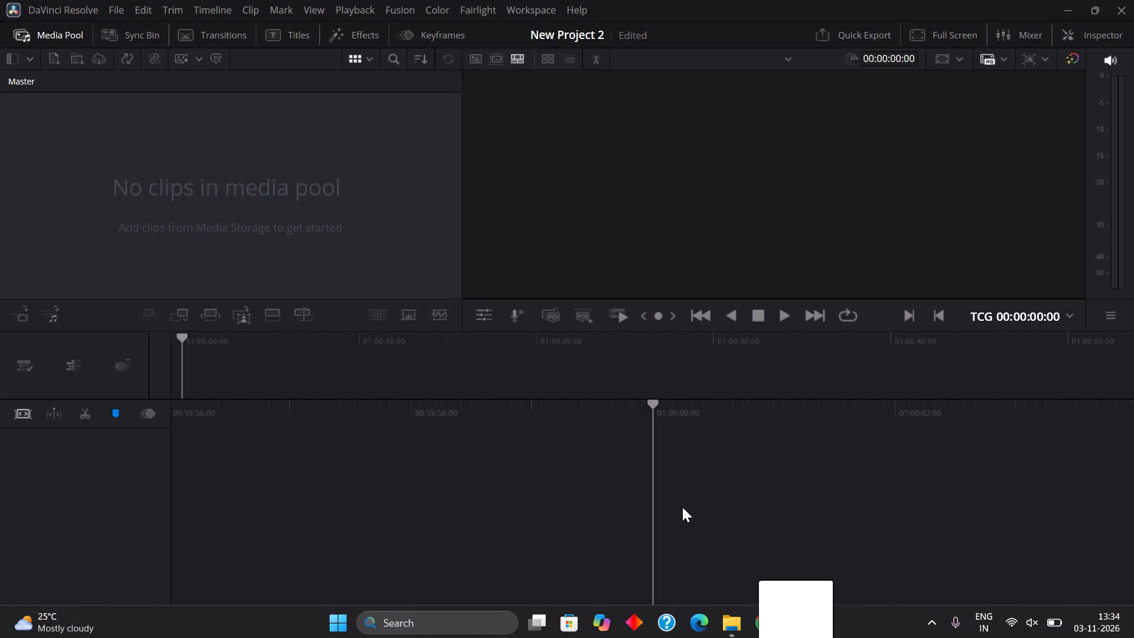
{"action": "left_click_drag", "start_coordinate": [682, 507], "coordinate": [674, 500]}
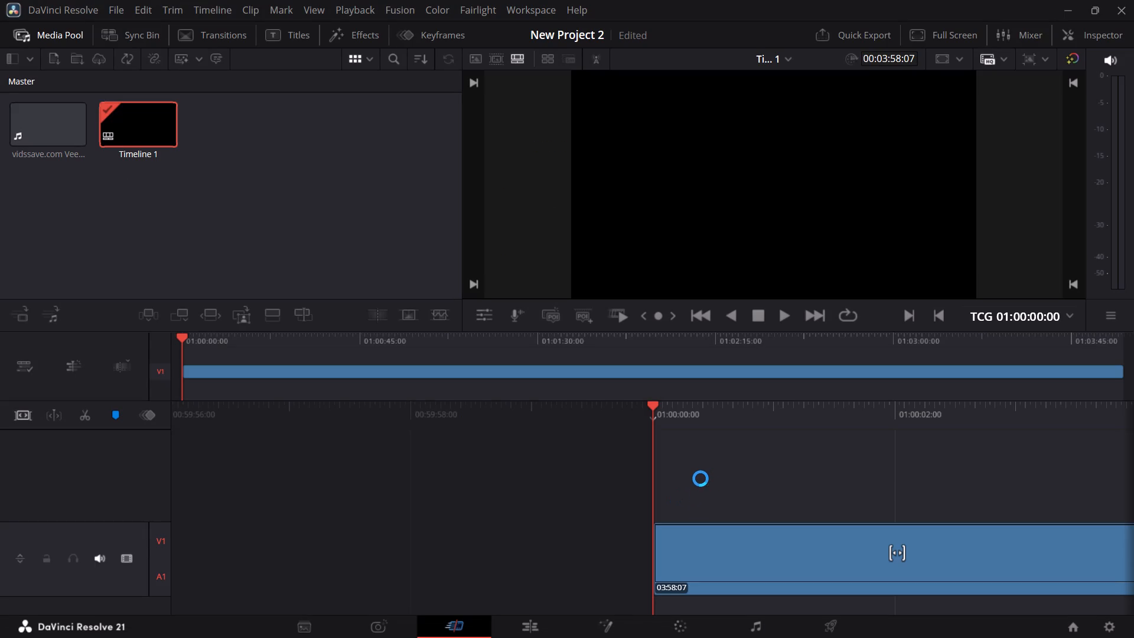
Switch to the Edit page to work on the new timeline.
{"action": "scroll", "coordinate": [698, 476], "scroll_direction": "down", "scroll_amount": 2}
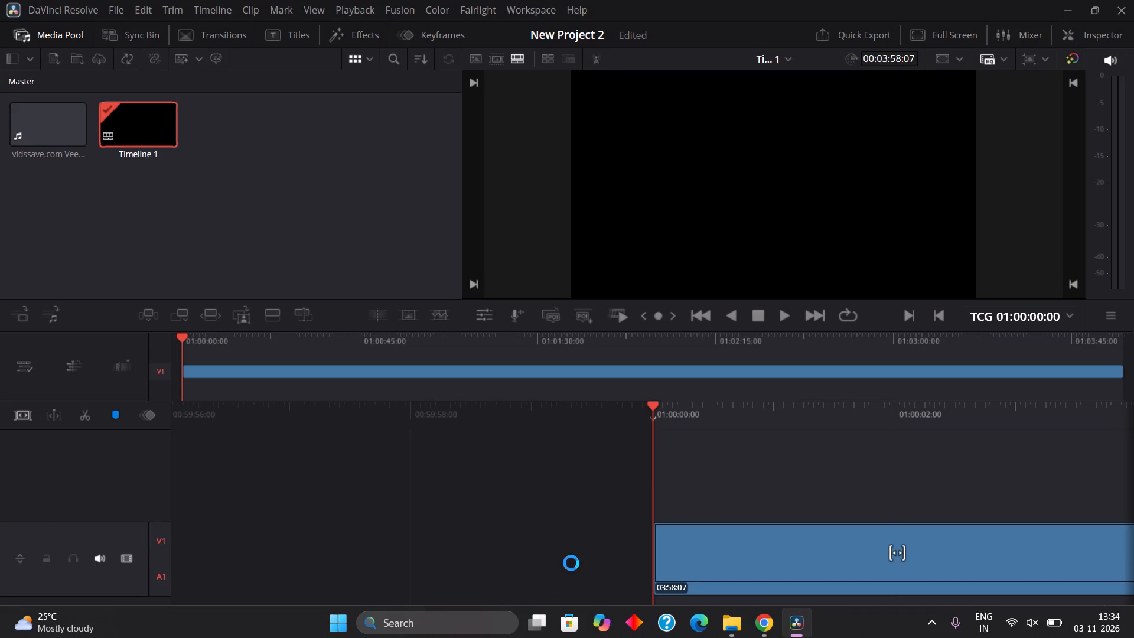
{"action": "left_click", "coordinate": [519, 624]}
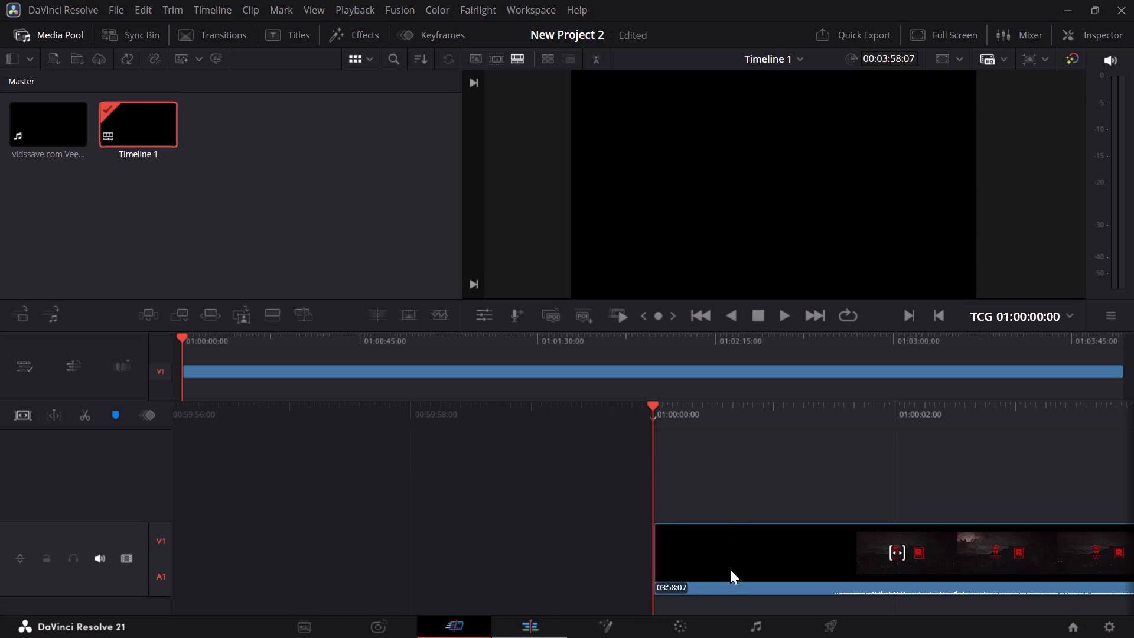
{"action": "scroll", "coordinate": [838, 513], "scroll_direction": "down", "scroll_amount": 1}
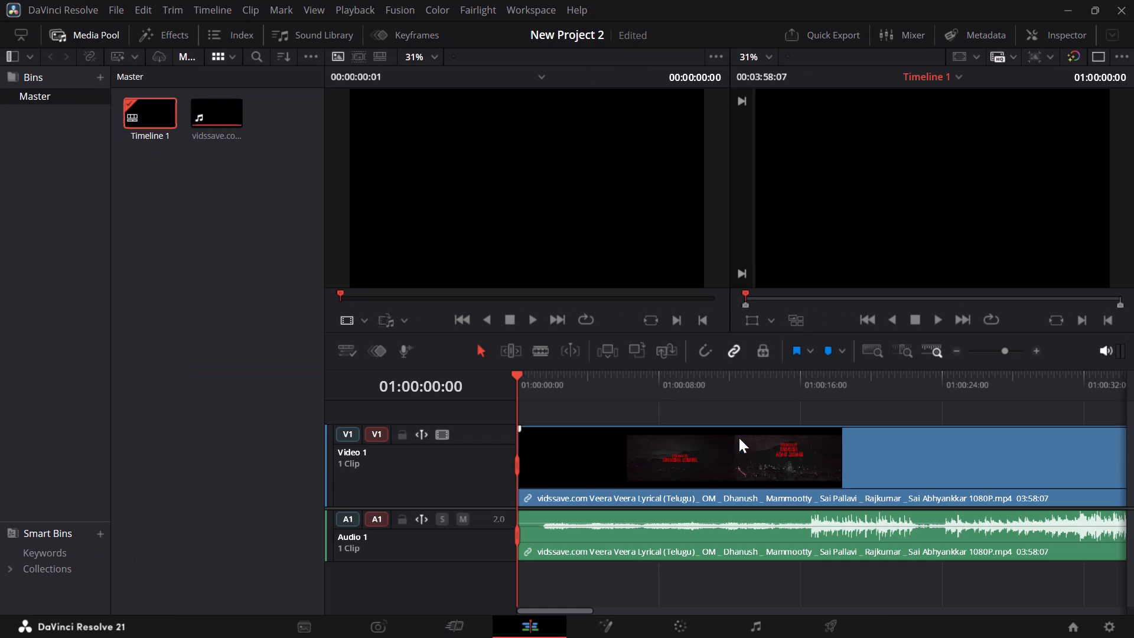
Unlink the video and audio of the Veera Veera Lyrical clip on the timeline.
{"action": "left_click", "coordinate": [671, 483]}
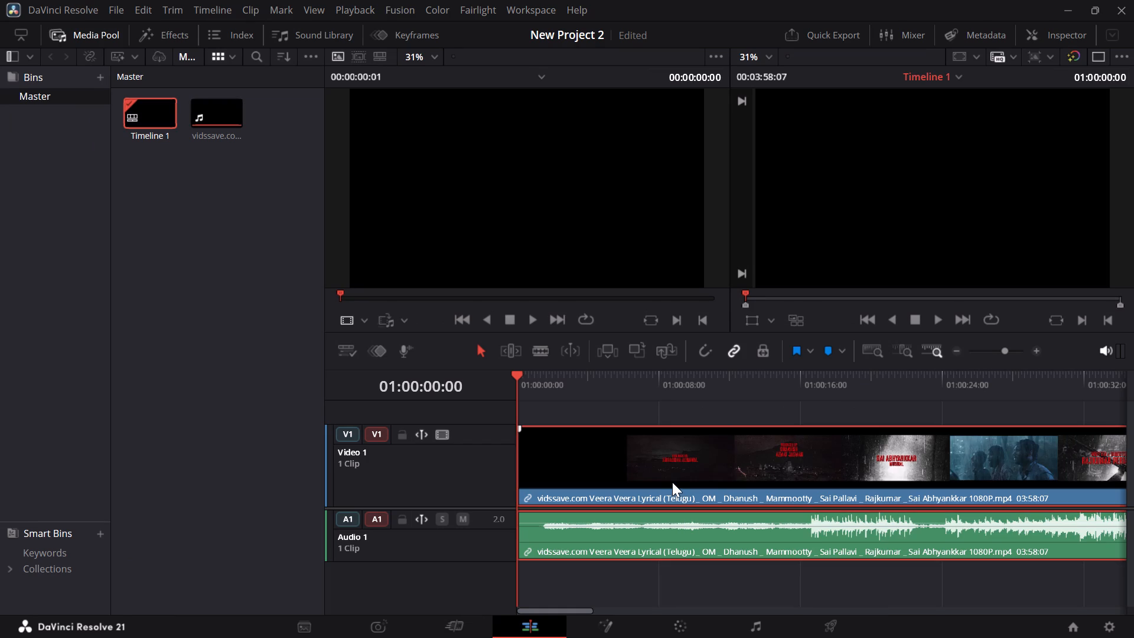
{"action": "right_click", "coordinate": [670, 466]}
{"action": "left_click", "coordinate": [692, 513]}
{"action": "left_click", "coordinate": [638, 473]}
{"action": "left_click", "coordinate": [602, 560]}
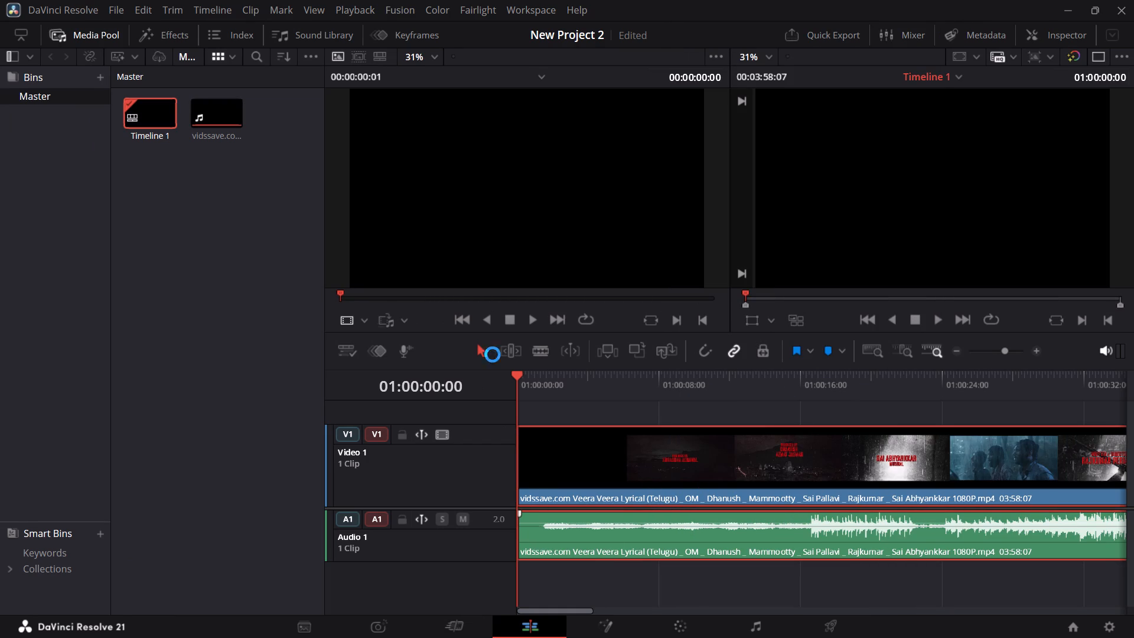
{"action": "left_click", "coordinate": [536, 585]}
Cut the Veera Veera Lyrical picture from Video 1, keeping only its audio on Audio 1.
{"action": "left_click", "coordinate": [634, 465]}
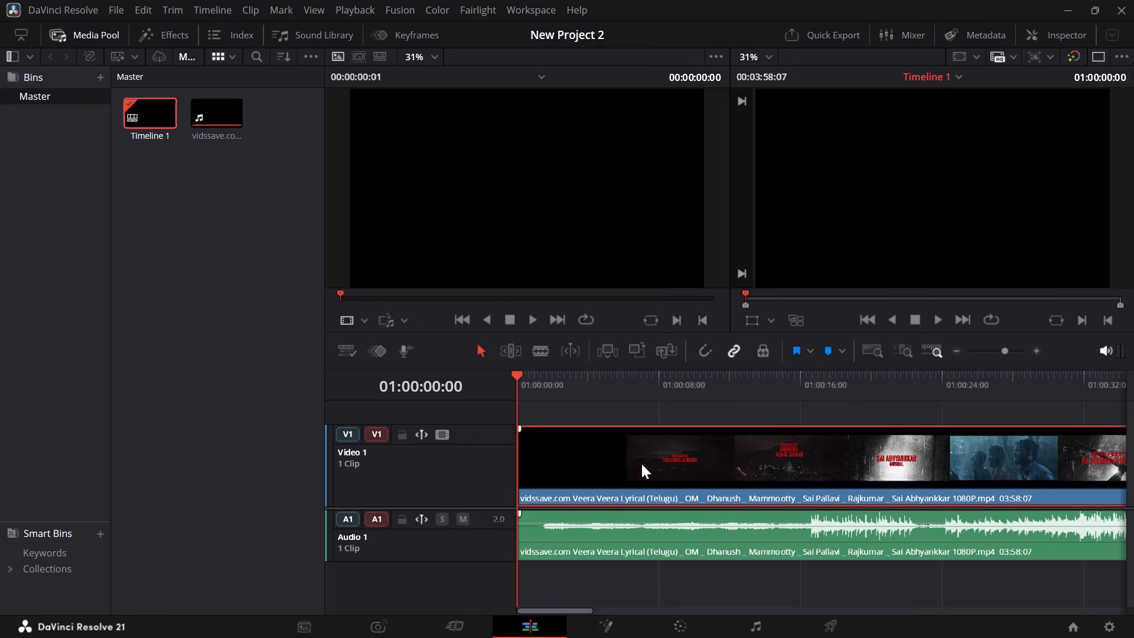
{"action": "right_click", "coordinate": [641, 464]}
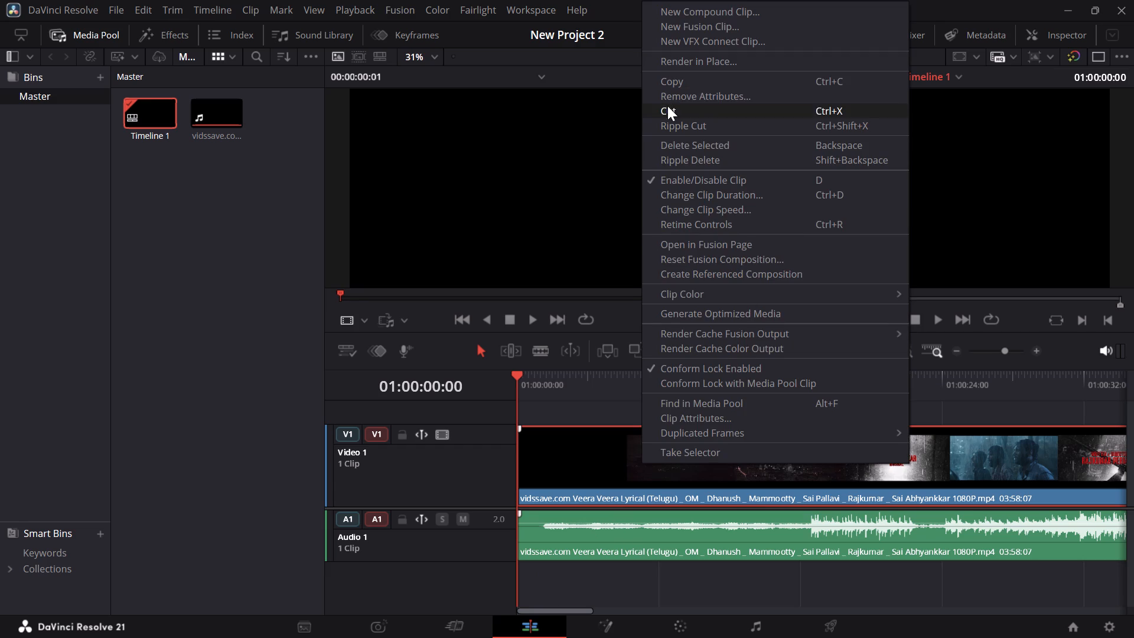
{"action": "left_click", "coordinate": [667, 106]}
{"action": "left_click", "coordinate": [646, 436]}
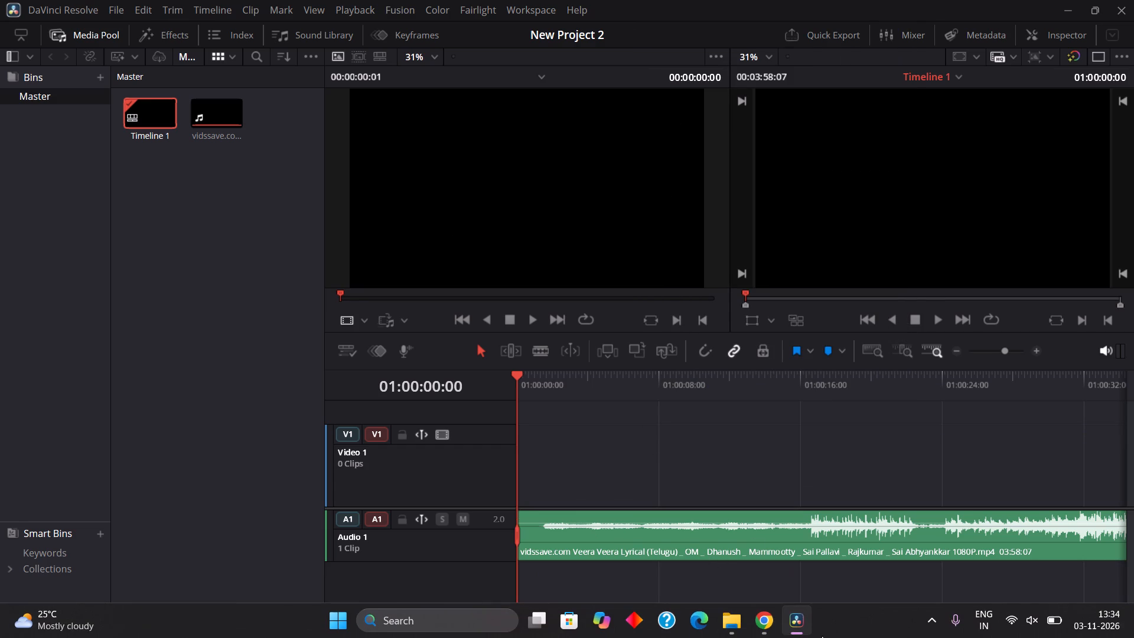
Add the Fortuner legender drift MP4 from Downloads to Video 1, starting about 5 seconds into the timeline.
{"action": "left_click", "coordinate": [732, 623]}
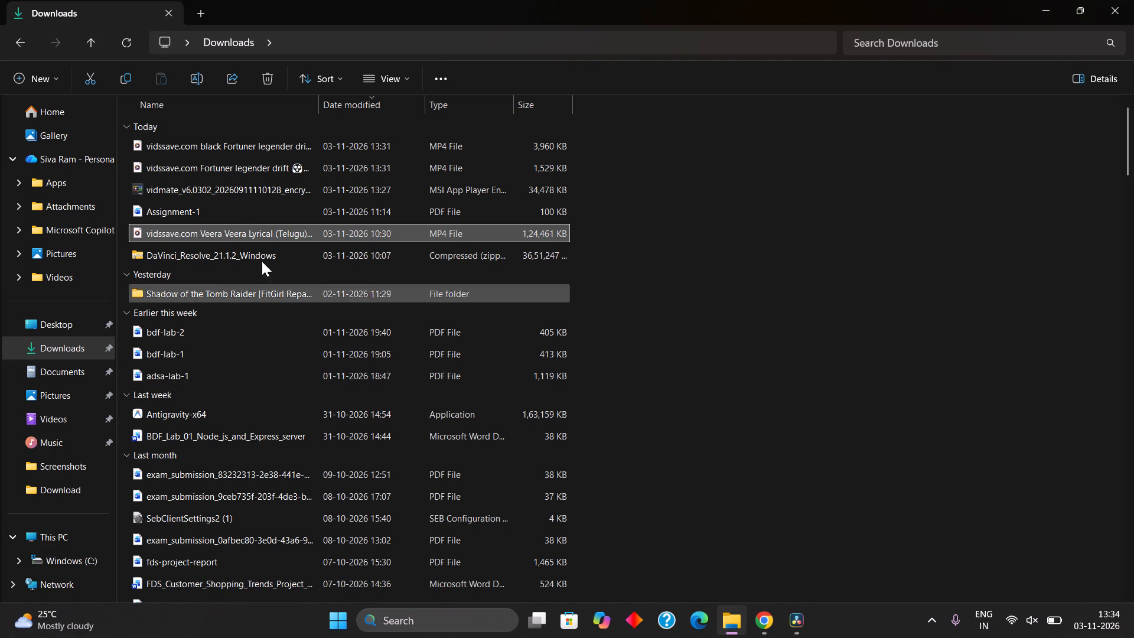
{"action": "left_click_drag", "start_coordinate": [219, 170], "coordinate": [792, 627]}
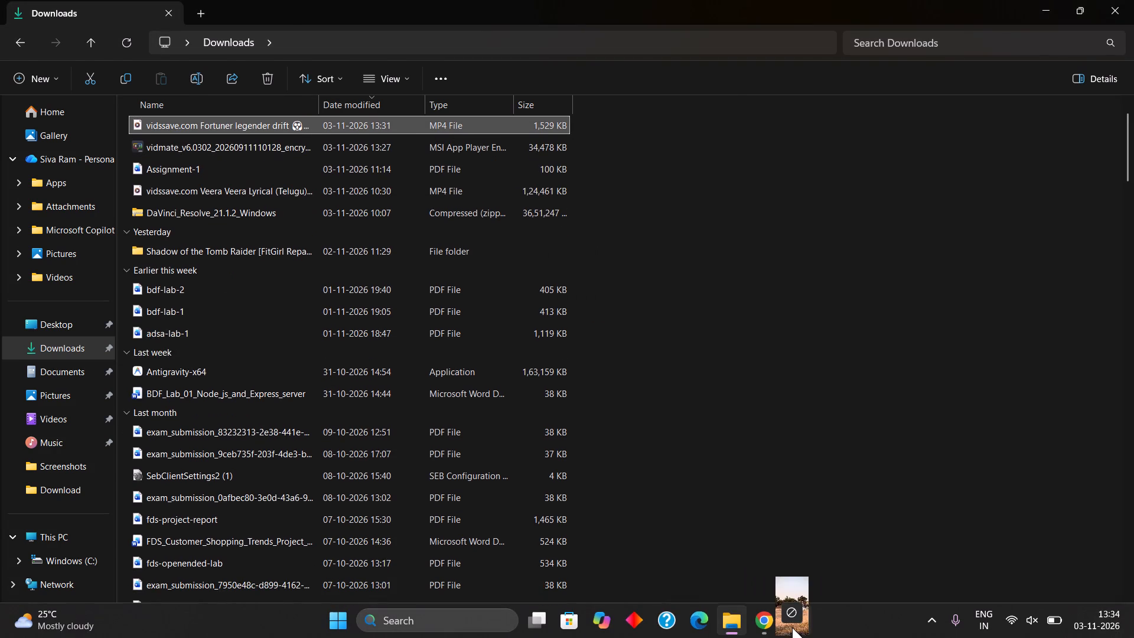
{"action": "left_click_drag", "start_coordinate": [792, 627], "coordinate": [610, 451]}
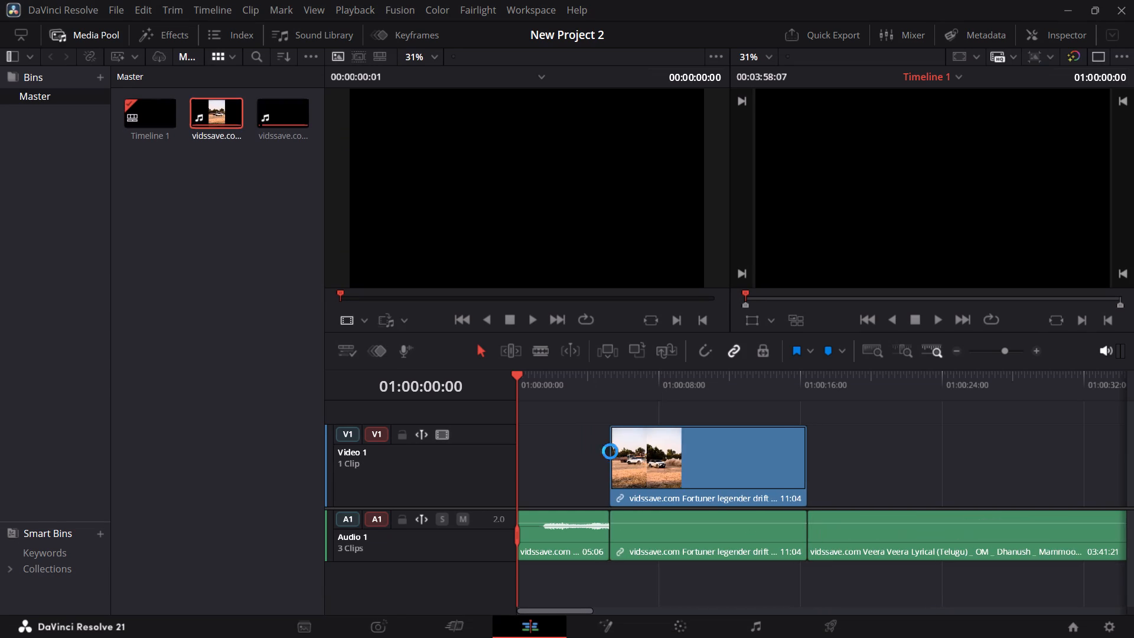
{"action": "scroll", "coordinate": [715, 477], "scroll_direction": "down", "scroll_amount": 2}
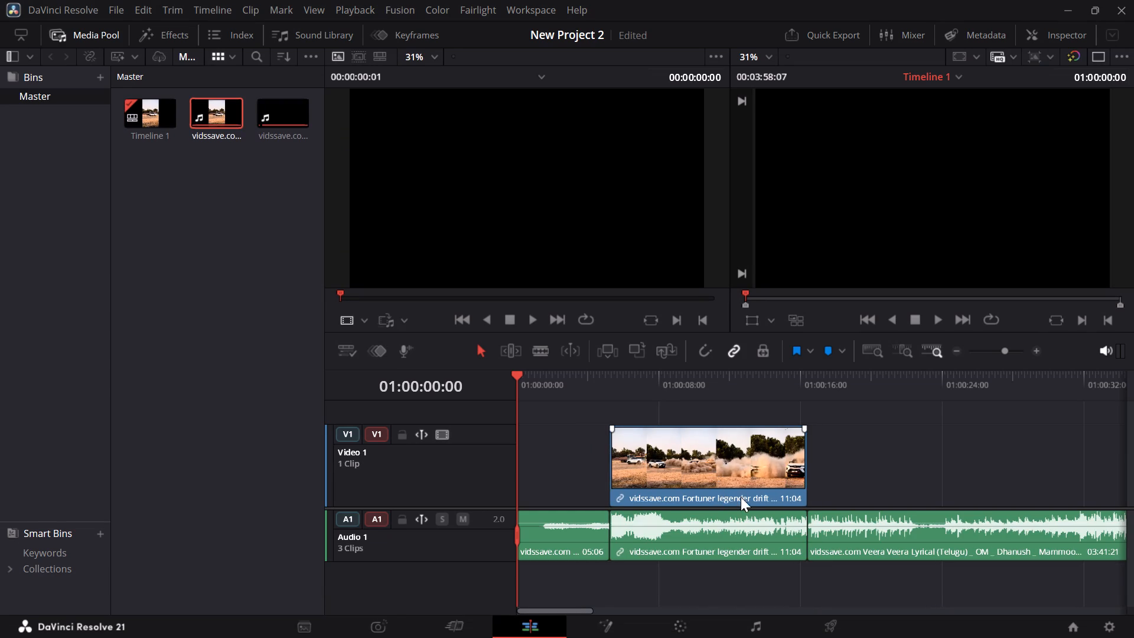
{"action": "scroll", "coordinate": [741, 497], "scroll_direction": "down", "scroll_amount": 2}
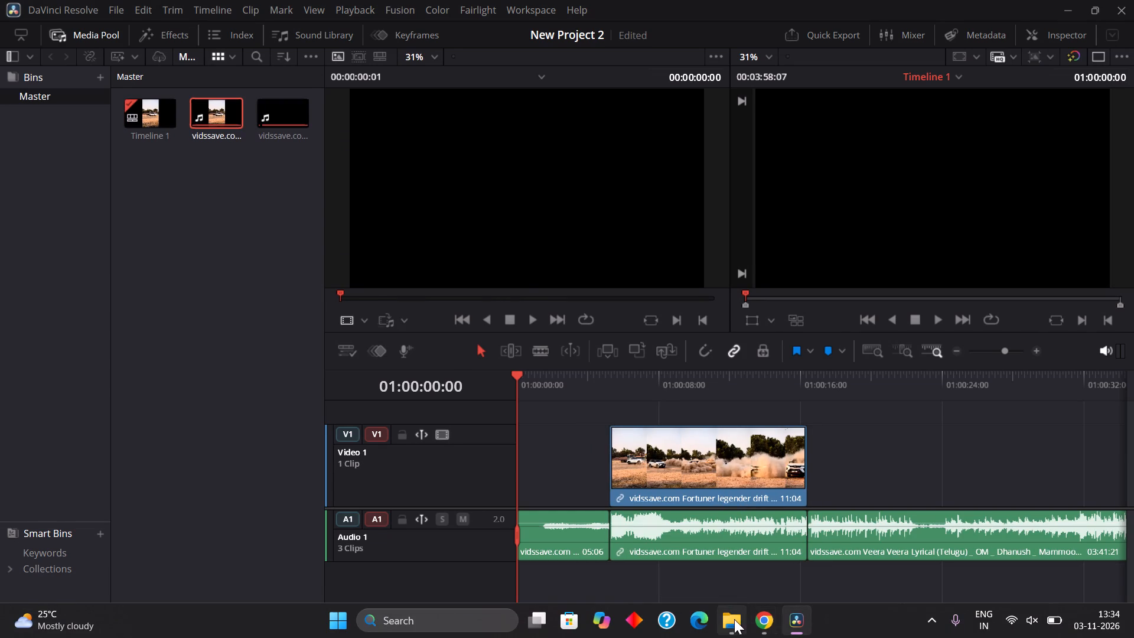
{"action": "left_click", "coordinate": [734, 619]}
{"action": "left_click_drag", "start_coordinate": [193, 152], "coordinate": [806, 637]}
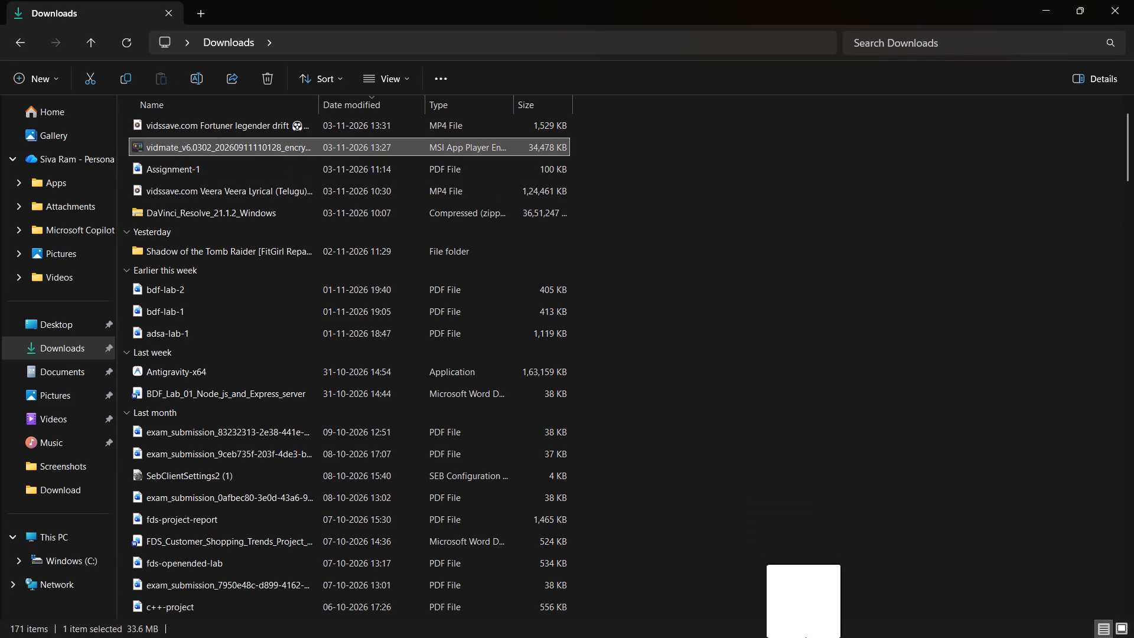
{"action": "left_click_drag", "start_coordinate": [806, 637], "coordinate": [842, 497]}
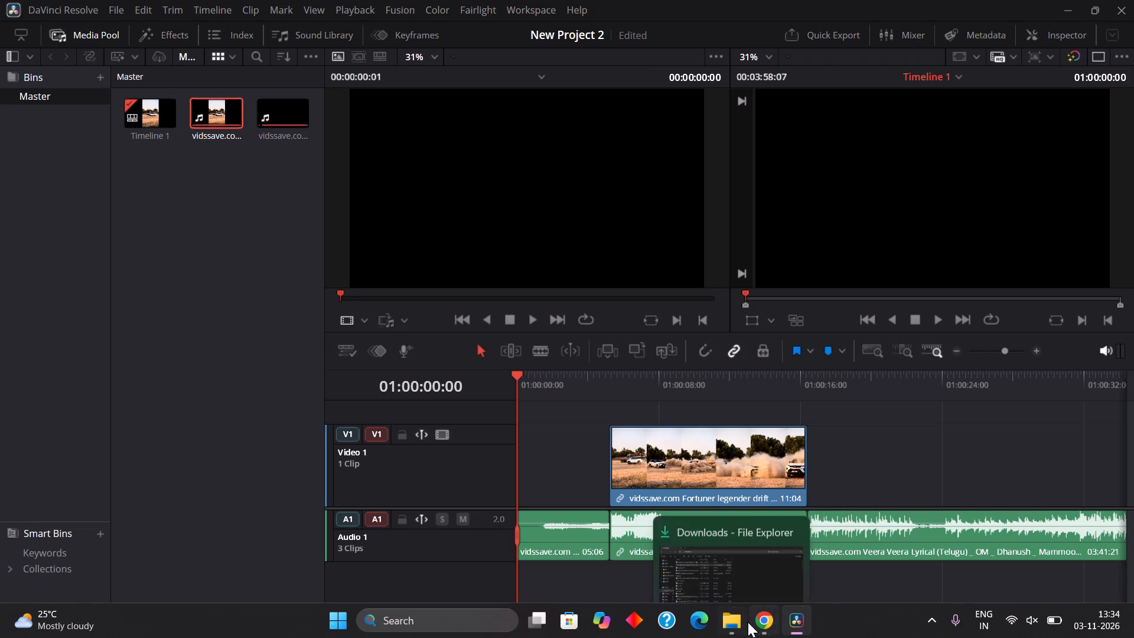
Add the Fortuner legender drift MP4 from Downloads a second time on Video 1, starting at about 01:00:19.
{"action": "left_click", "coordinate": [745, 622]}
{"action": "left_click_drag", "start_coordinate": [277, 126], "coordinate": [830, 567]}
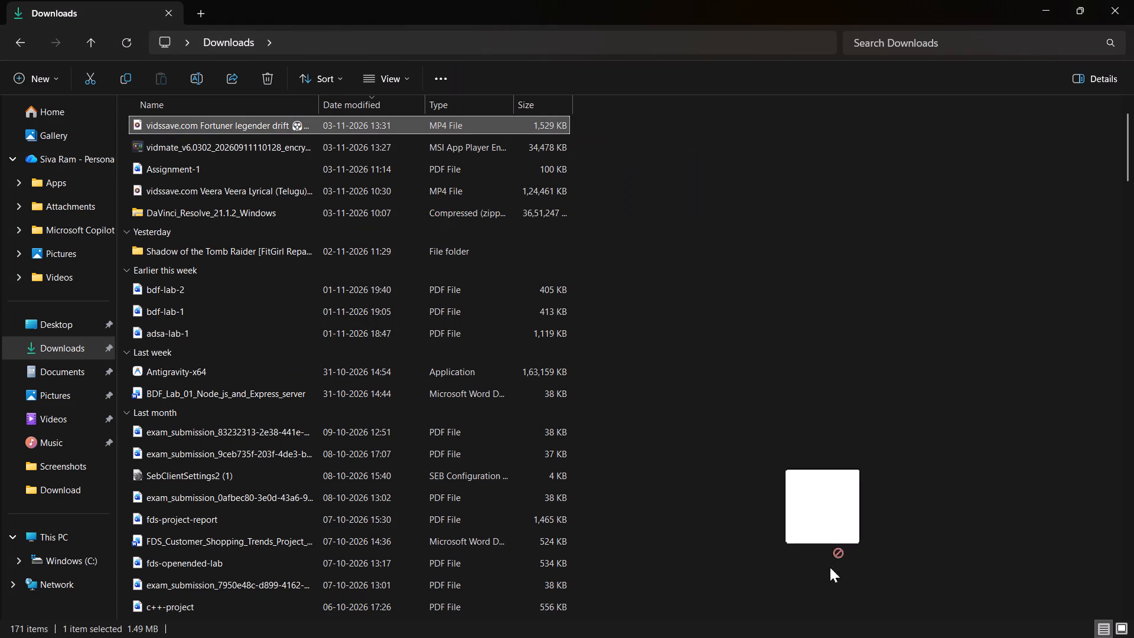
{"action": "left_click_drag", "start_coordinate": [830, 567], "coordinate": [834, 629]}
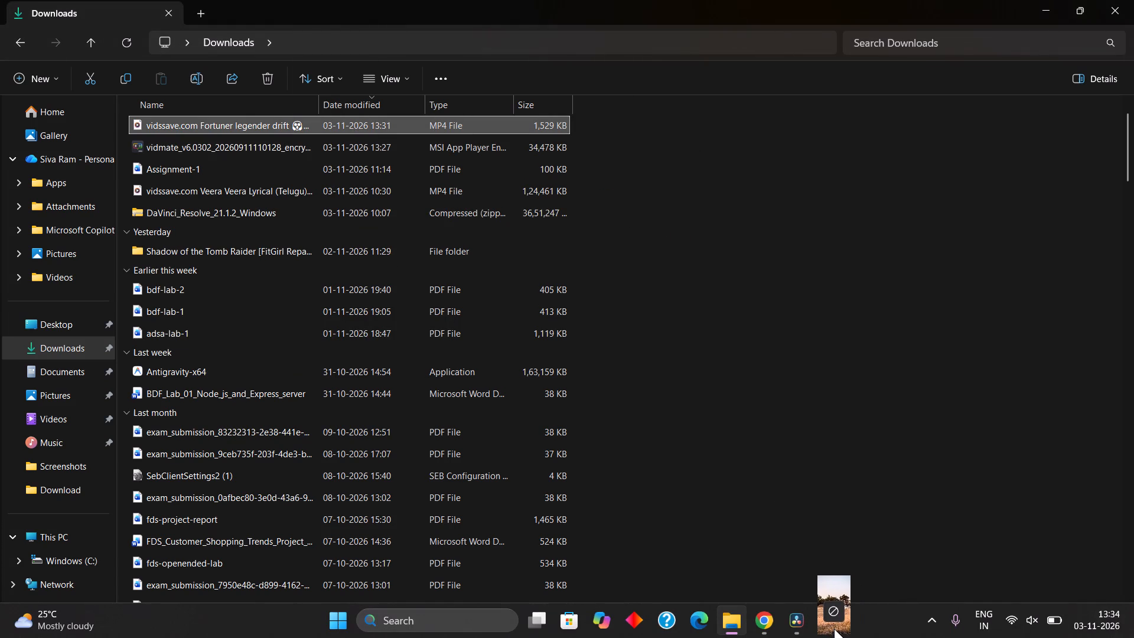
{"action": "left_click_drag", "start_coordinate": [834, 629], "coordinate": [844, 486]}
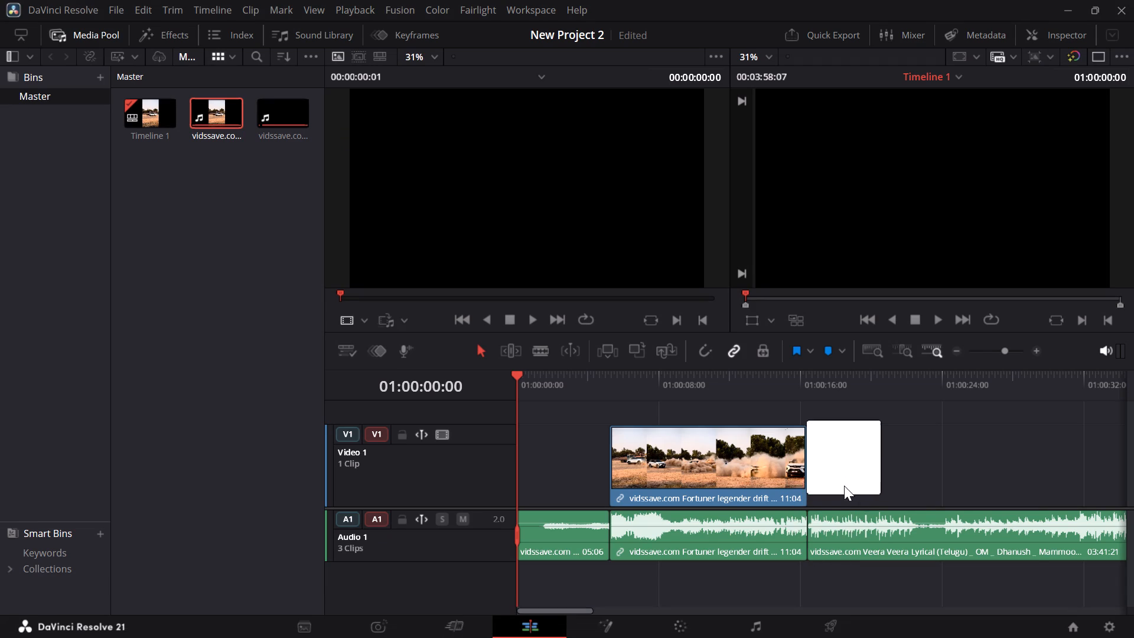
{"action": "left_click_drag", "start_coordinate": [844, 486], "coordinate": [849, 486]}
{"action": "scroll", "coordinate": [857, 492], "scroll_direction": "down", "scroll_amount": 1}
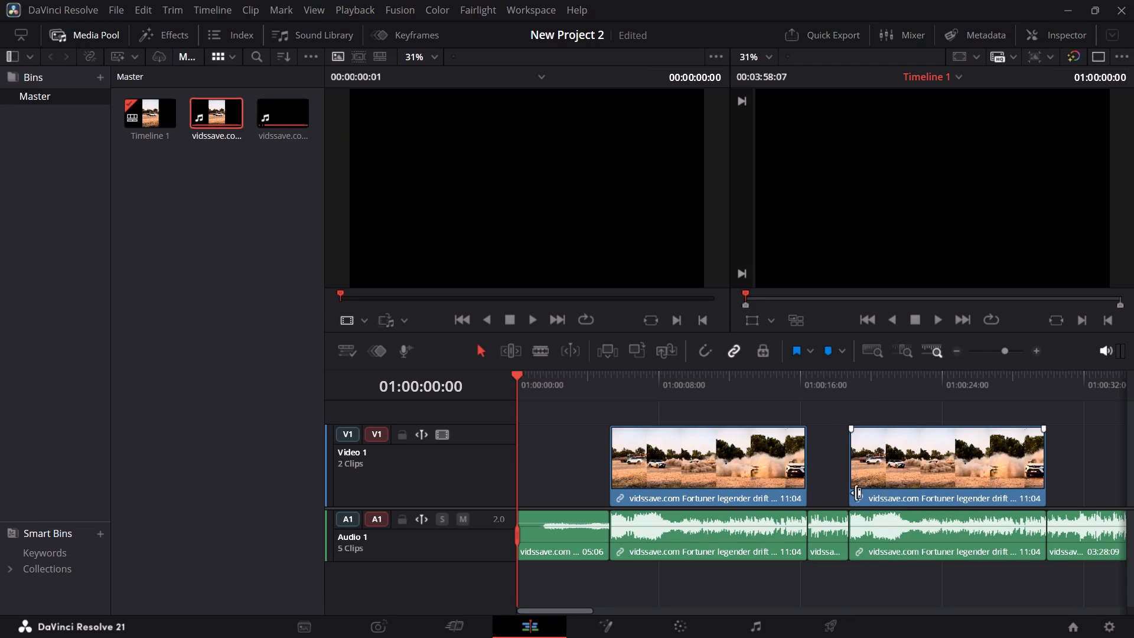
{"action": "scroll", "coordinate": [794, 578], "scroll_direction": "down", "scroll_amount": 1}
Add the black Fortuner legender drift MP4 from Downloads to Video 1 after the second clip, starting at about 01:00:31.
{"action": "left_click", "coordinate": [728, 620]}
{"action": "scroll", "coordinate": [317, 250], "scroll_direction": "up", "scroll_amount": 3}
{"action": "left_click_drag", "start_coordinate": [247, 145], "coordinate": [858, 636]}
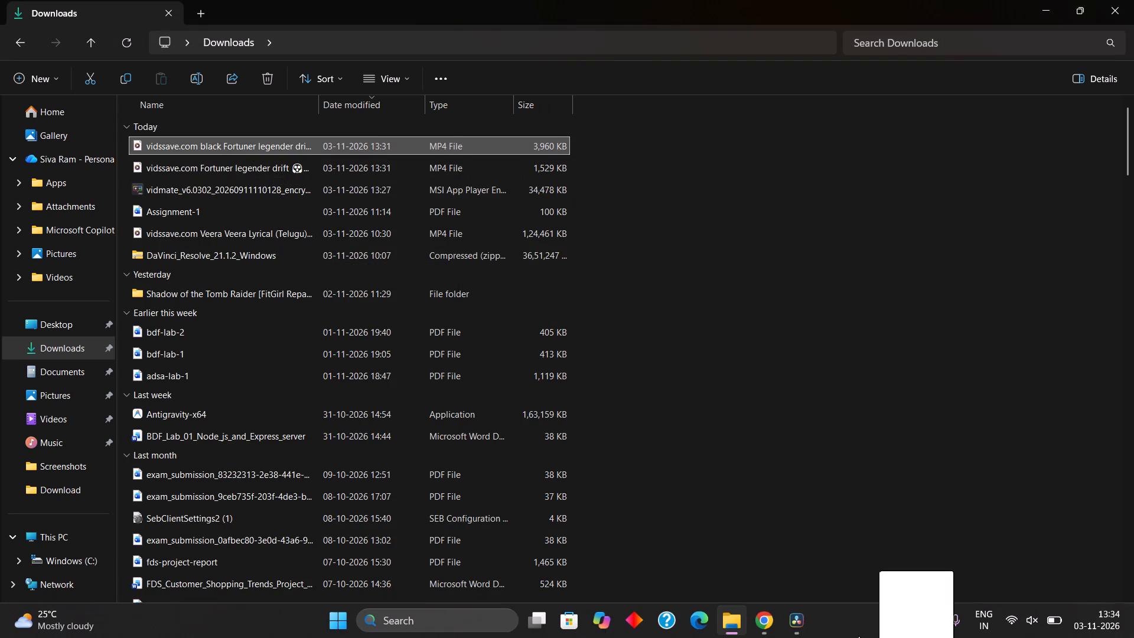
{"action": "left_click_drag", "start_coordinate": [858, 636], "coordinate": [809, 471]}
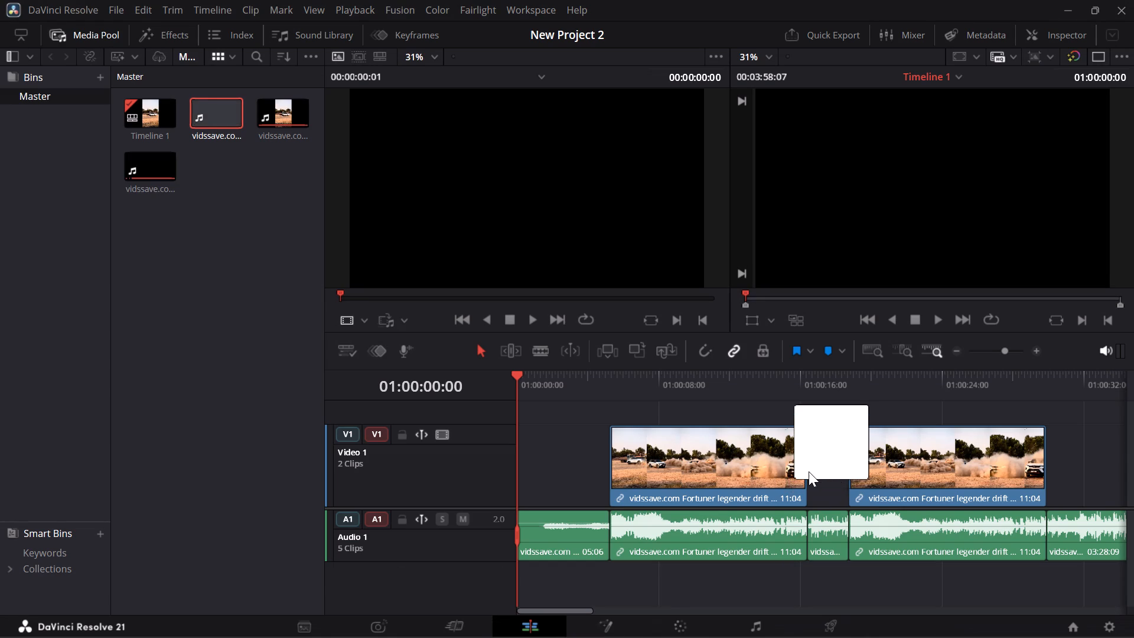
{"action": "left_click_drag", "start_coordinate": [809, 471], "coordinate": [886, 476]}
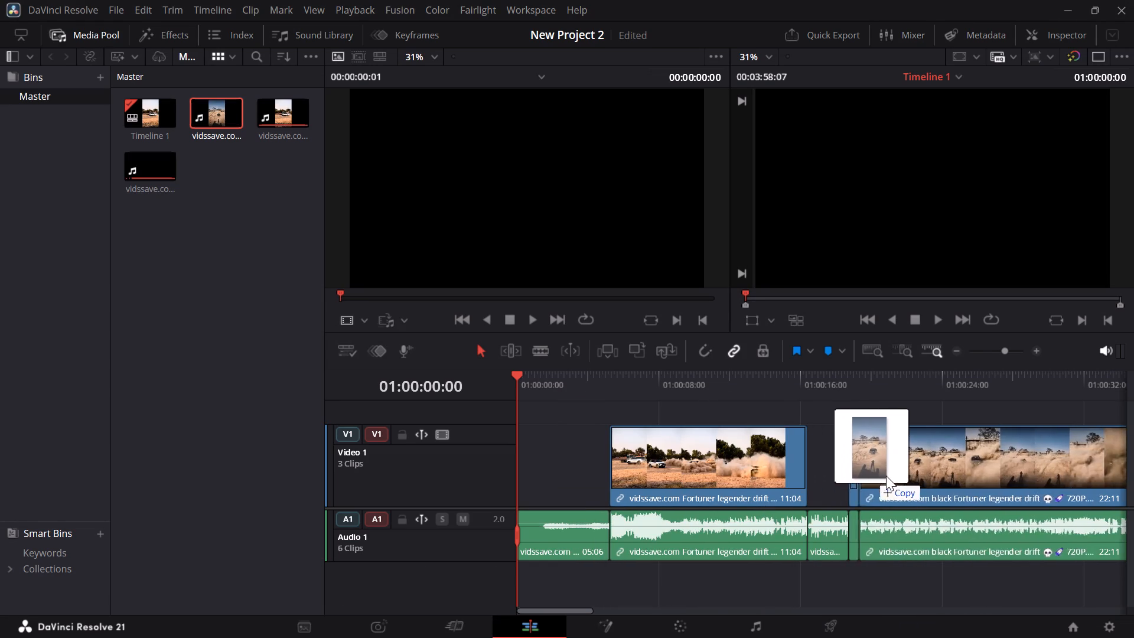
{"action": "left_click_drag", "start_coordinate": [886, 476], "coordinate": [953, 481]}
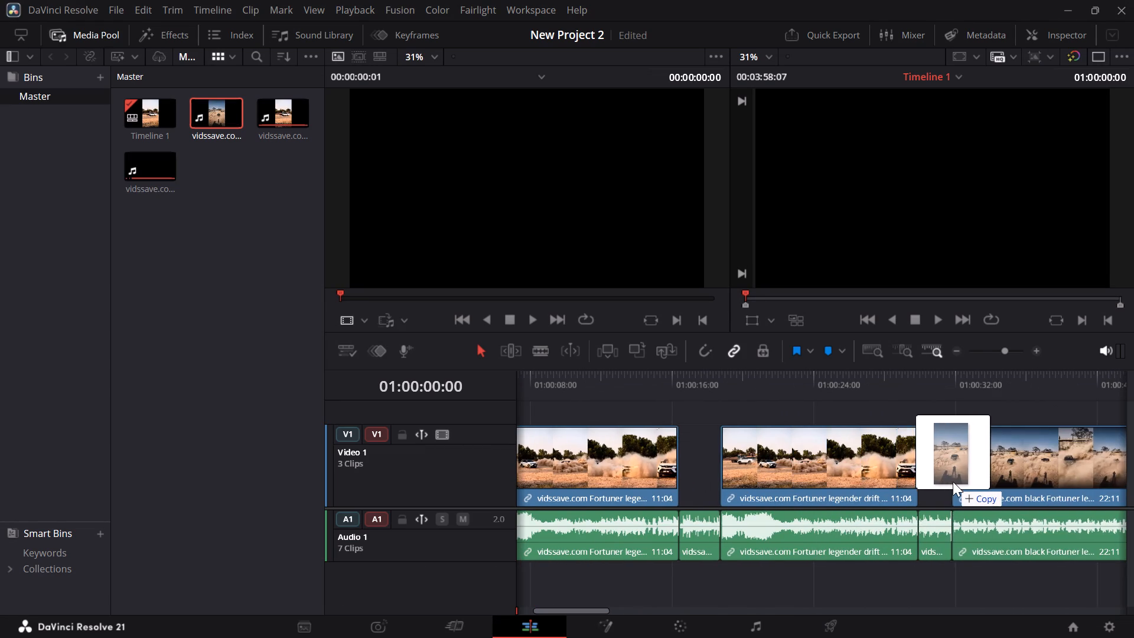
{"action": "left_click_drag", "start_coordinate": [953, 481], "coordinate": [943, 480]}
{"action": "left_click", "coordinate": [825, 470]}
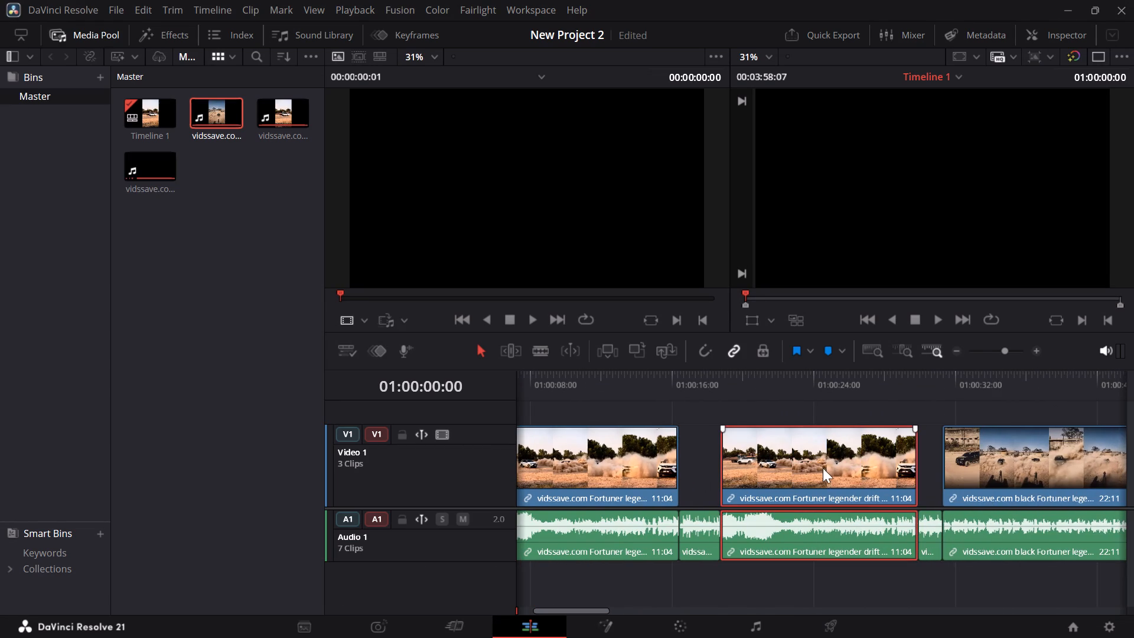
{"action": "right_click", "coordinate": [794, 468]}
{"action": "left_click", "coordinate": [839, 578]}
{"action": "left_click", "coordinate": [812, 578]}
Move the second Fortuner legender drift clip slightly later along the timeline, by less than one second.
{"action": "left_click", "coordinate": [791, 473]}
{"action": "left_click", "coordinate": [791, 473]}
{"action": "left_click_drag", "start_coordinate": [737, 458], "coordinate": [750, 465]}
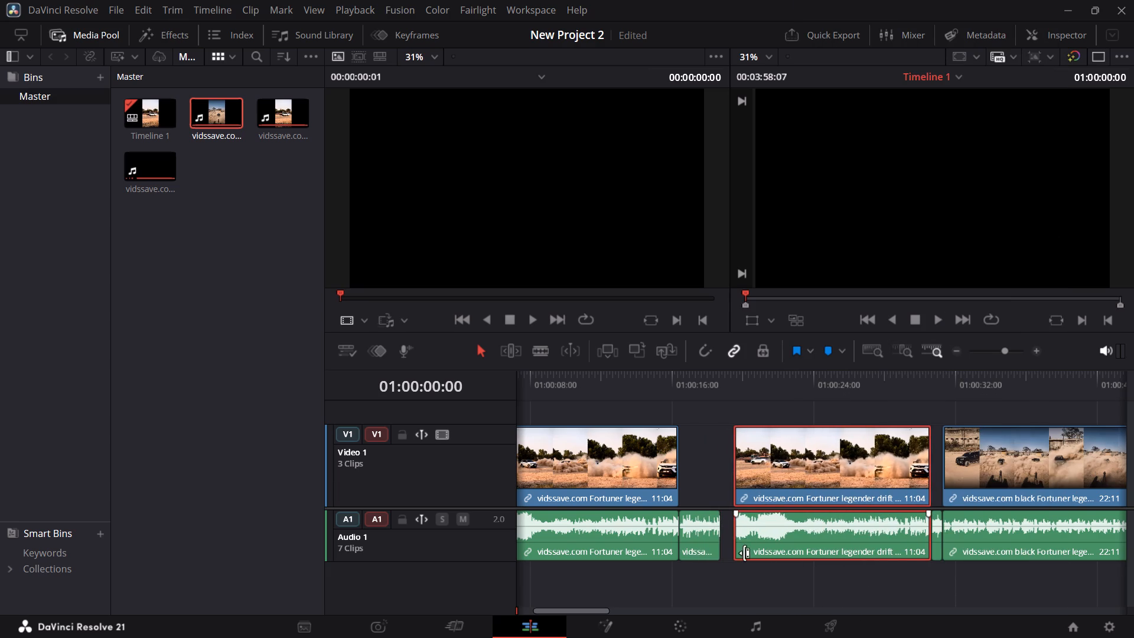
Unlink the video and audio of the second Fortuner legender drift clip and deselect it.
{"action": "right_click", "coordinate": [777, 473]}
{"action": "left_click", "coordinate": [813, 565]}
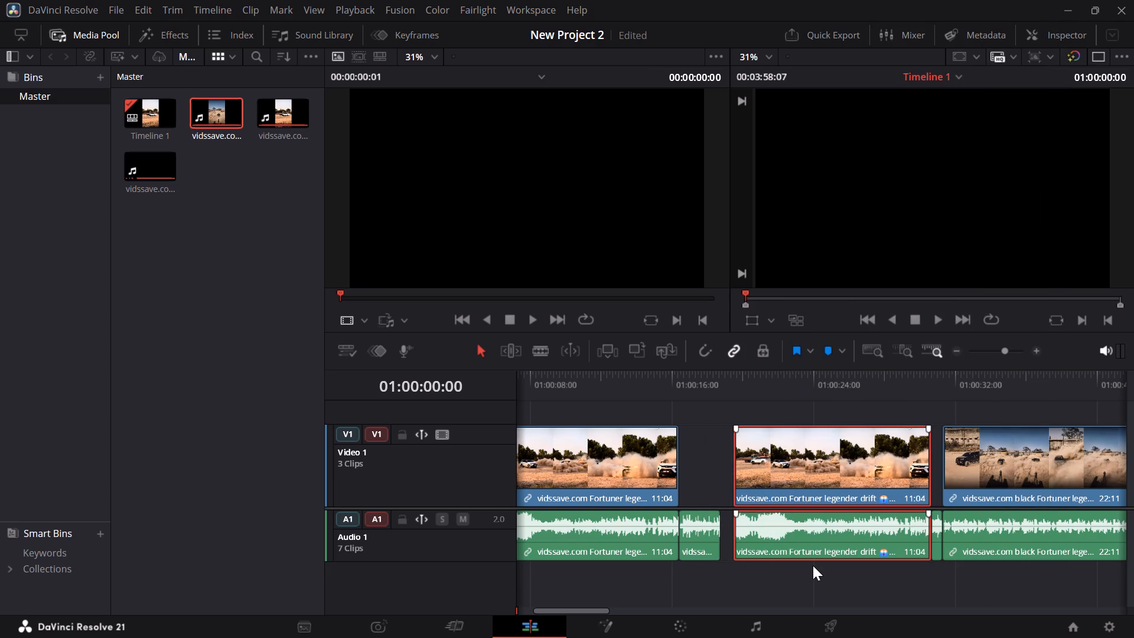
{"action": "right_click", "coordinate": [799, 470]}
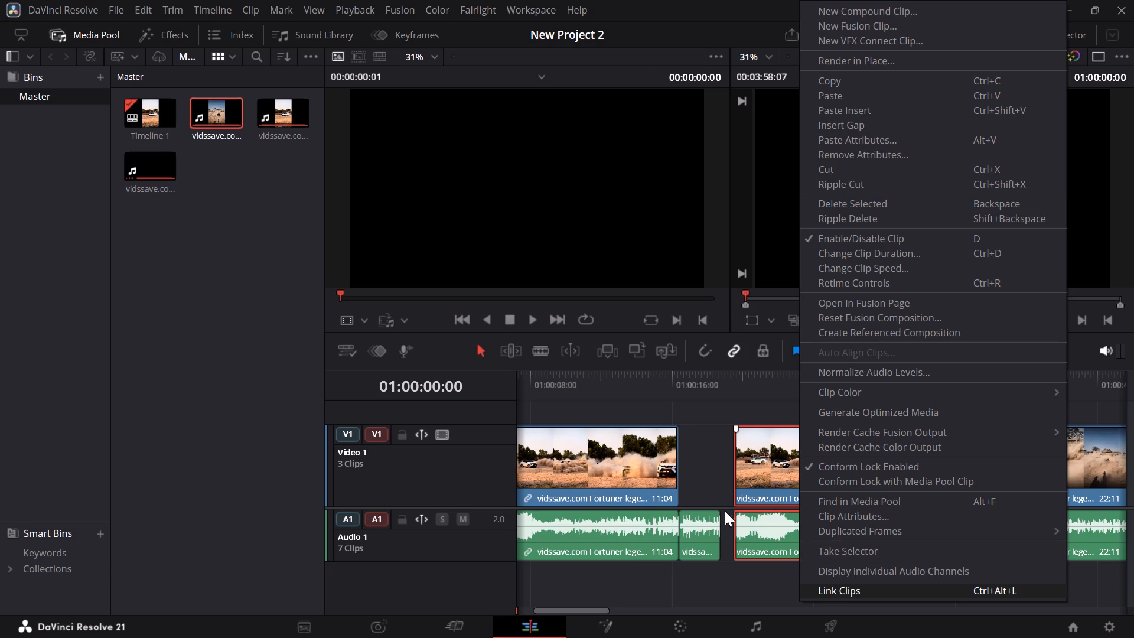
{"action": "left_click", "coordinate": [673, 432]}
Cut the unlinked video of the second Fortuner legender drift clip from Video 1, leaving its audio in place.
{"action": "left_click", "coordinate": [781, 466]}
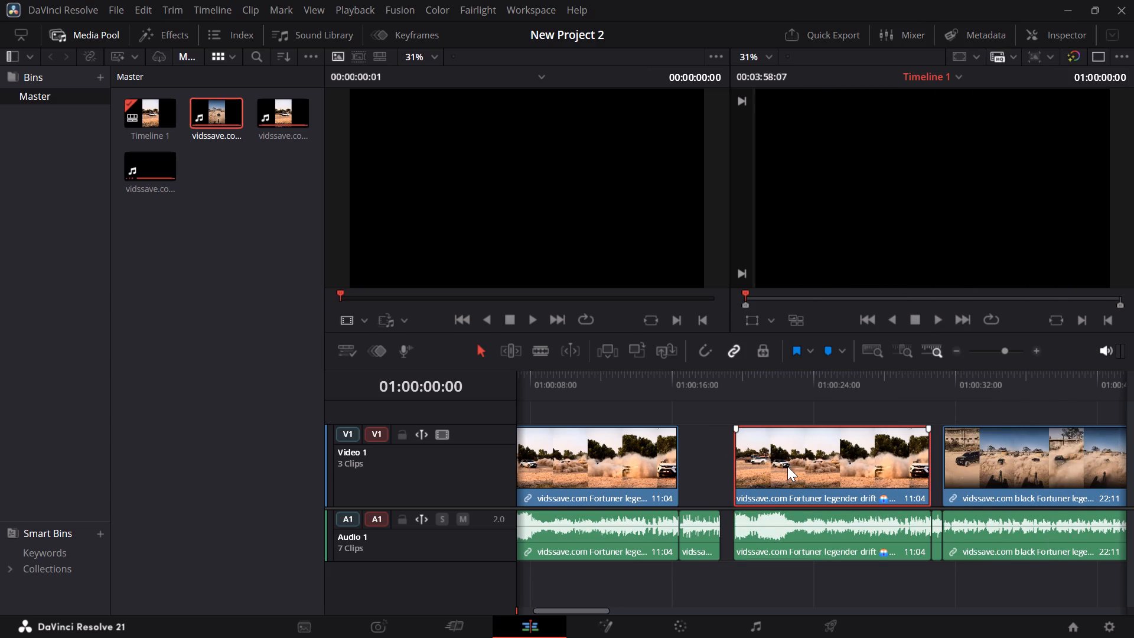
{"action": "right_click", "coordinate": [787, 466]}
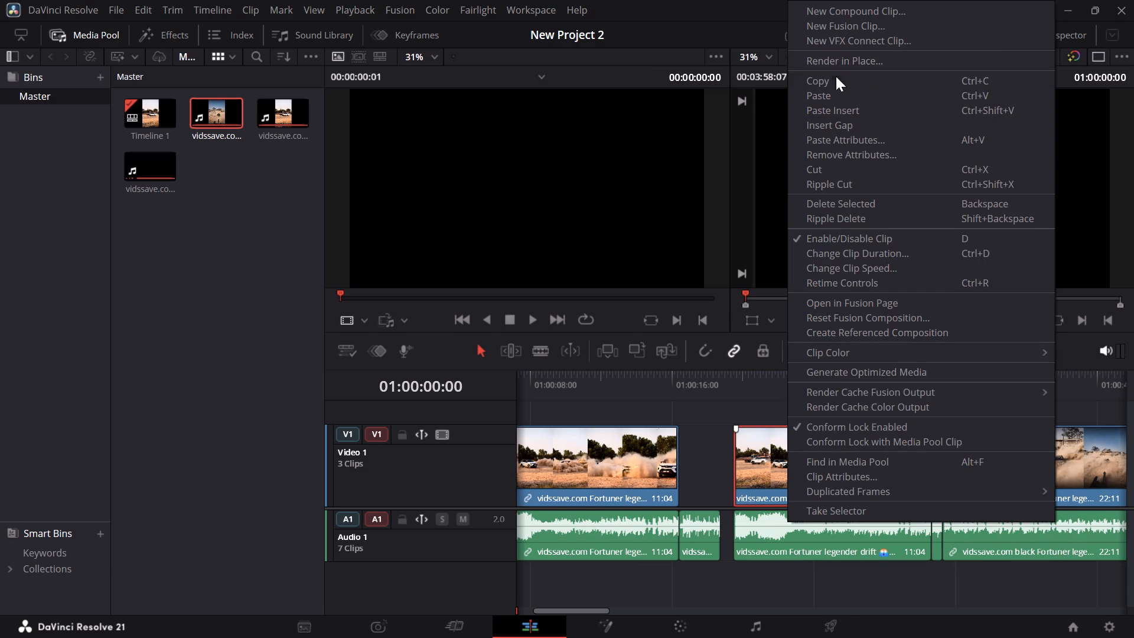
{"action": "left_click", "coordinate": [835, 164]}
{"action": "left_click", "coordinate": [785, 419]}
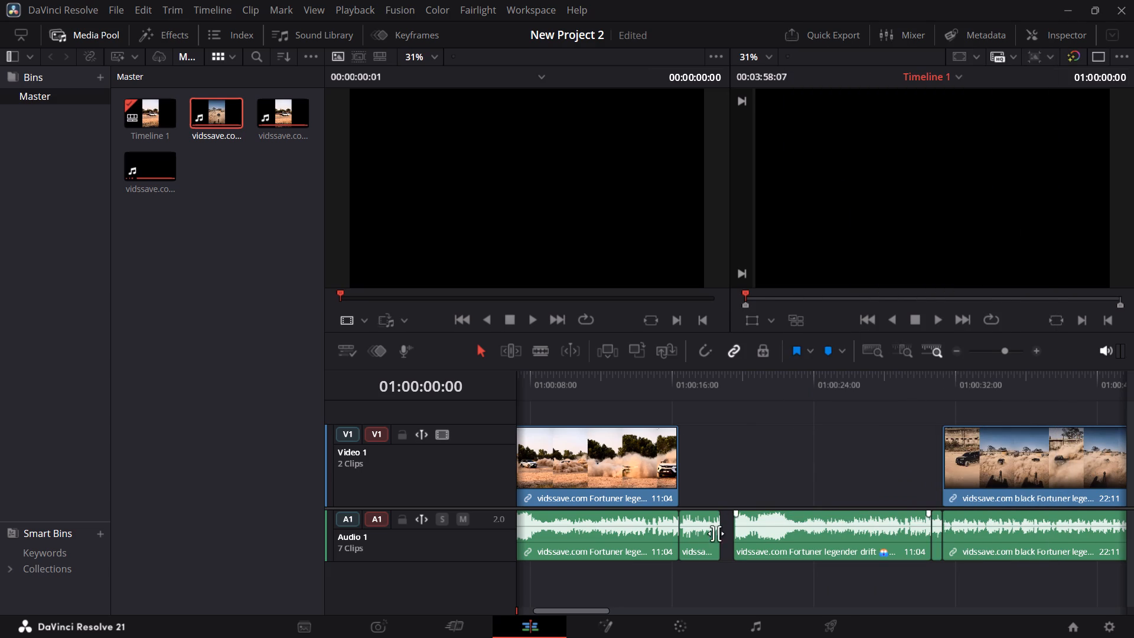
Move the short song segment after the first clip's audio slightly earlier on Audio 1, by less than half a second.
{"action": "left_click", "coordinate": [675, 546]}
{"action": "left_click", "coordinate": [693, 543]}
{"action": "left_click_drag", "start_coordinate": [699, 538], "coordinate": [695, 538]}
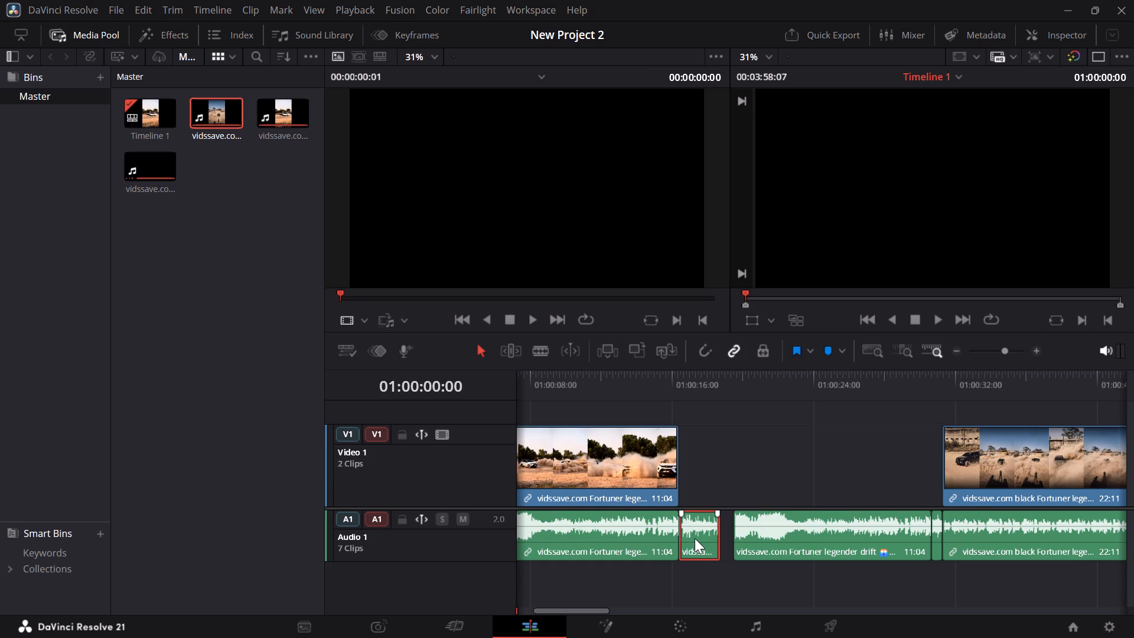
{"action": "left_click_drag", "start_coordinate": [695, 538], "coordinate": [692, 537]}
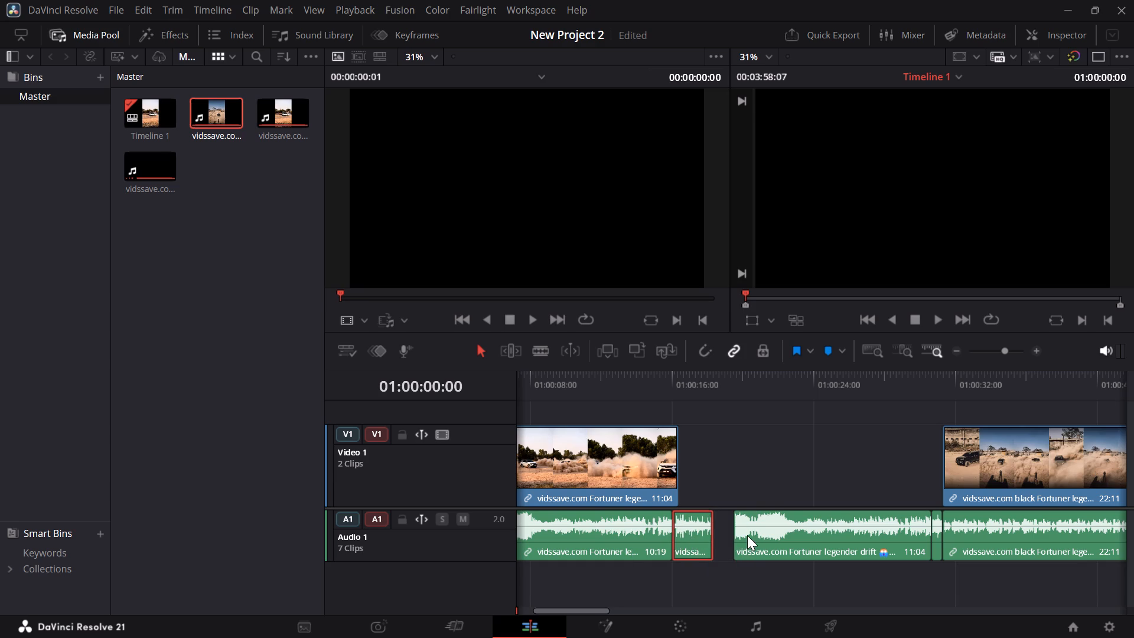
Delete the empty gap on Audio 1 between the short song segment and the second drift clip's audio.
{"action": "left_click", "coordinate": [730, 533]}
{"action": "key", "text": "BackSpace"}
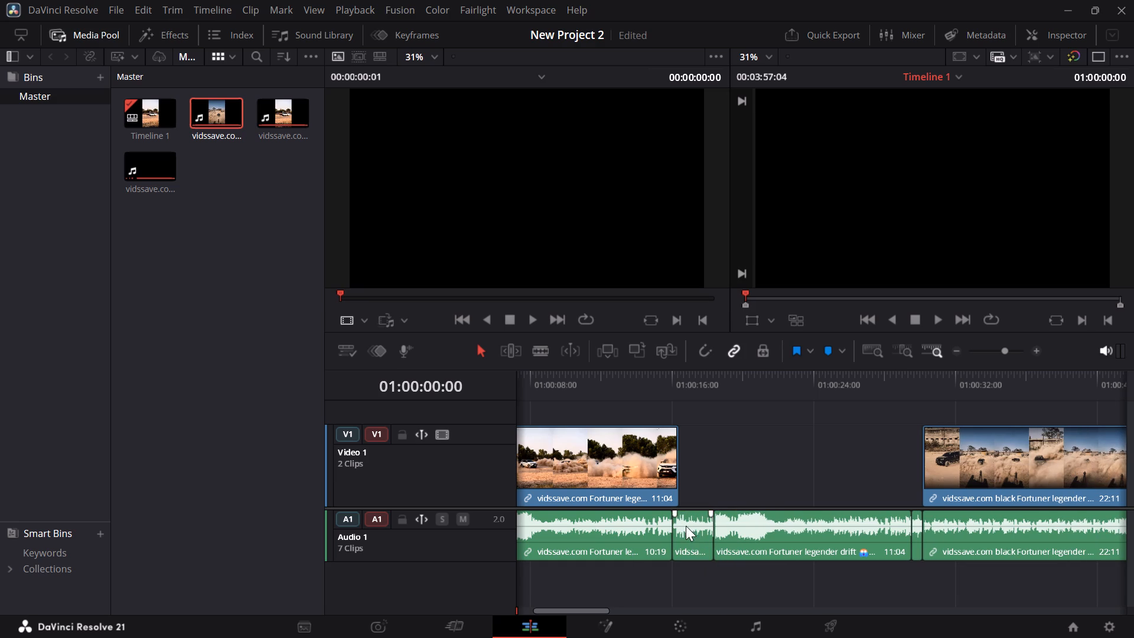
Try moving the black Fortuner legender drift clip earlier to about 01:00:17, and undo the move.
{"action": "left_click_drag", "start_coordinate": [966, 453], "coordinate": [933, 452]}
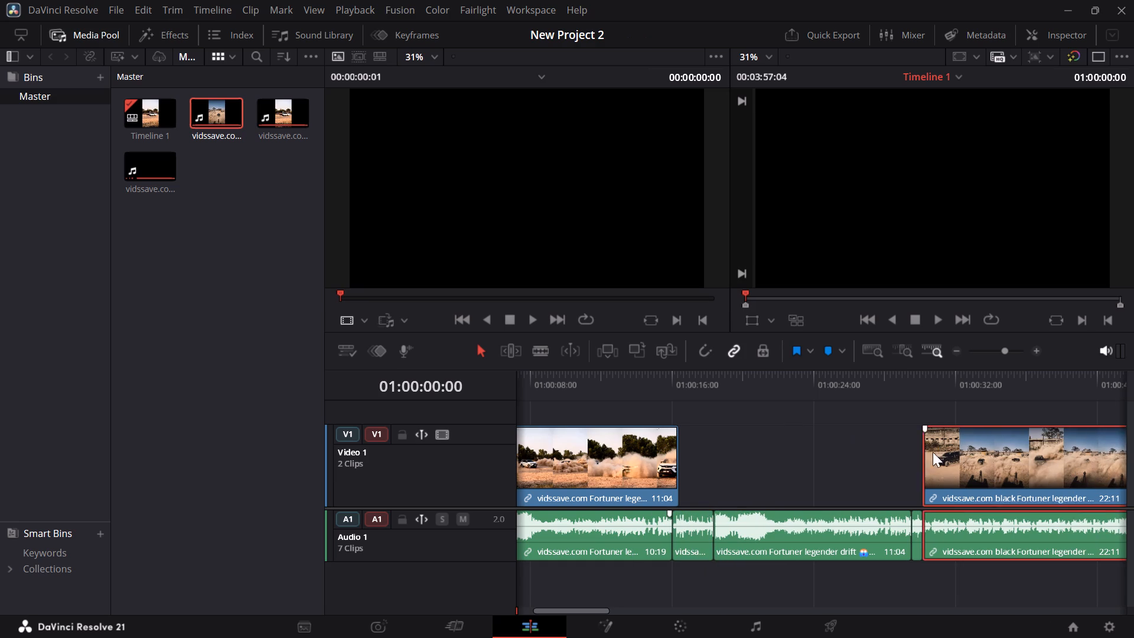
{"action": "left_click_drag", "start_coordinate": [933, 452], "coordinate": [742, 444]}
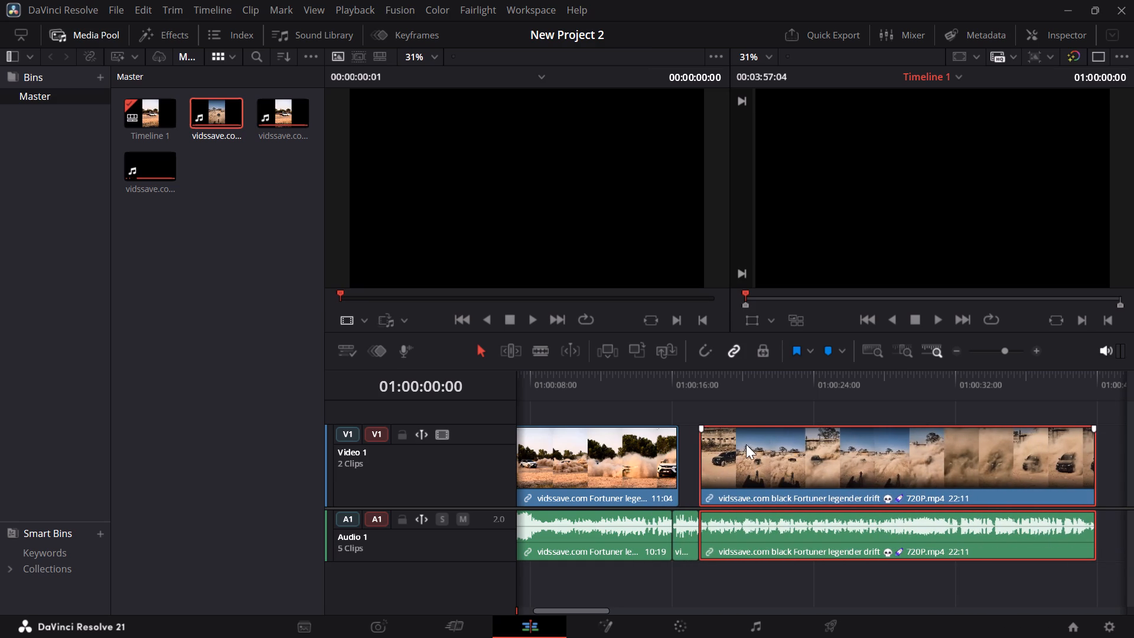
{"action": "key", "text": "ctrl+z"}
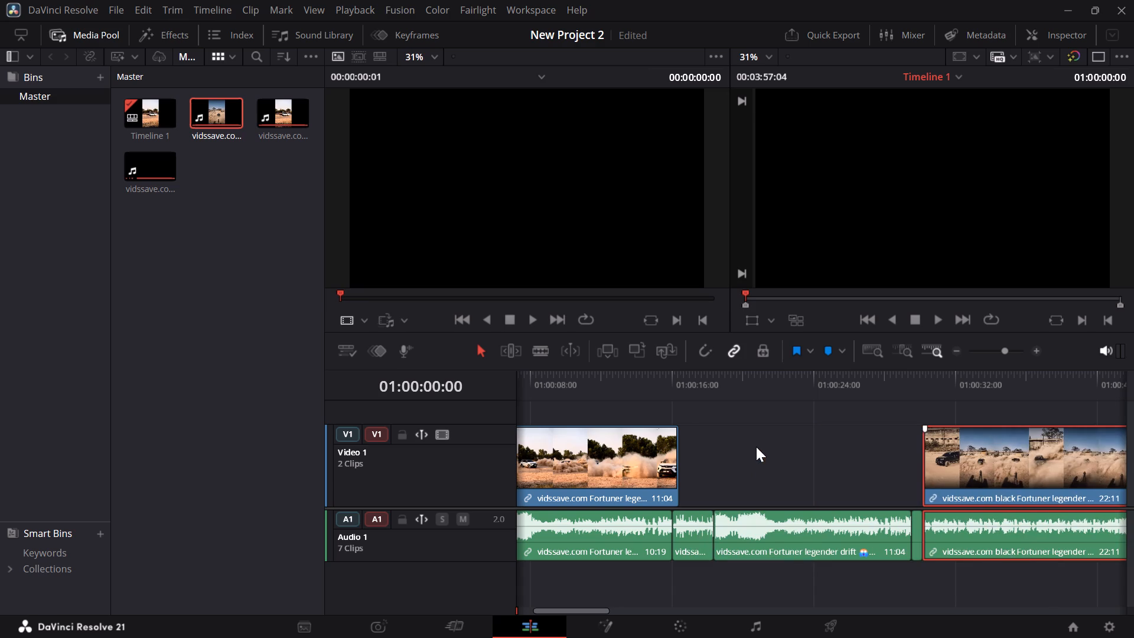
Undo the earlier edits until only the uncut Veera Veera song remains on Audio 1 and Video 1 is empty.
{"action": "left_click", "coordinate": [875, 478]}
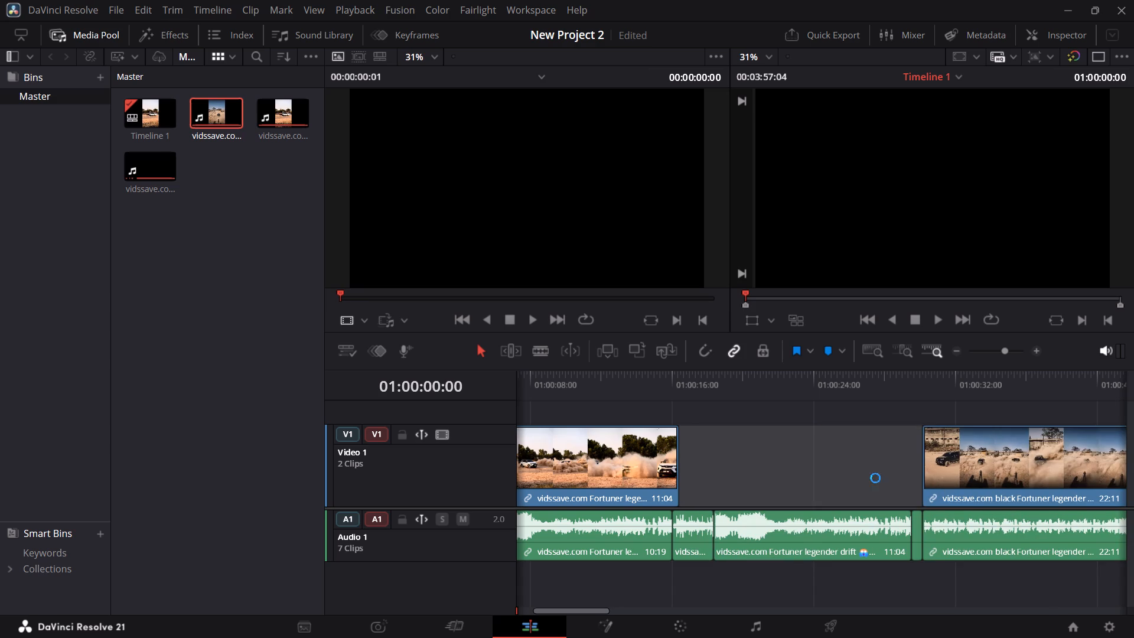
{"action": "key", "text": "ctrl+z"}
{"action": "key", "text": "ctrl+z"}
{"action": "key", "text": "ctrl+z"}
{"action": "key", "text": "ctrl+z"}
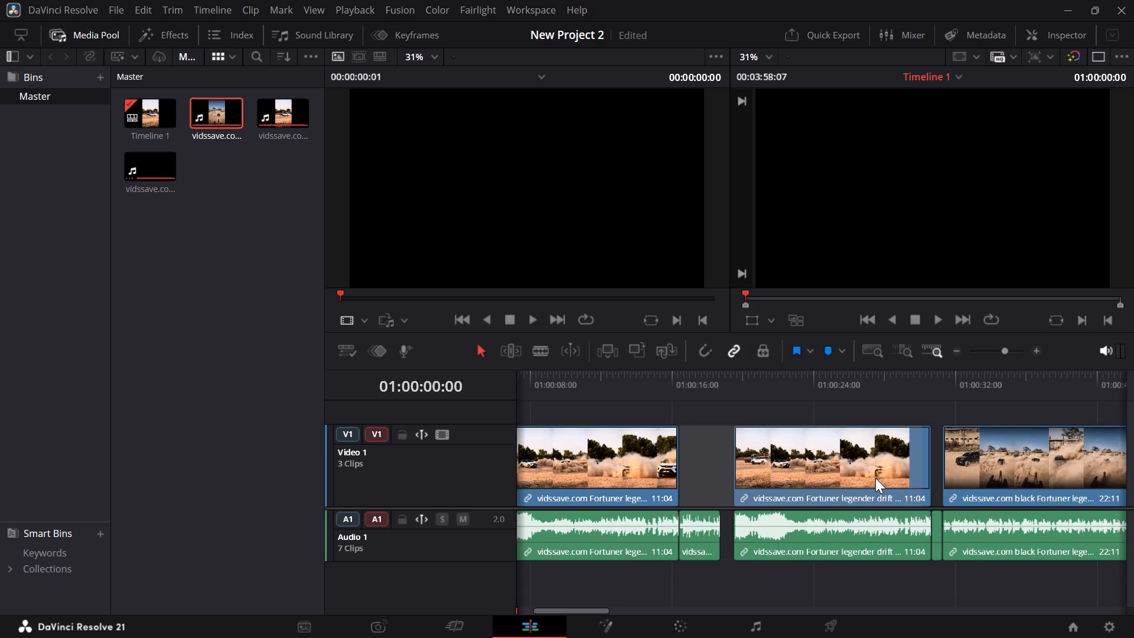
{"action": "key", "text": "ctrl+z"}
{"action": "key", "text": "ctrl+z"}
{"action": "key", "text": "ctrl+z"}
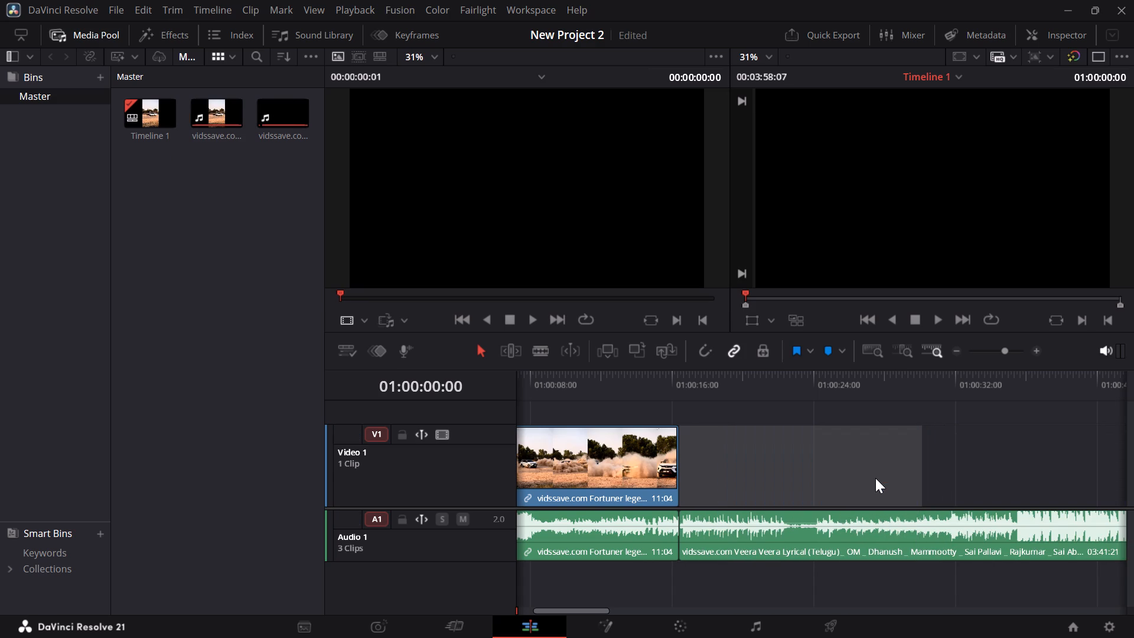
{"action": "key", "text": "ctrl+z"}
{"action": "left_click", "coordinate": [629, 437]}
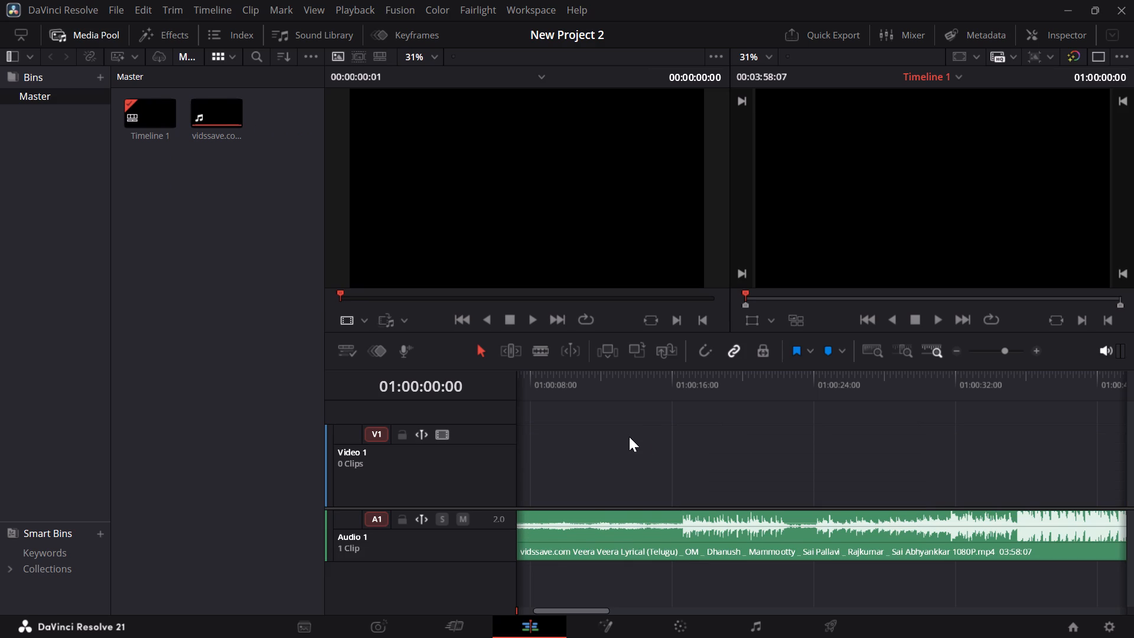
Add the black Fortuner legender drift MP4 from Downloads on a new Video 2 track, starting at about 01:00:11.
{"action": "scroll", "coordinate": [617, 441], "scroll_direction": "up", "scroll_amount": 1}
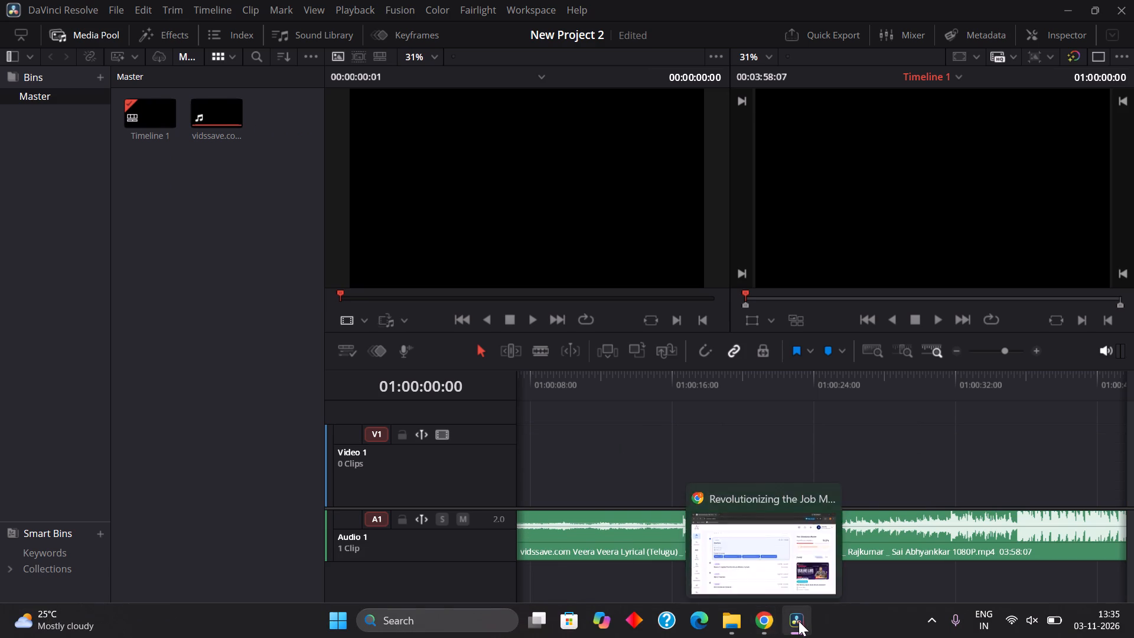
{"action": "left_click", "coordinate": [727, 632]}
{"action": "left_click_drag", "start_coordinate": [308, 143], "coordinate": [931, 637]}
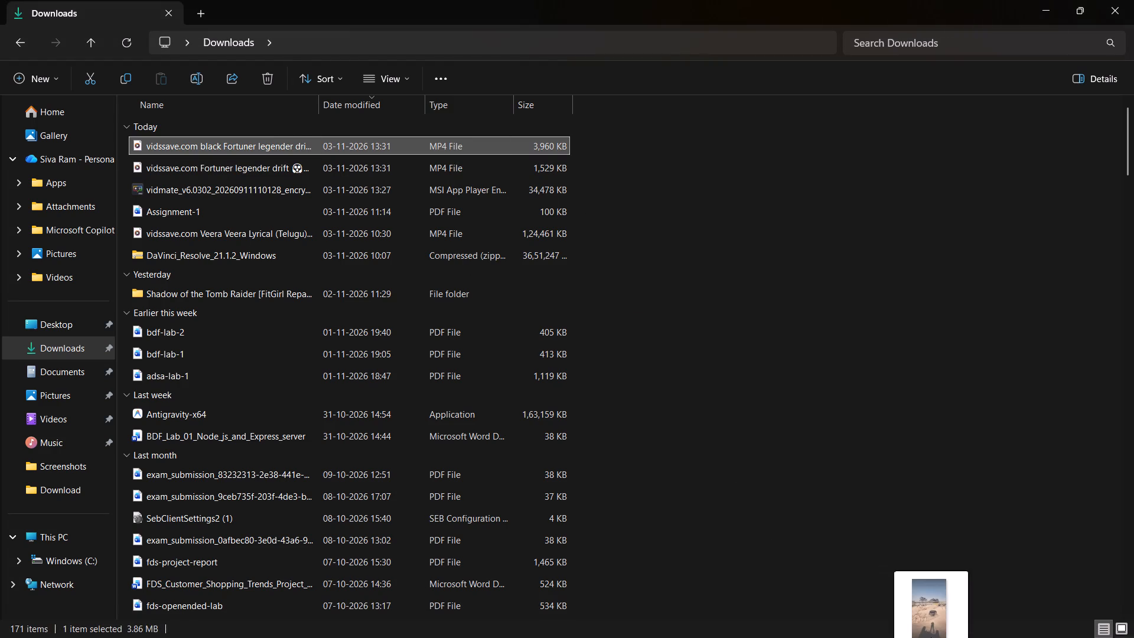
{"action": "left_click_drag", "start_coordinate": [931, 637], "coordinate": [604, 435]}
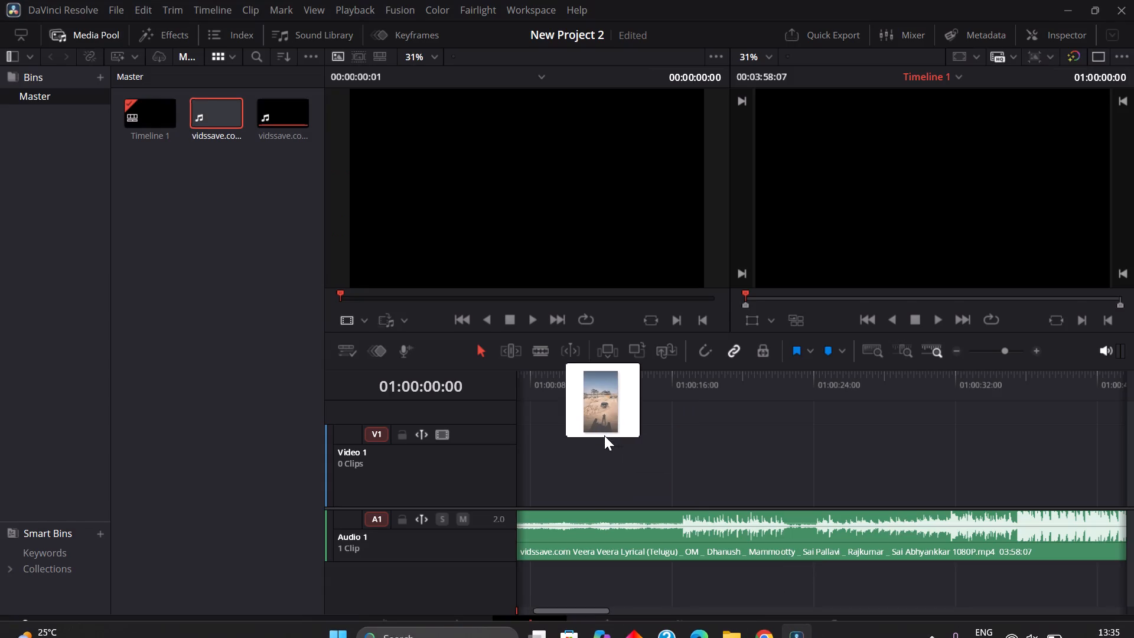
{"action": "left_click_drag", "start_coordinate": [604, 435], "coordinate": [588, 405]}
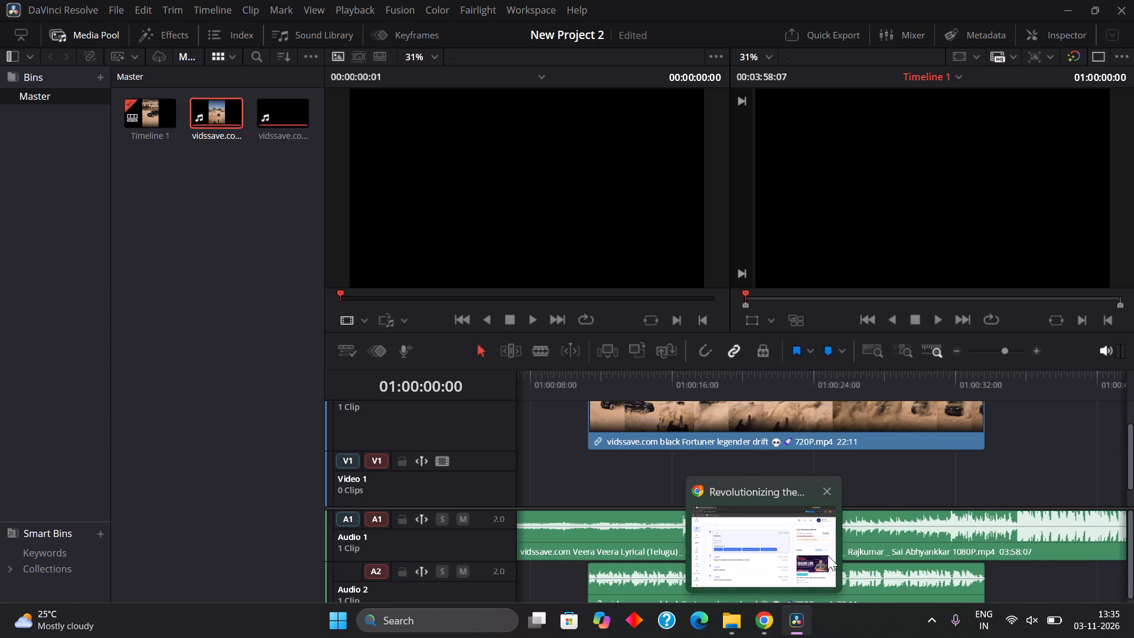
Unlink the video and audio of the black Fortuner legender drift clip.
{"action": "left_click", "coordinate": [801, 588]}
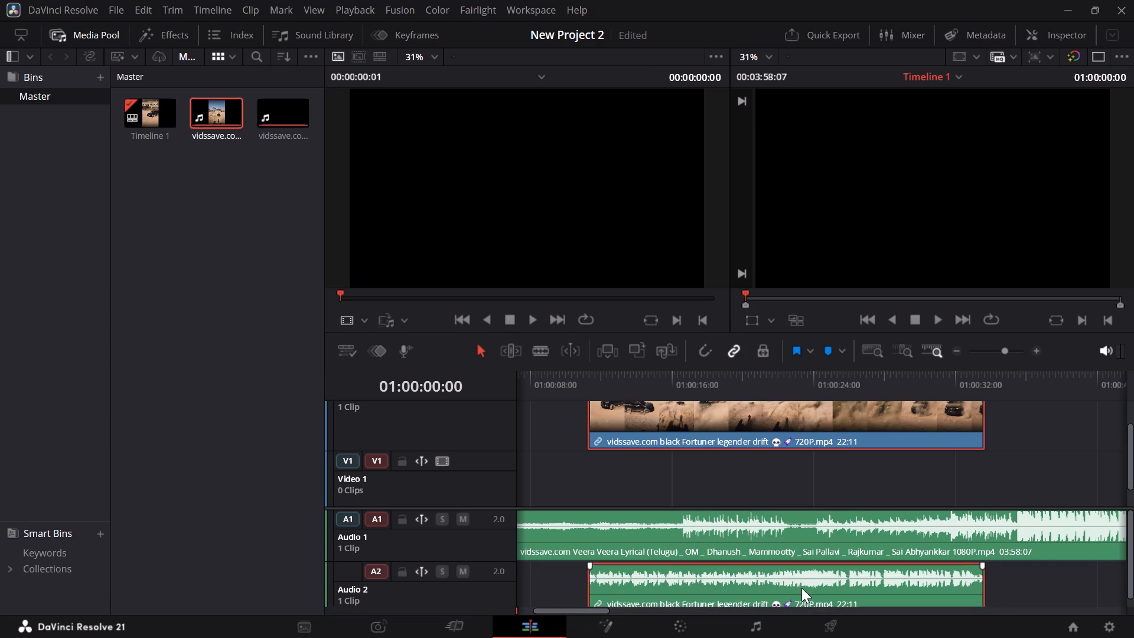
{"action": "right_click", "coordinate": [829, 421]}
{"action": "left_click", "coordinate": [871, 568]}
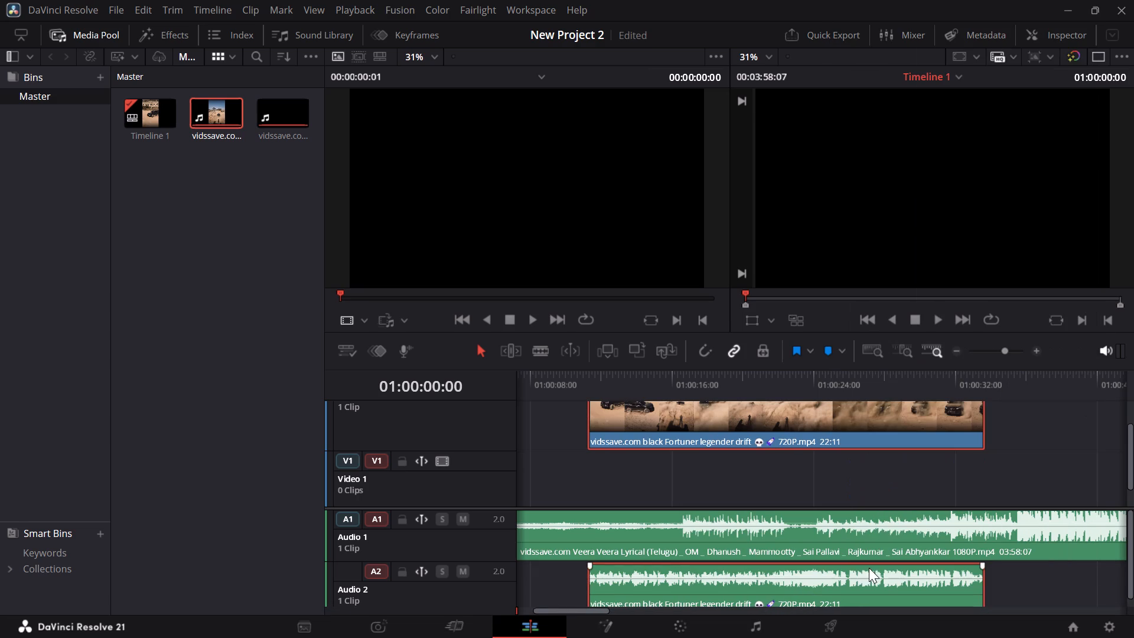
Cut the black Fortuner legender drift clip's audio from Audio 2, keeping its video.
{"action": "left_click", "coordinate": [856, 581]}
{"action": "right_click", "coordinate": [856, 581]}
{"action": "left_click", "coordinate": [1020, 587]}
{"action": "left_click", "coordinate": [911, 583]}
{"action": "right_click", "coordinate": [914, 581]}
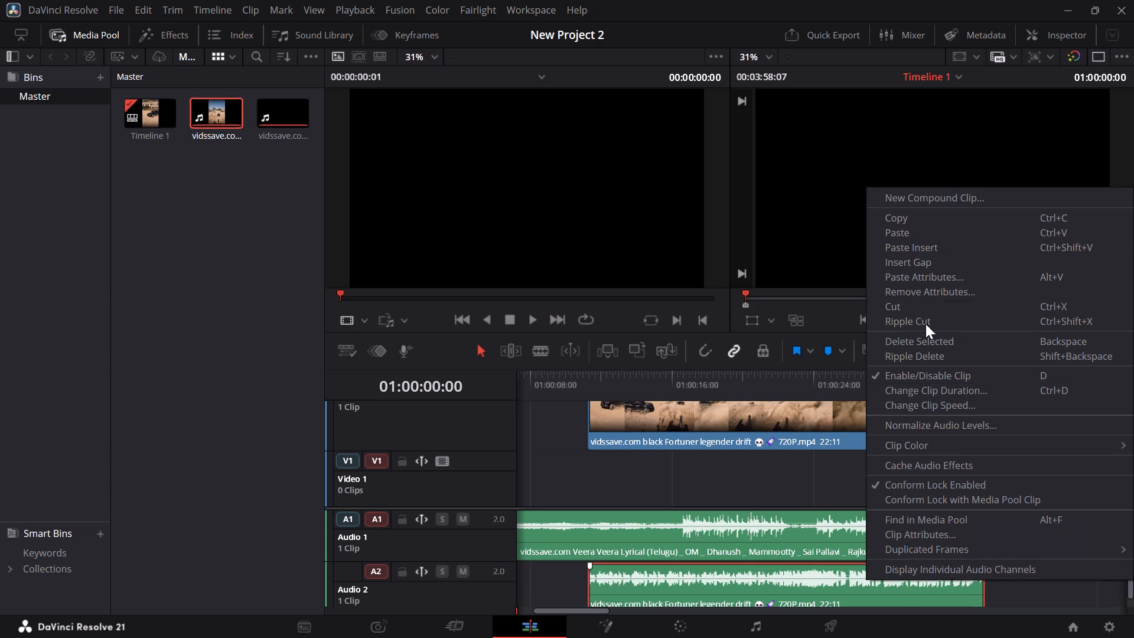
{"action": "left_click", "coordinate": [915, 306]}
Move the black Fortuner legender drift video earlier on Video 2, starting at about 01:00:07.
{"action": "left_click_drag", "start_coordinate": [824, 422], "coordinate": [756, 408]}
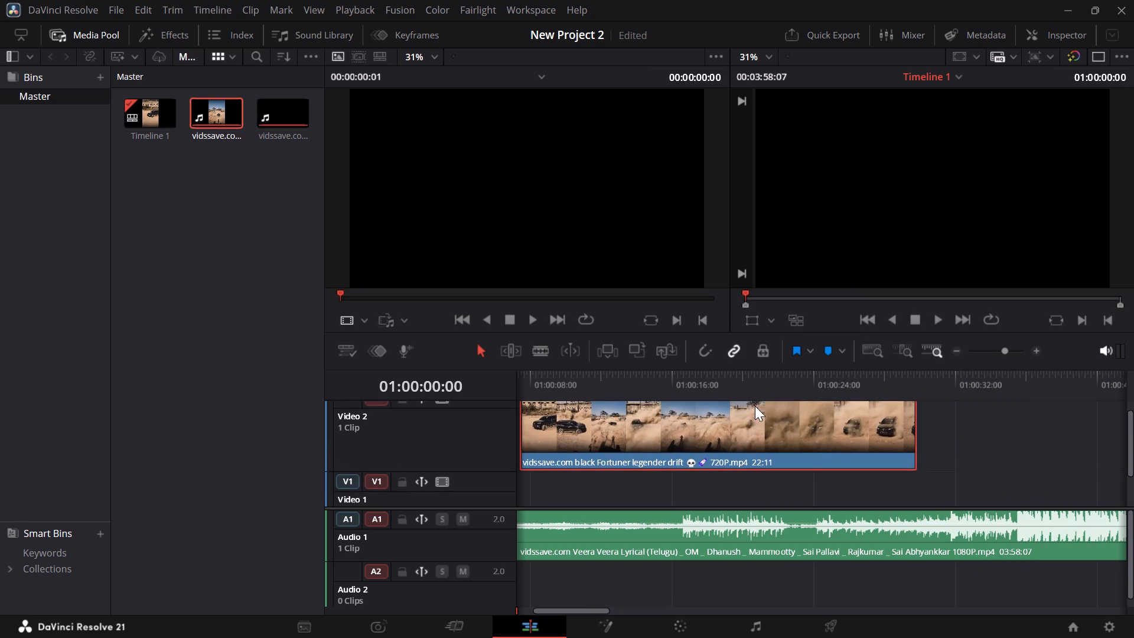
{"action": "left_click_drag", "start_coordinate": [756, 415], "coordinate": [768, 363]}
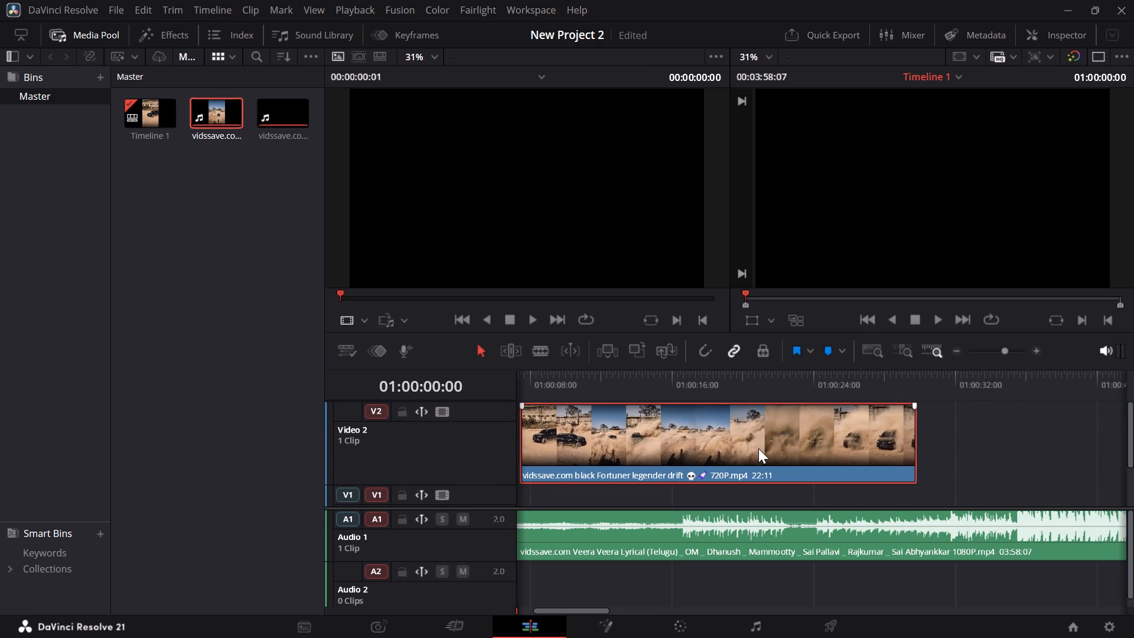
Add the Fortuner legender drift MP4 from Downloads to Video 2 just after the black Fortuner clip, starting at about 01:00:30.
{"action": "scroll", "coordinate": [754, 456], "scroll_direction": "down", "scroll_amount": 1}
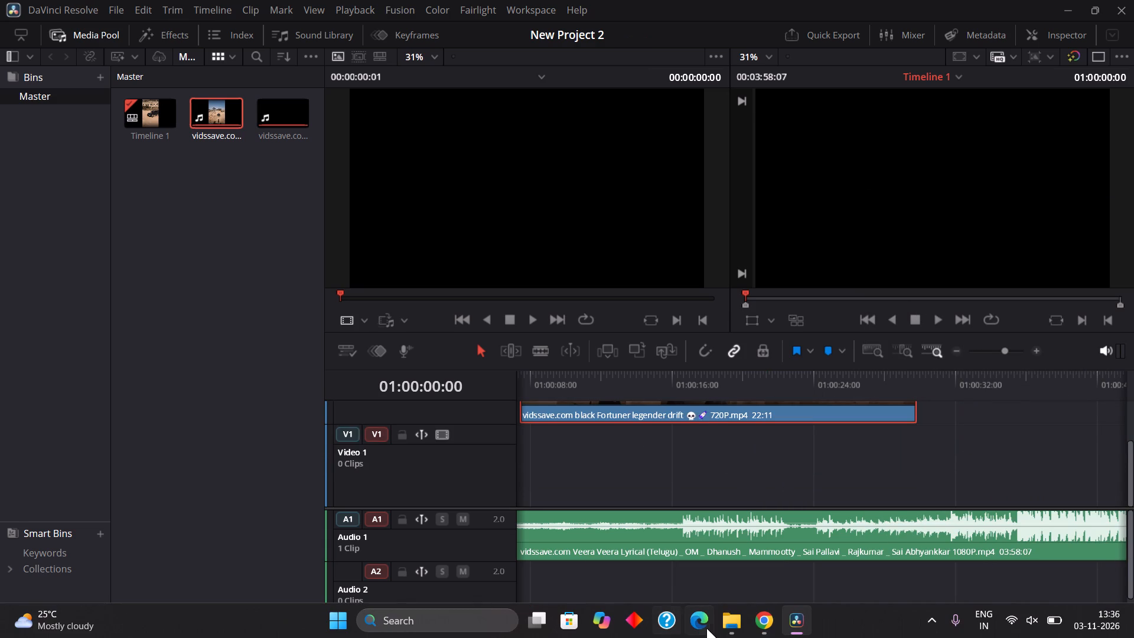
{"action": "left_click", "coordinate": [722, 626]}
{"action": "left_click", "coordinate": [262, 167]}
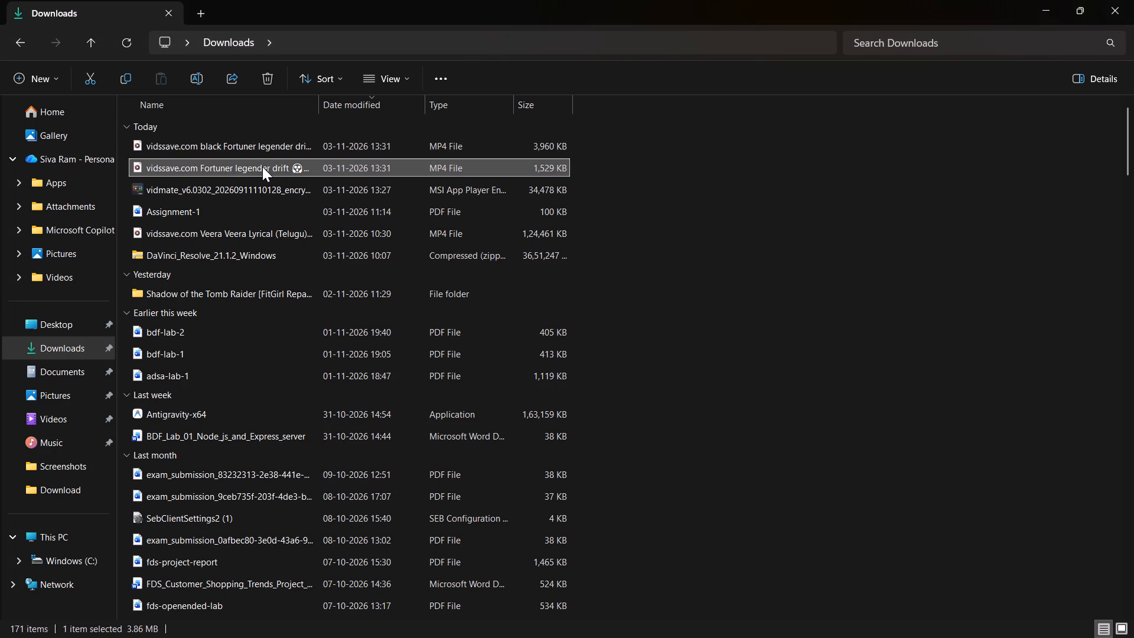
{"action": "left_click_drag", "start_coordinate": [262, 167], "coordinate": [790, 614]}
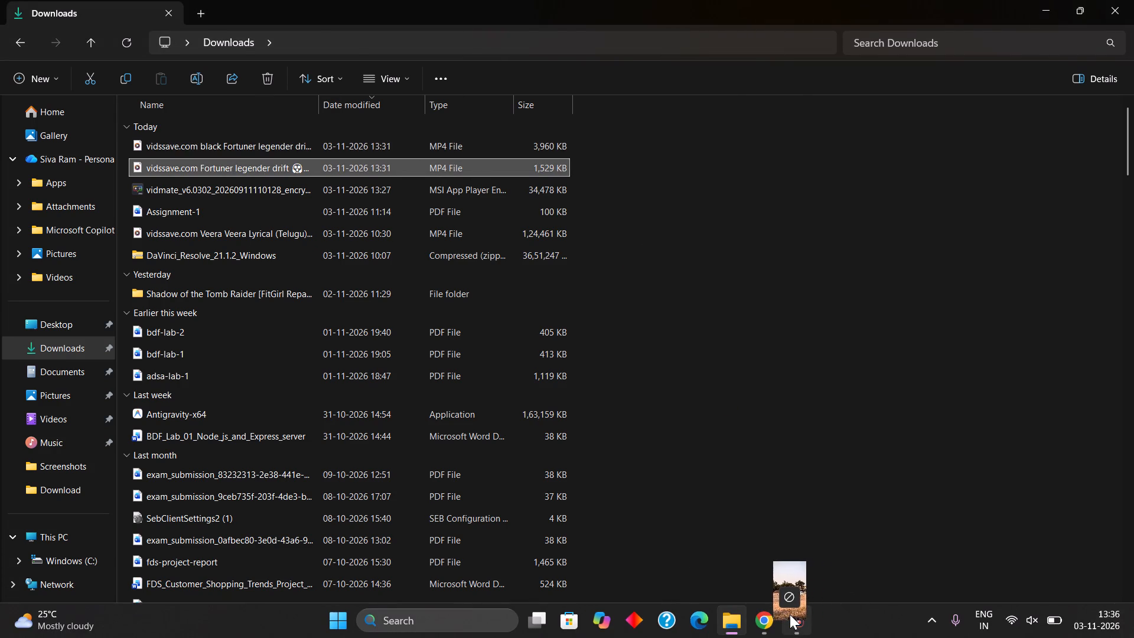
{"action": "left_click_drag", "start_coordinate": [790, 614], "coordinate": [683, 472]}
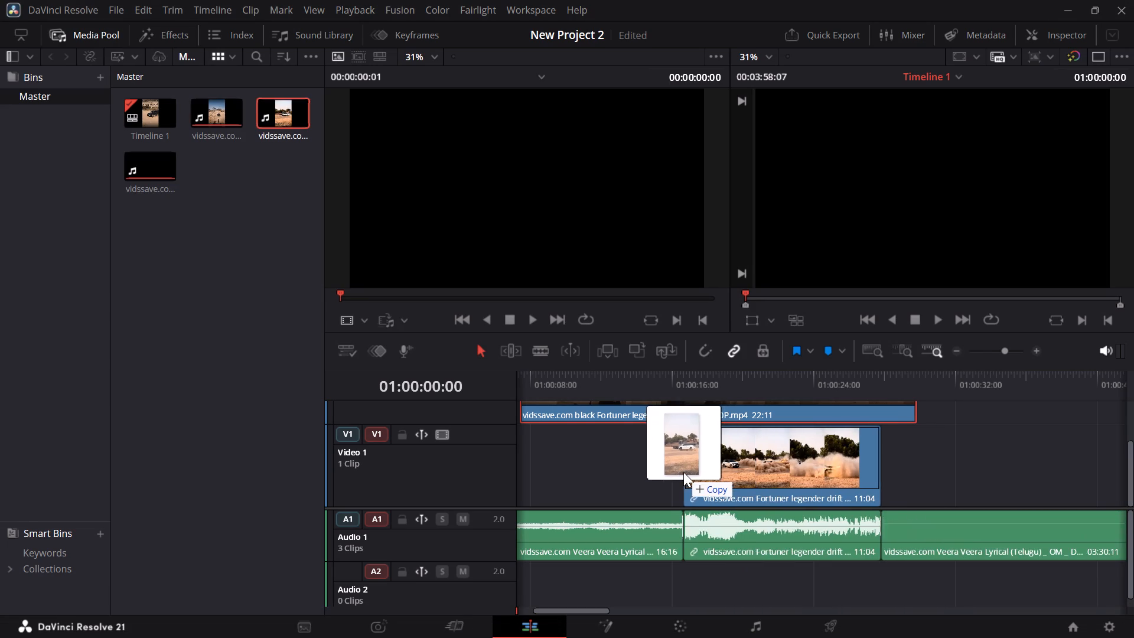
{"action": "left_click_drag", "start_coordinate": [683, 472], "coordinate": [931, 462]}
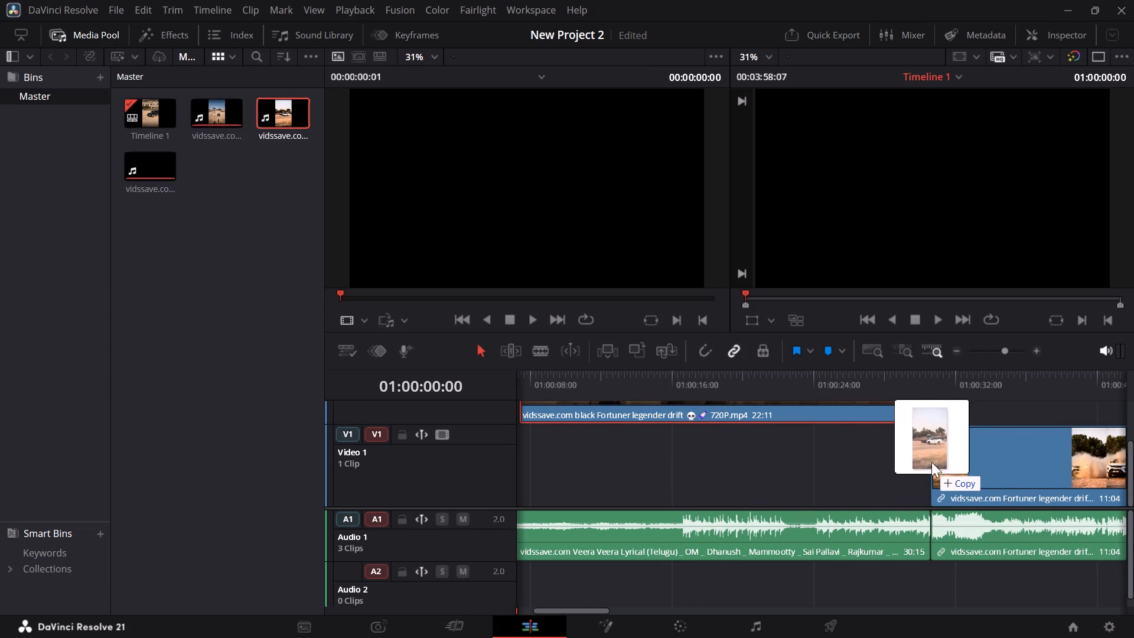
{"action": "left_click_drag", "start_coordinate": [931, 462], "coordinate": [919, 580]}
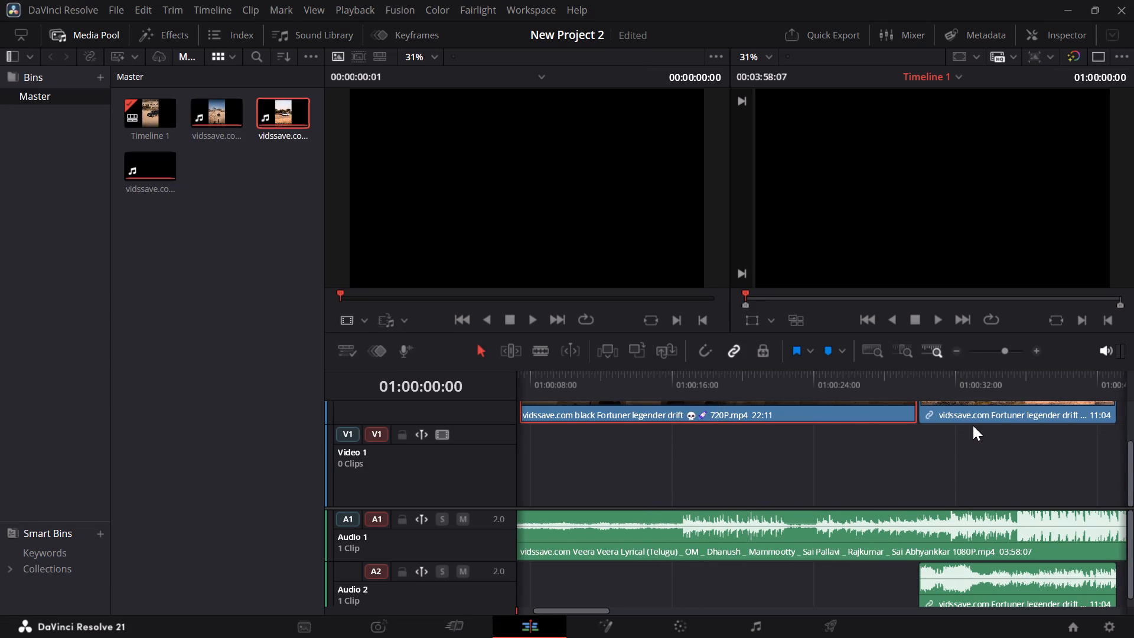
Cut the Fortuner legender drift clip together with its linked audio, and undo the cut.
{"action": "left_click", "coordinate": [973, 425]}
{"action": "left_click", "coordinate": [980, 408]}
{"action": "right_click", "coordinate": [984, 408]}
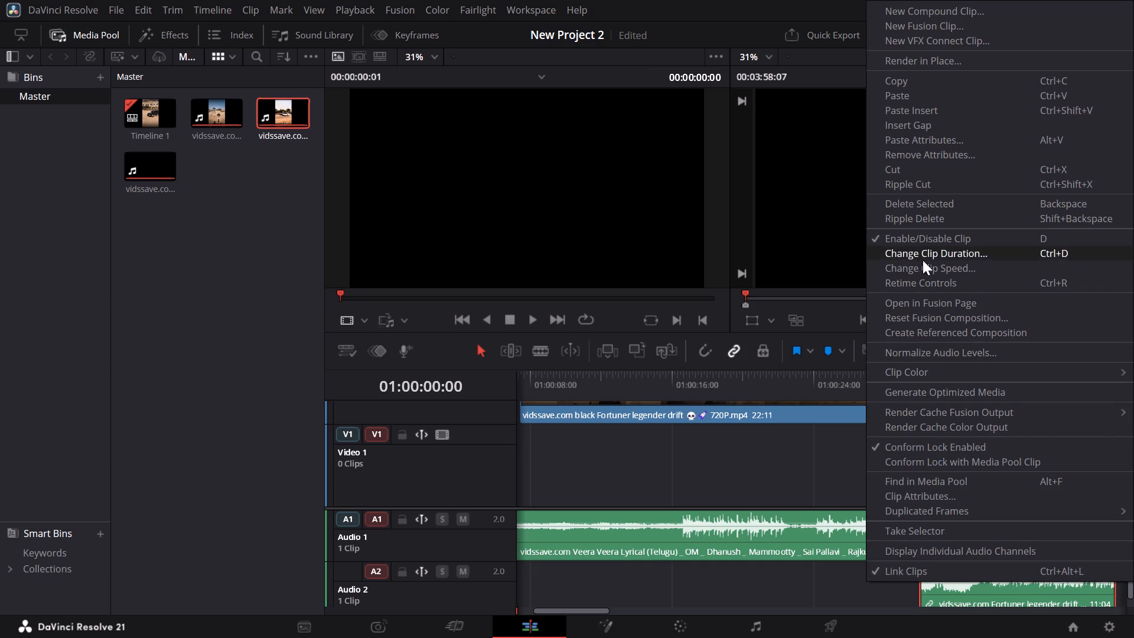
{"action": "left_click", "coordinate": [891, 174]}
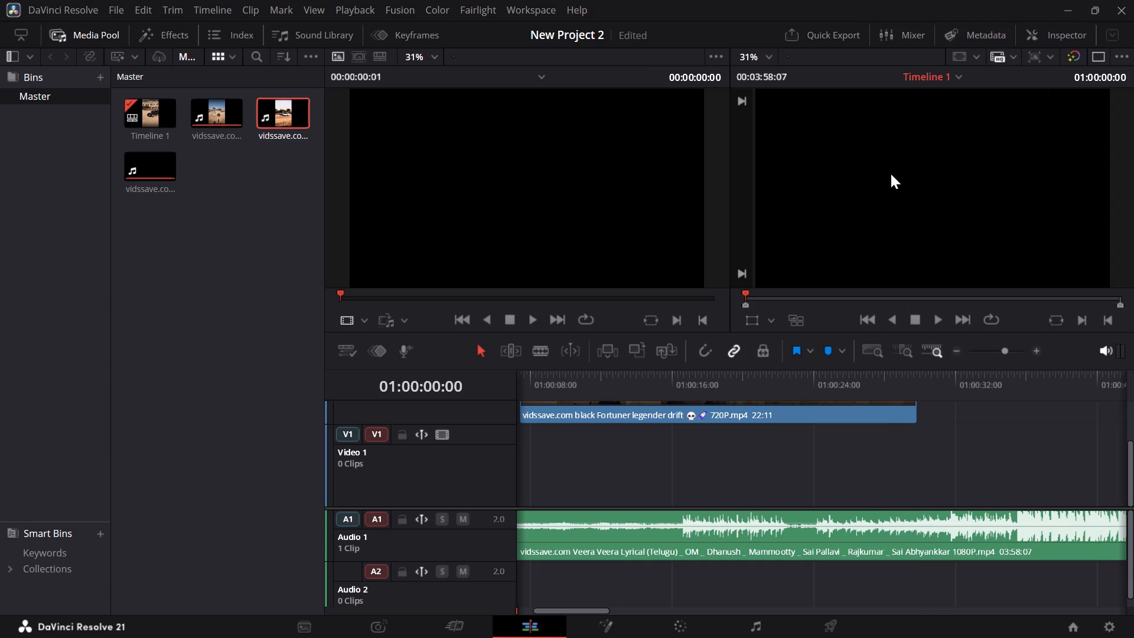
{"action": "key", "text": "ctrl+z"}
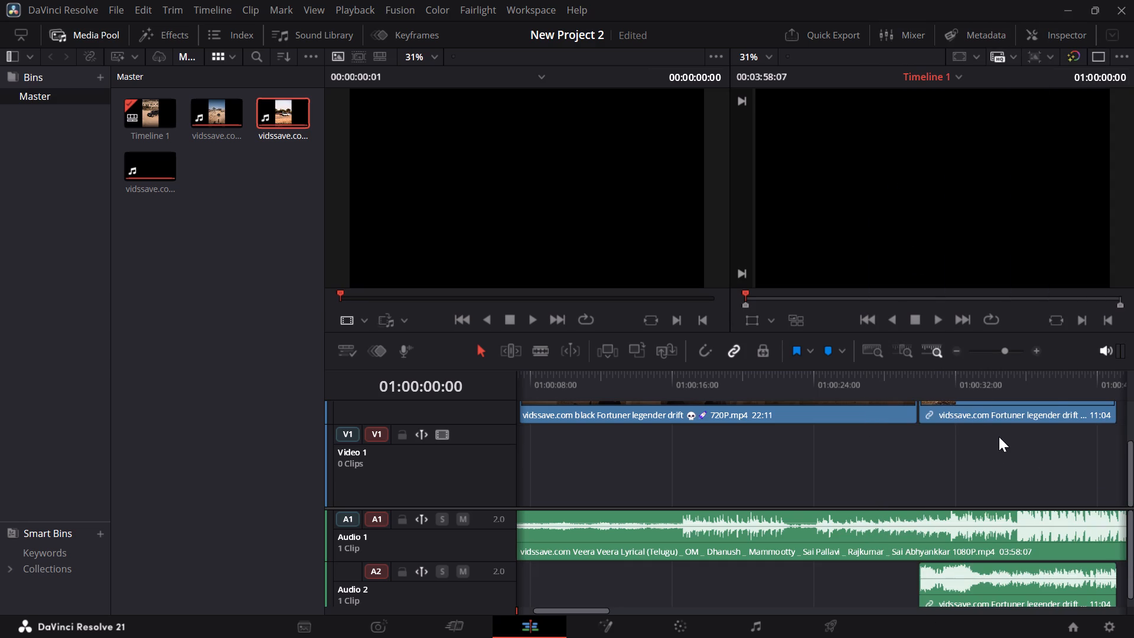
Unlink the video and audio of the Fortuner legender drift clip and deselect it.
{"action": "left_click", "coordinate": [988, 419]}
{"action": "right_click", "coordinate": [988, 419]}
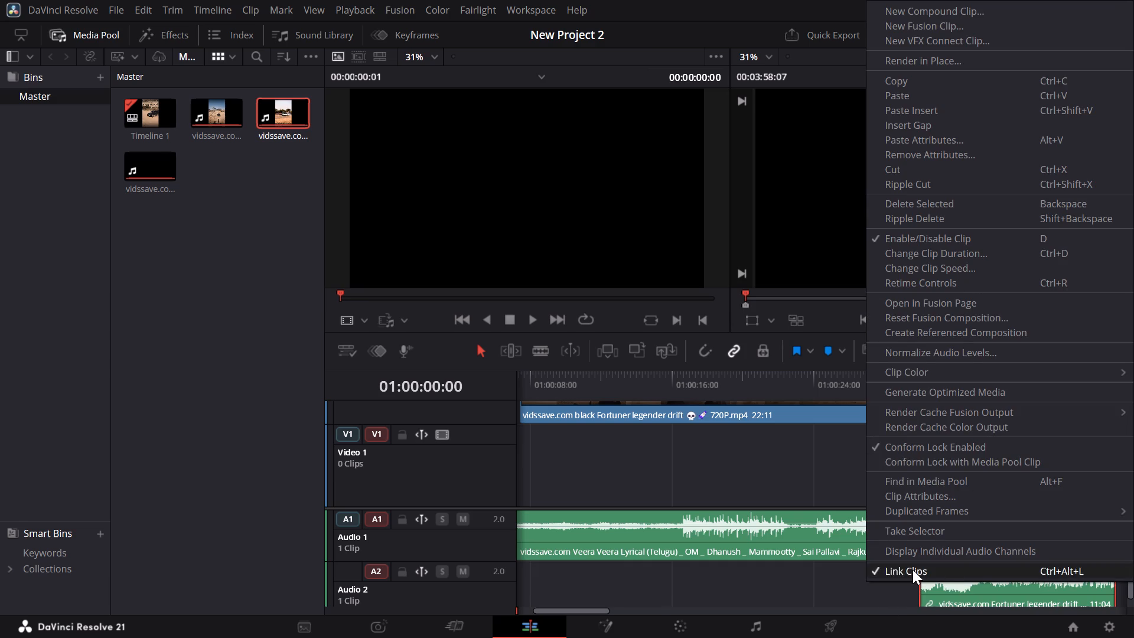
{"action": "left_click", "coordinate": [913, 569]}
{"action": "left_click", "coordinate": [917, 468]}
Cut the Fortuner legender drift clip's audio from Audio 2, keeping its video.
{"action": "left_click", "coordinate": [972, 591]}
{"action": "right_click", "coordinate": [972, 591]}
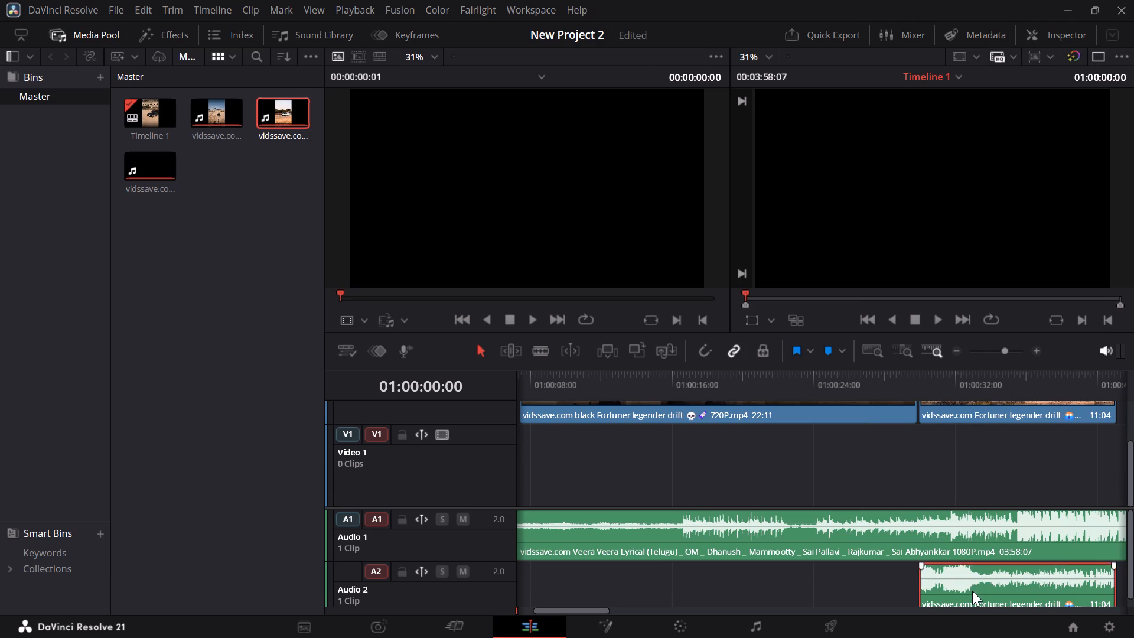
{"action": "left_click", "coordinate": [900, 311]}
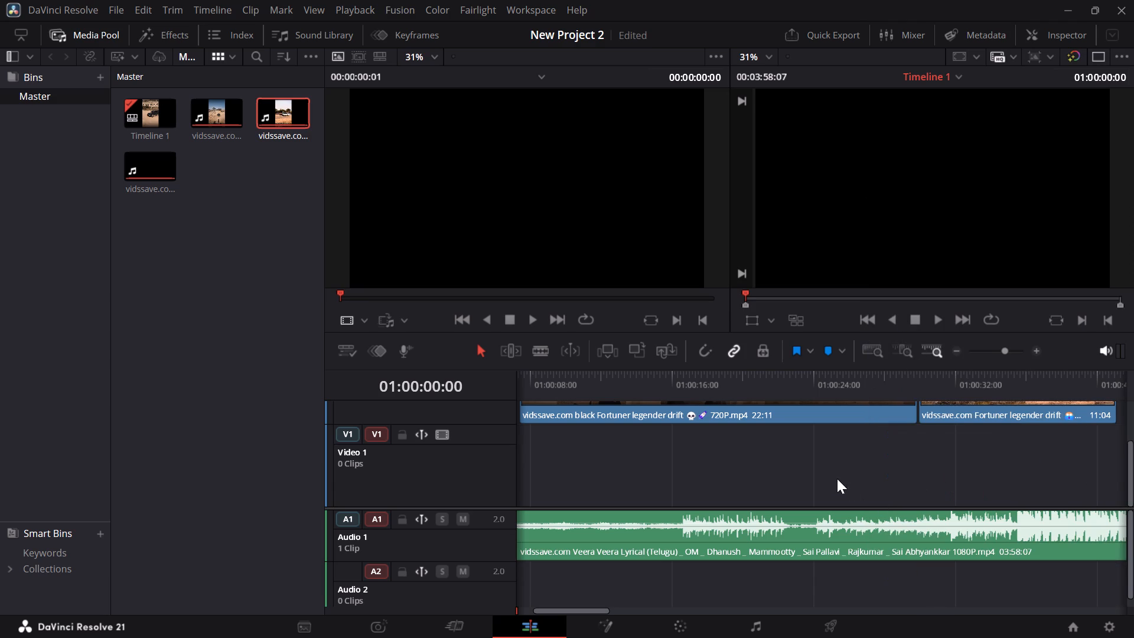
Ripple-delete the empty gap before the black Fortuner clip on Video 2, pulling the clips to the timeline start at 01:00:00:00.
{"action": "scroll", "coordinate": [843, 479], "scroll_direction": "up", "scroll_amount": 1}
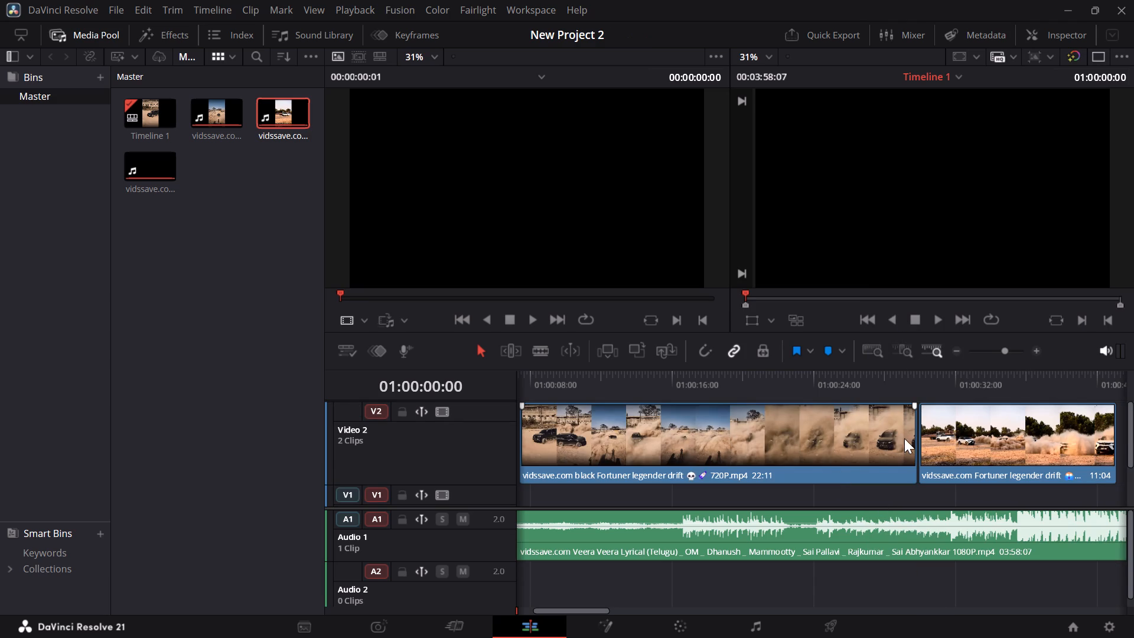
{"action": "left_click_drag", "start_coordinate": [898, 492], "coordinate": [858, 493]}
{"action": "left_click_drag", "start_coordinate": [858, 493], "coordinate": [792, 497]}
{"action": "scroll", "coordinate": [889, 503], "scroll_direction": "right", "scroll_amount": 2}
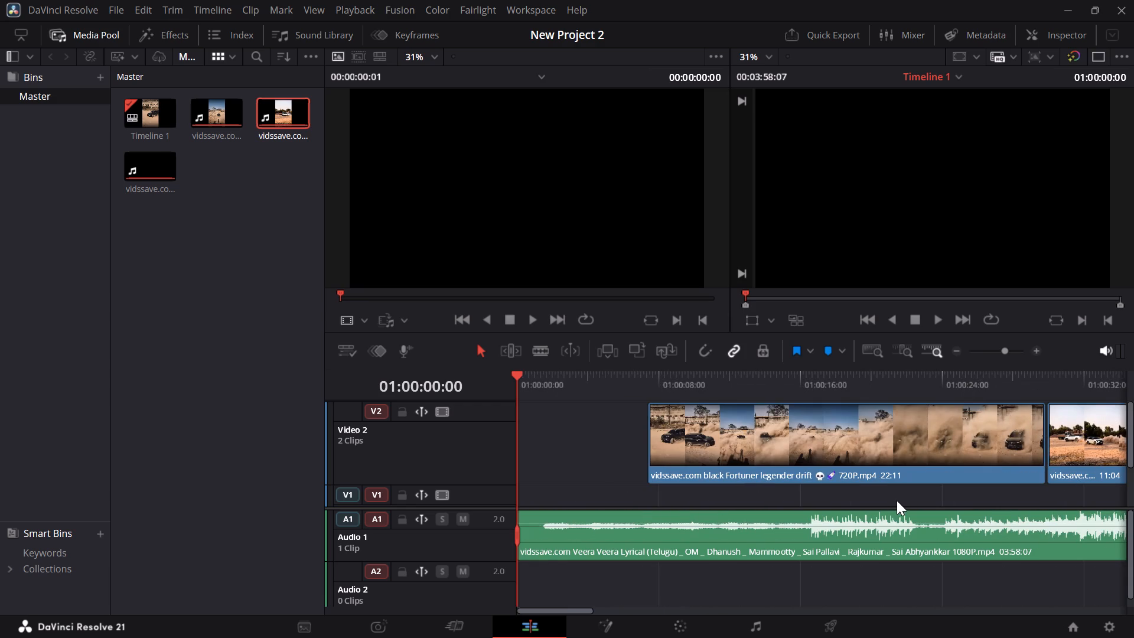
{"action": "left_click", "coordinate": [592, 444]}
{"action": "key", "text": "BackSpace"}
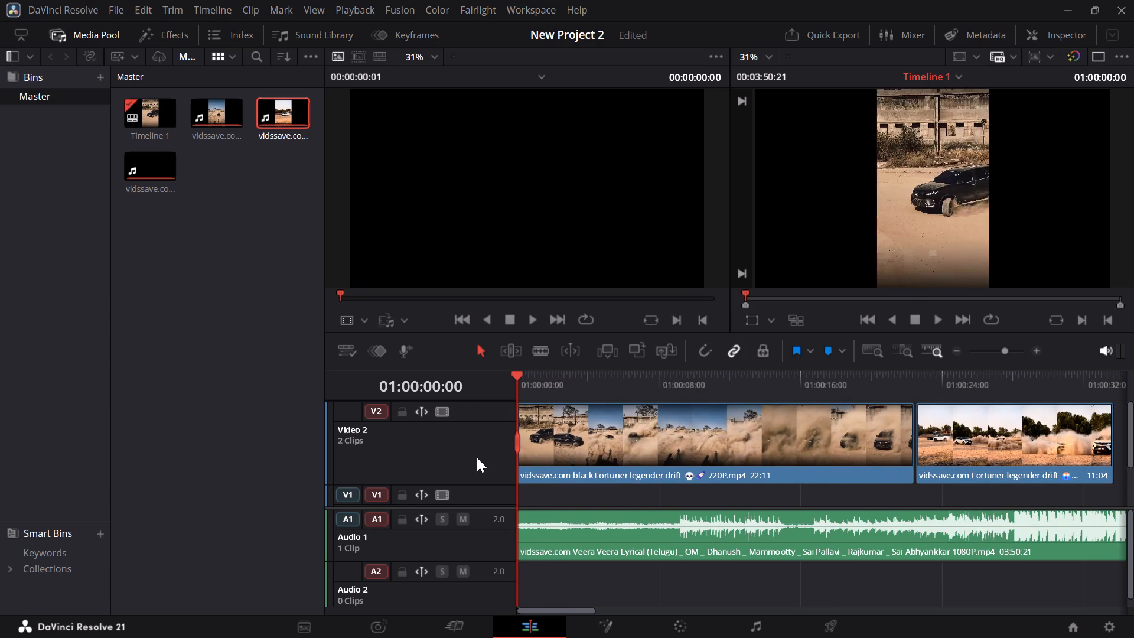
Play the timeline from the start to about 01:00:28 to review the edit, and return the playhead to the beginning.
{"action": "key", "text": "space"}
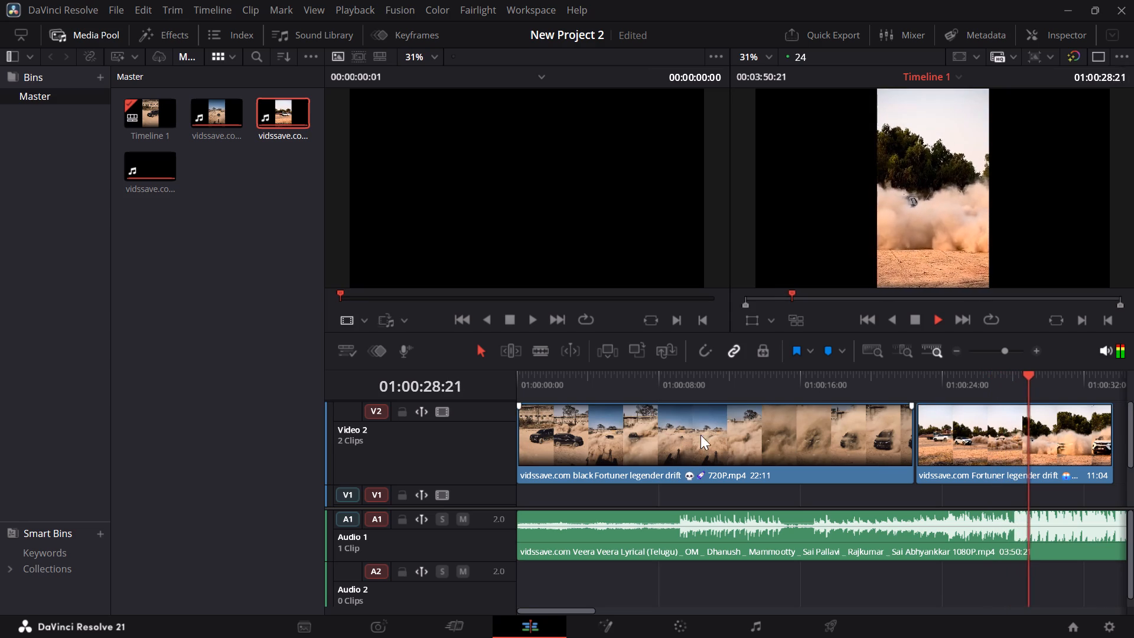
{"action": "key", "text": "space"}
{"action": "left_click_drag", "start_coordinate": [1032, 375], "coordinate": [470, 368]}
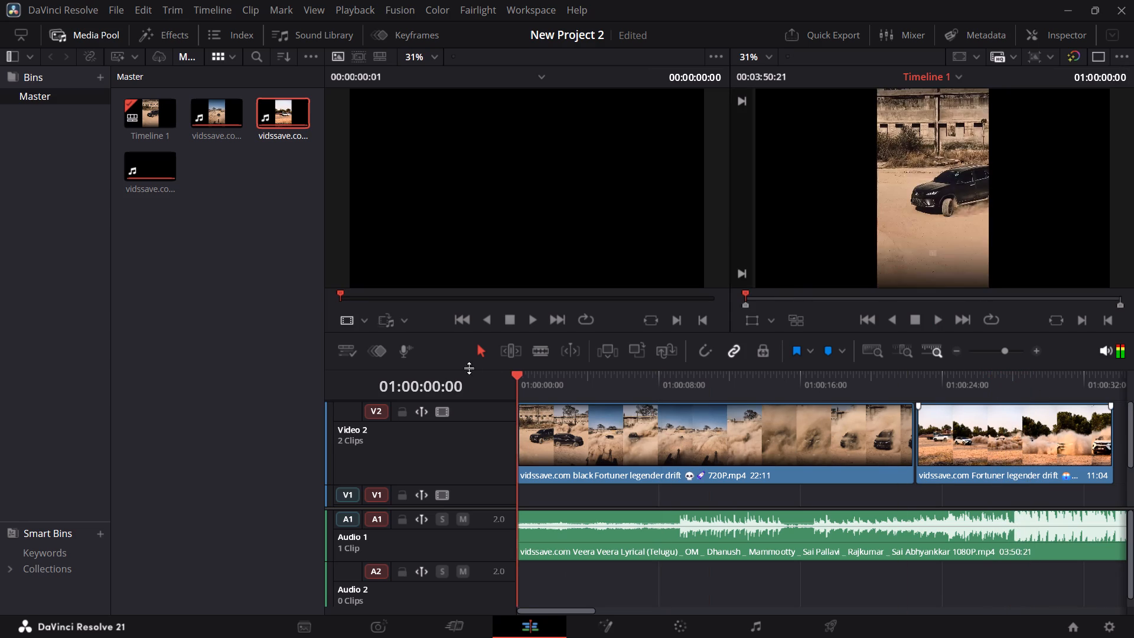
Open the black Fortuner legender drift clip from Video 2 in the Fusion page.
{"action": "left_click", "coordinate": [539, 436]}
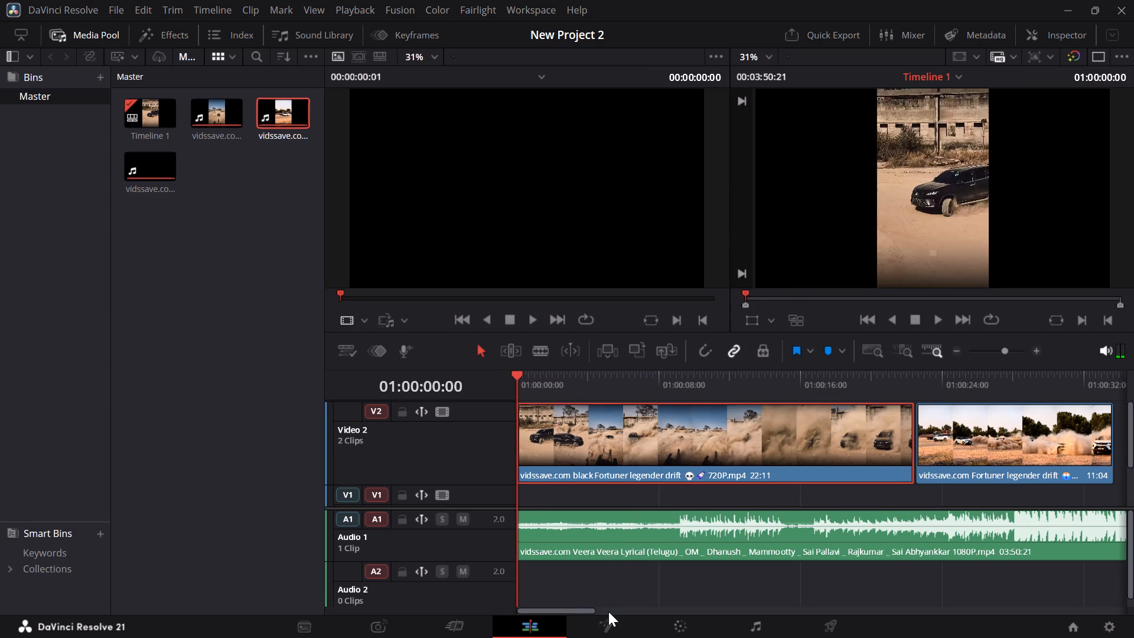
{"action": "left_click", "coordinate": [615, 616]}
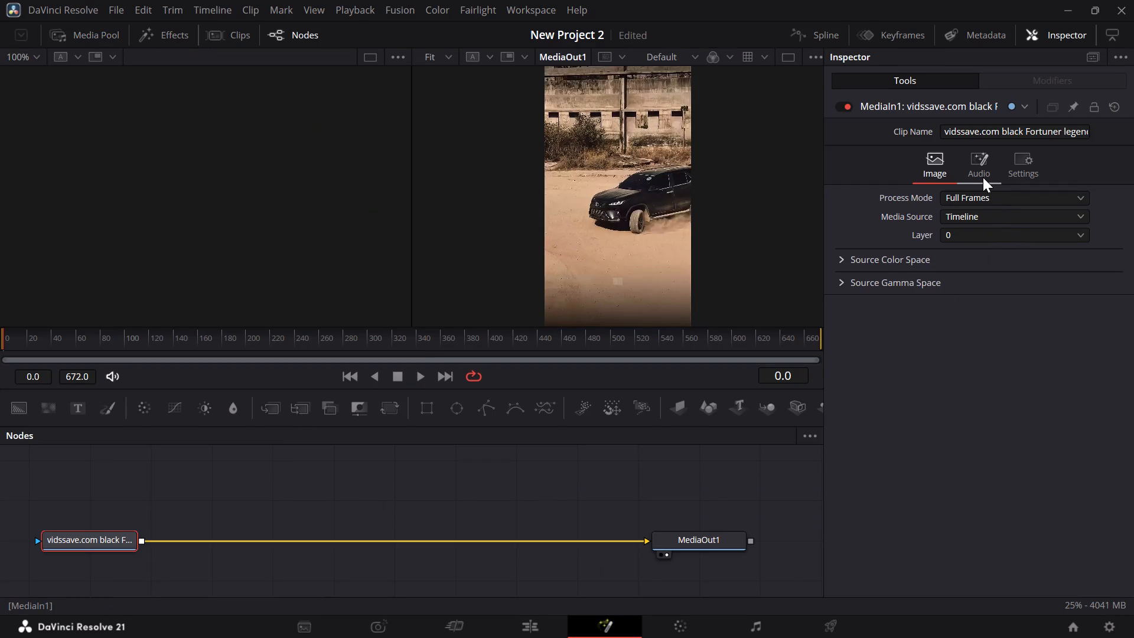
Reposition the black Fortuner MediaIn1 node in the node graph, closer to MediaOut1 and roughly level with it.
{"action": "left_click_drag", "start_coordinate": [636, 235], "coordinate": [601, 234]}
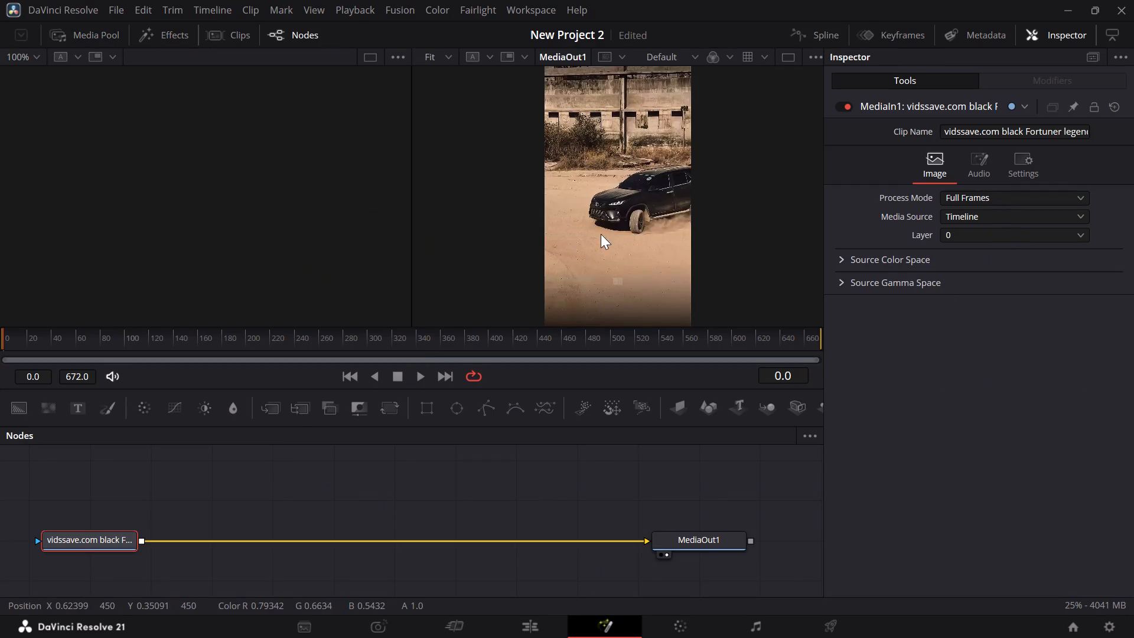
{"action": "left_click_drag", "start_coordinate": [601, 234], "coordinate": [445, 259]}
{"action": "left_click_drag", "start_coordinate": [86, 545], "coordinate": [145, 558]}
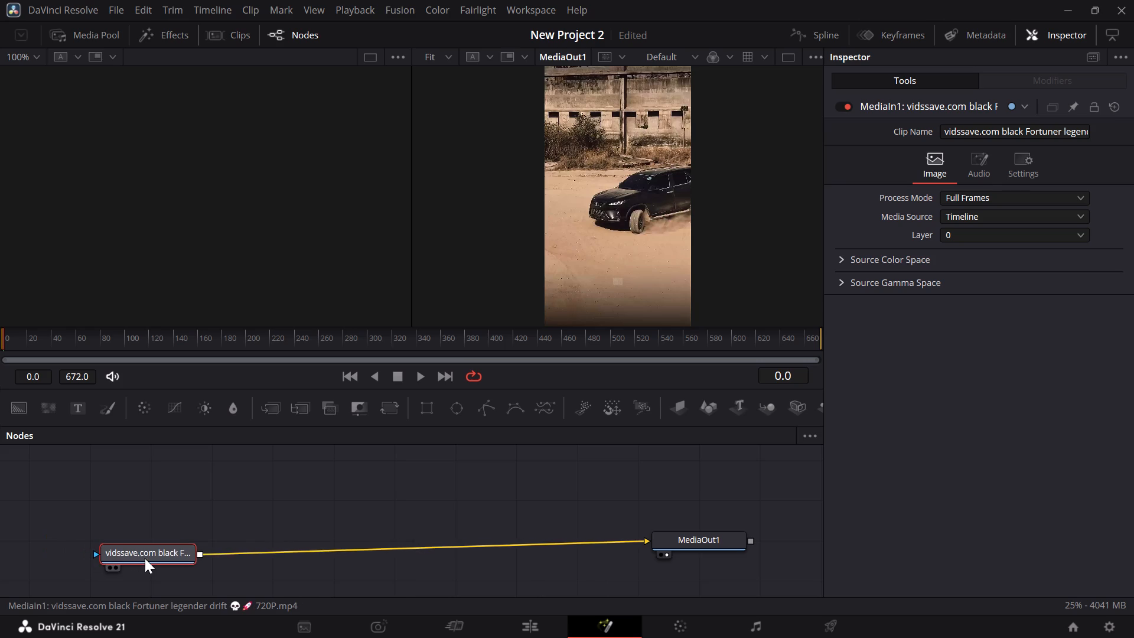
{"action": "left_click_drag", "start_coordinate": [145, 558], "coordinate": [203, 492]}
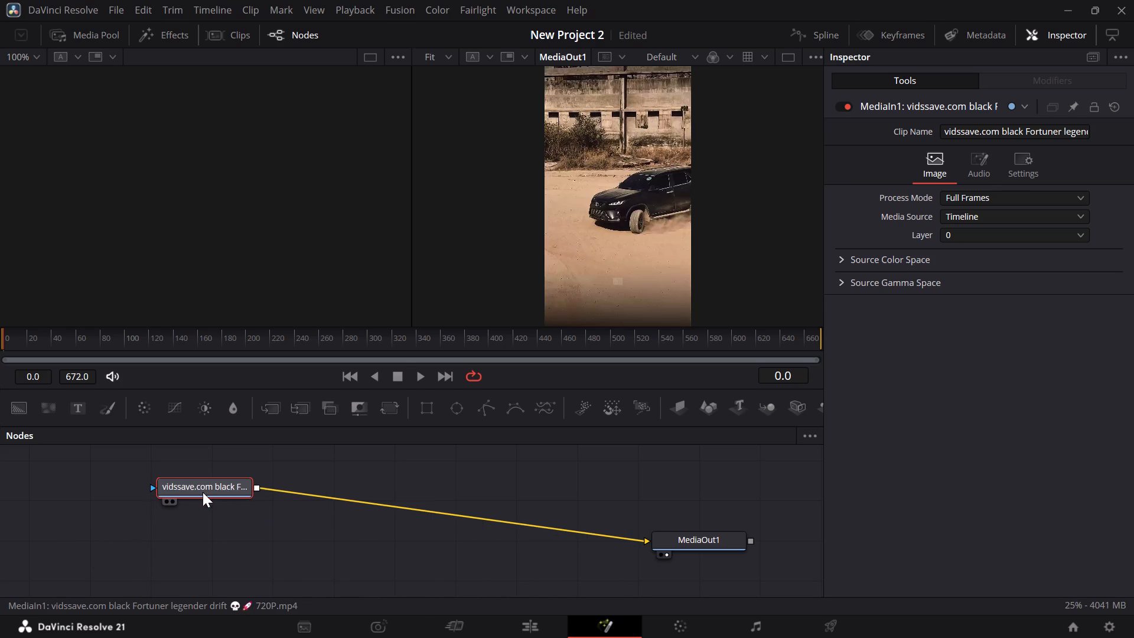
{"action": "left_click_drag", "start_coordinate": [203, 492], "coordinate": [204, 491]}
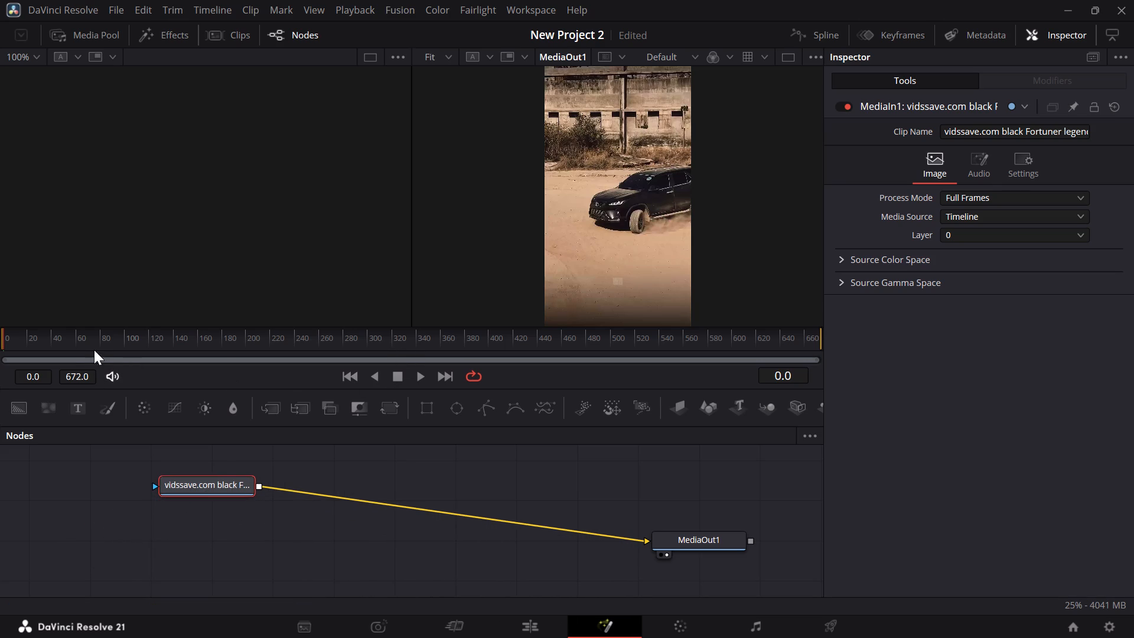
{"action": "left_click", "coordinate": [92, 360]}
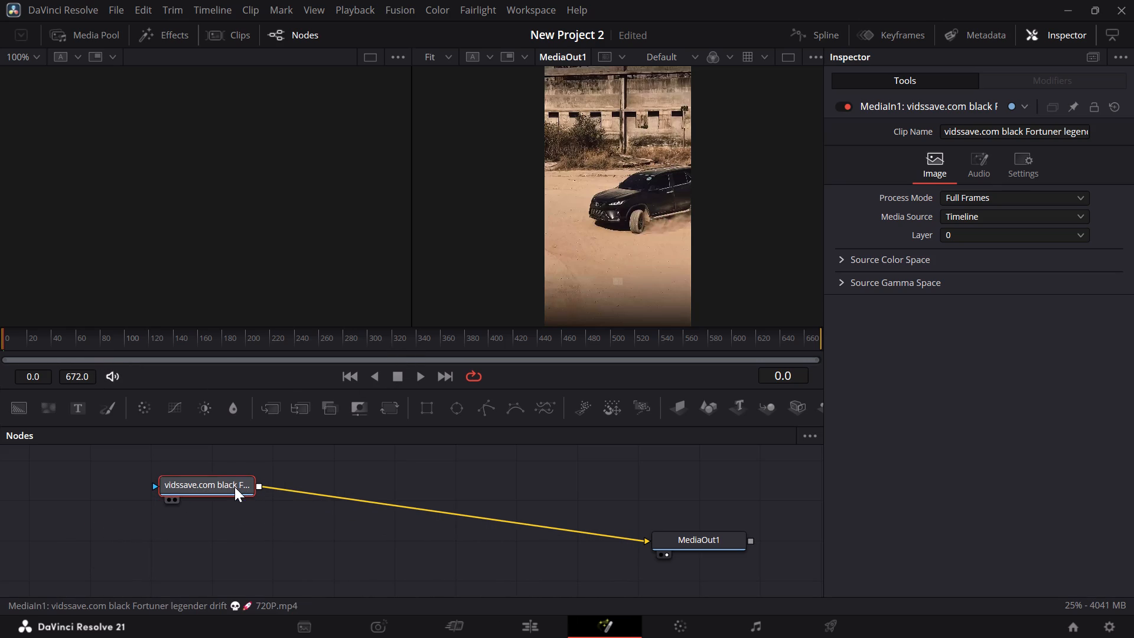
{"action": "left_click_drag", "start_coordinate": [234, 487], "coordinate": [234, 537]}
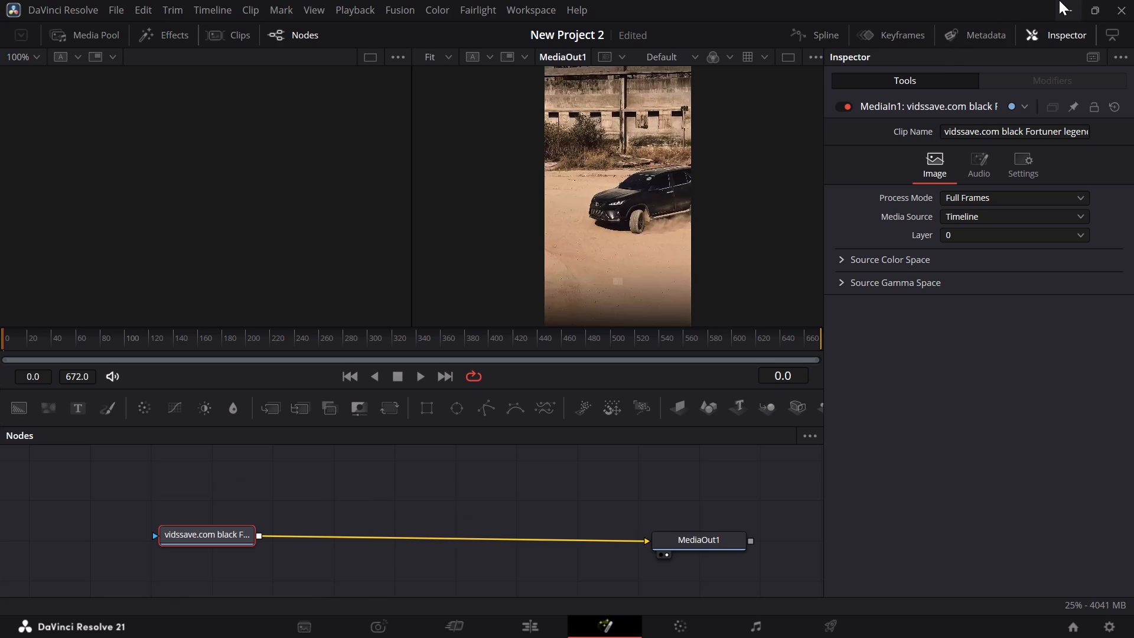
Minimize DaVinci Resolve and the Downloads window behind it.
{"action": "left_click", "coordinate": [1065, 1]}
{"action": "left_click", "coordinate": [1050, 0]}
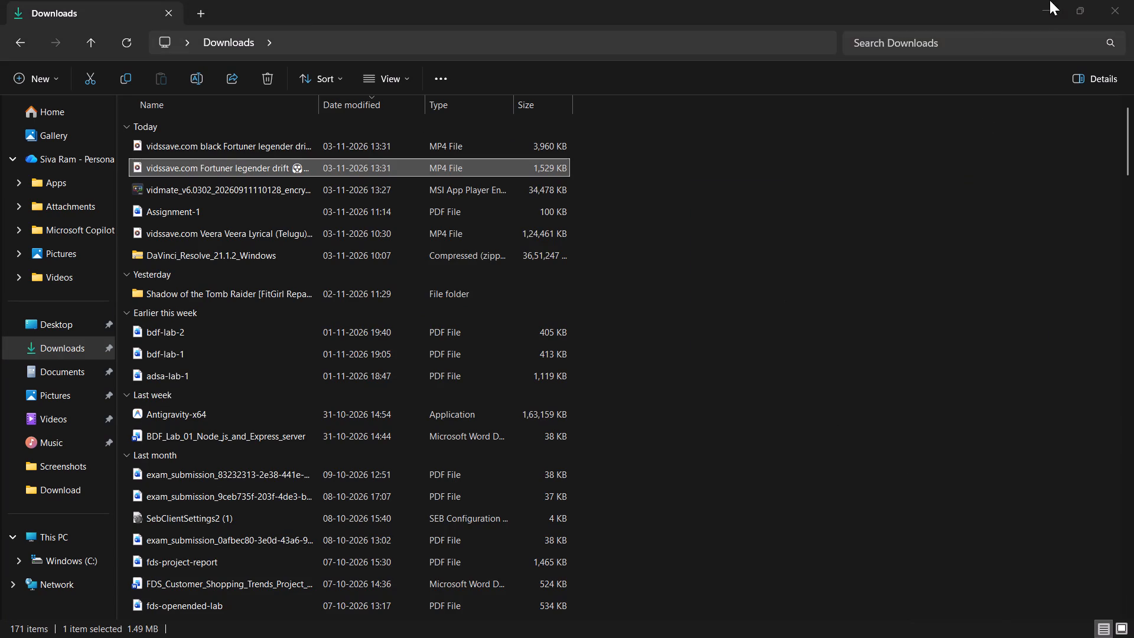
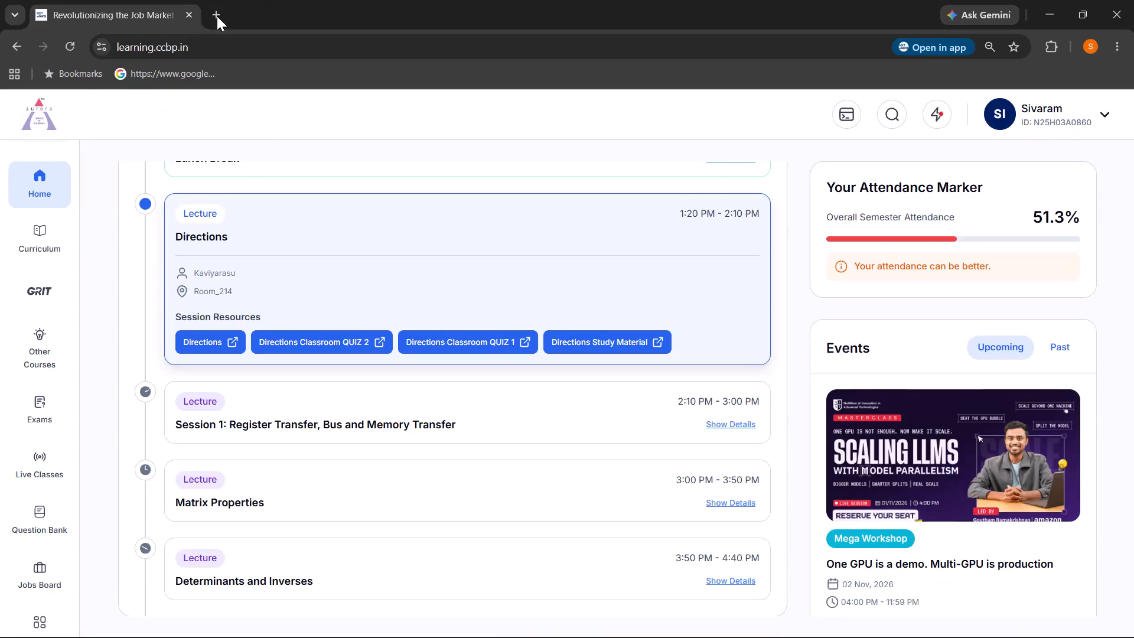
Open the Aurora erp portal in a new tab and examine the assessment lists of Linear Algebra Essentials and Advanced Data Structures.
{"action": "left_click", "coordinate": [217, 16]}
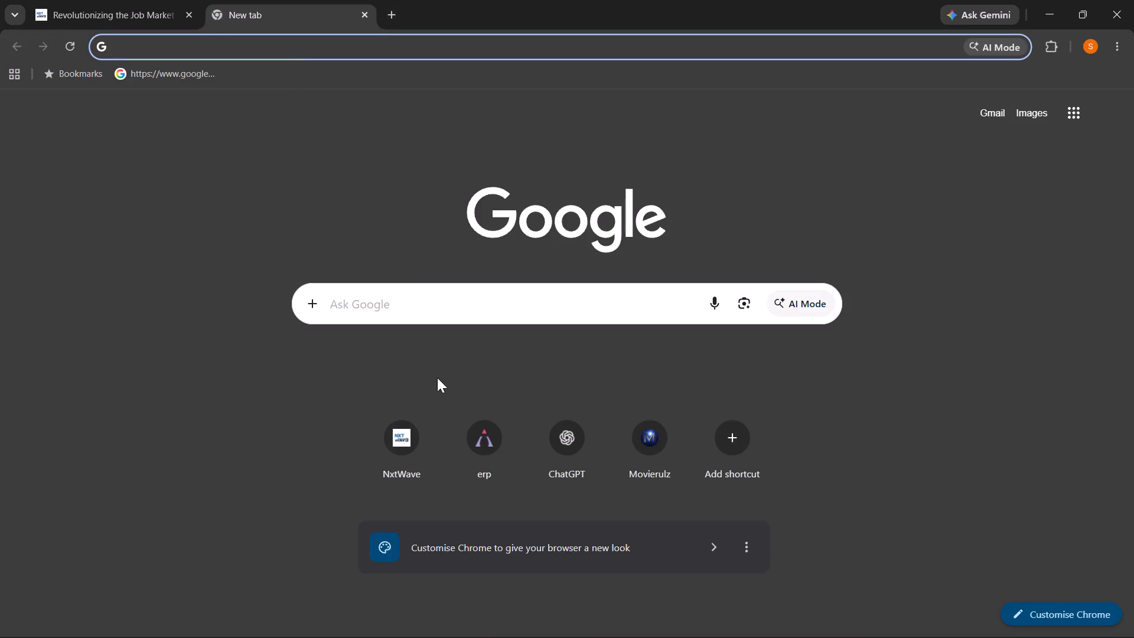
{"action": "left_click", "coordinate": [485, 458]}
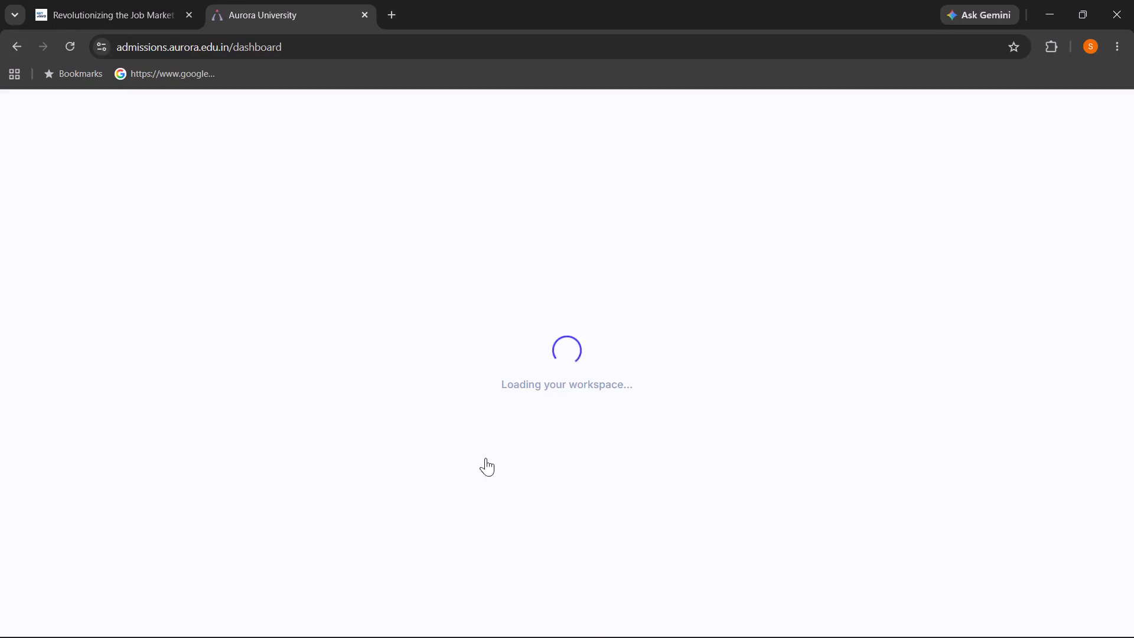
{"action": "left_click", "coordinate": [259, 390]}
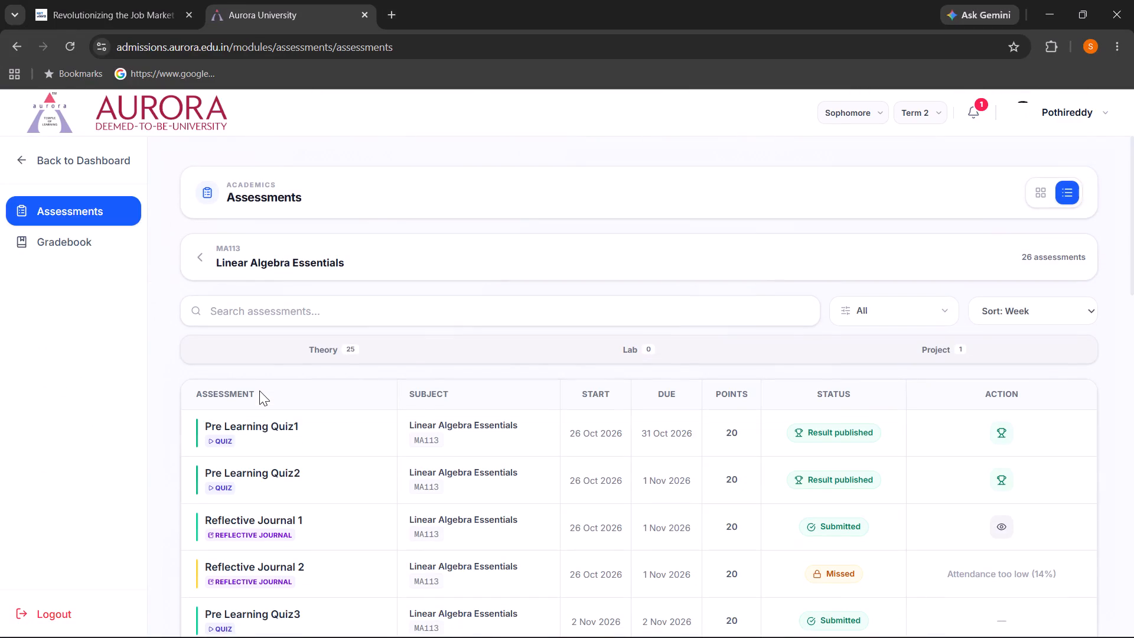
{"action": "scroll", "coordinate": [385, 452], "scroll_direction": "down", "scroll_amount": 2}
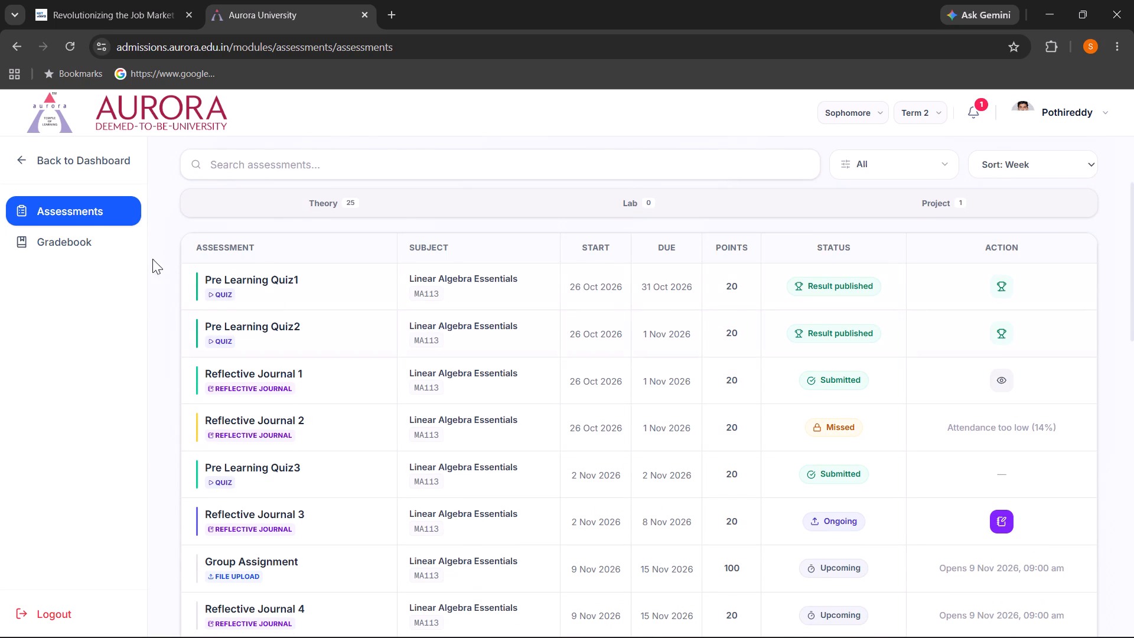
{"action": "scroll", "coordinate": [373, 336], "scroll_direction": "up", "scroll_amount": 4}
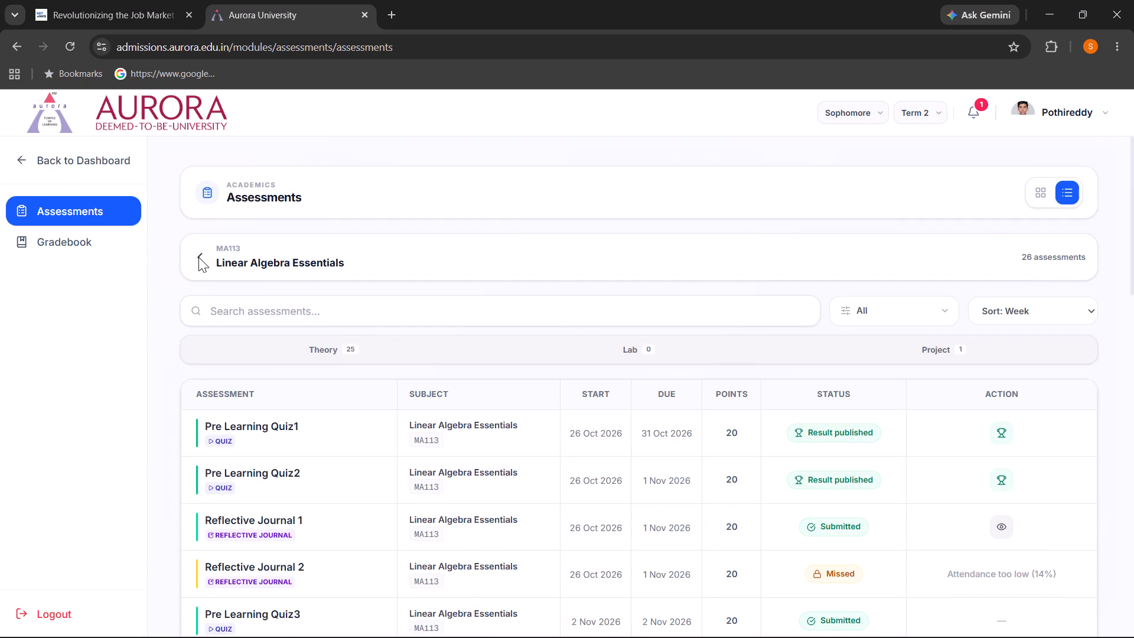
{"action": "left_click", "coordinate": [198, 257]}
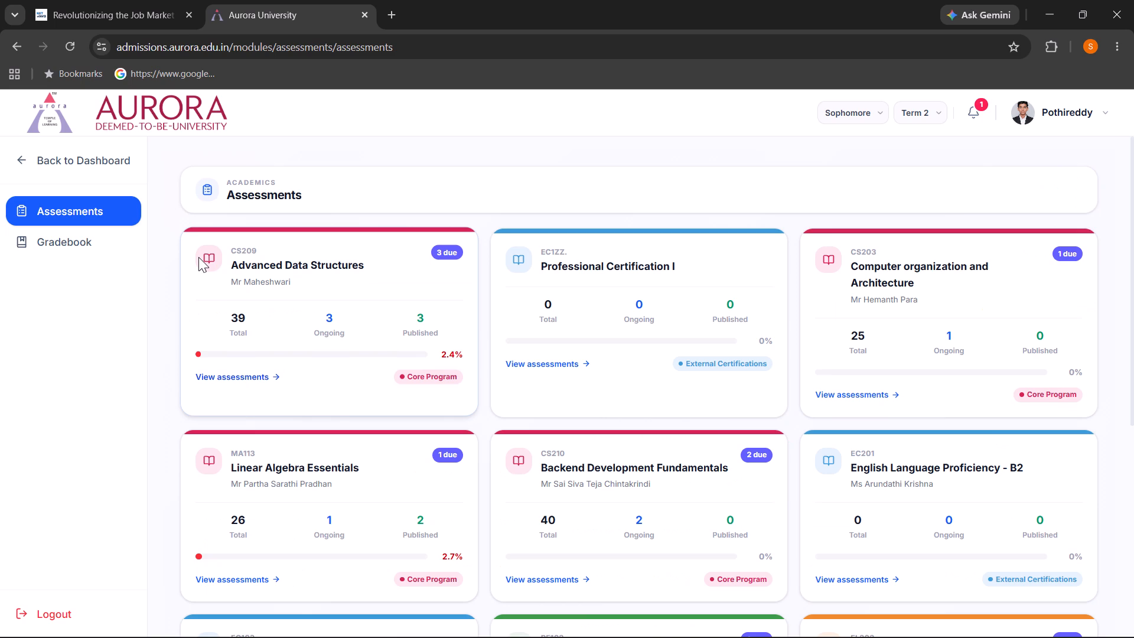
{"action": "left_click", "coordinate": [291, 288]}
{"action": "scroll", "coordinate": [548, 401], "scroll_direction": "down", "scroll_amount": 2}
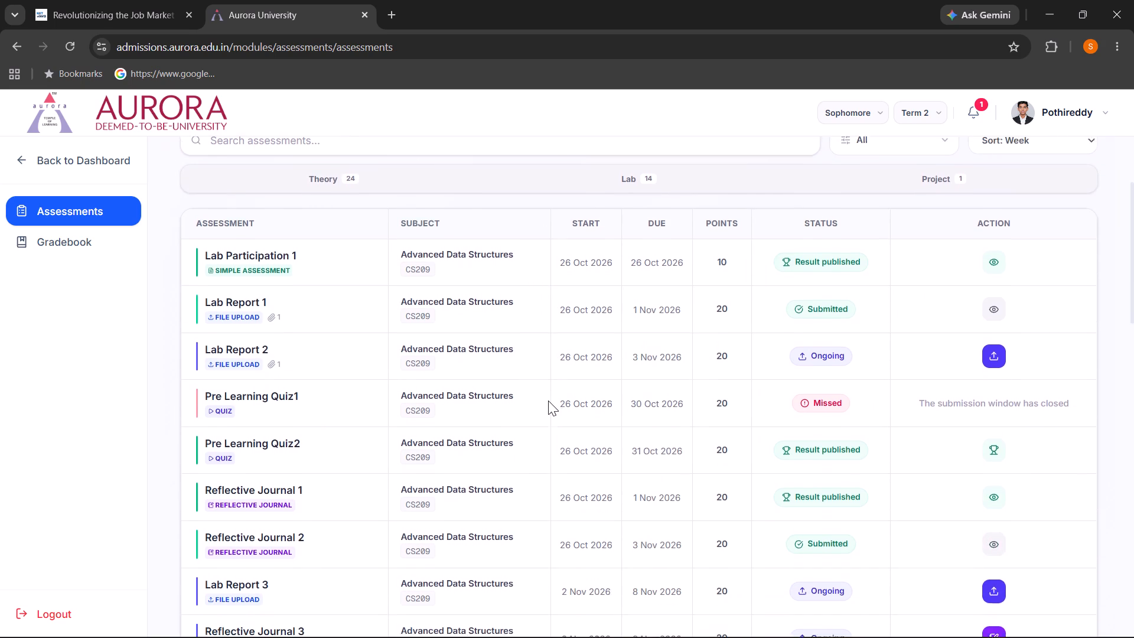
{"action": "scroll", "coordinate": [548, 401], "scroll_direction": "down", "scroll_amount": 3}
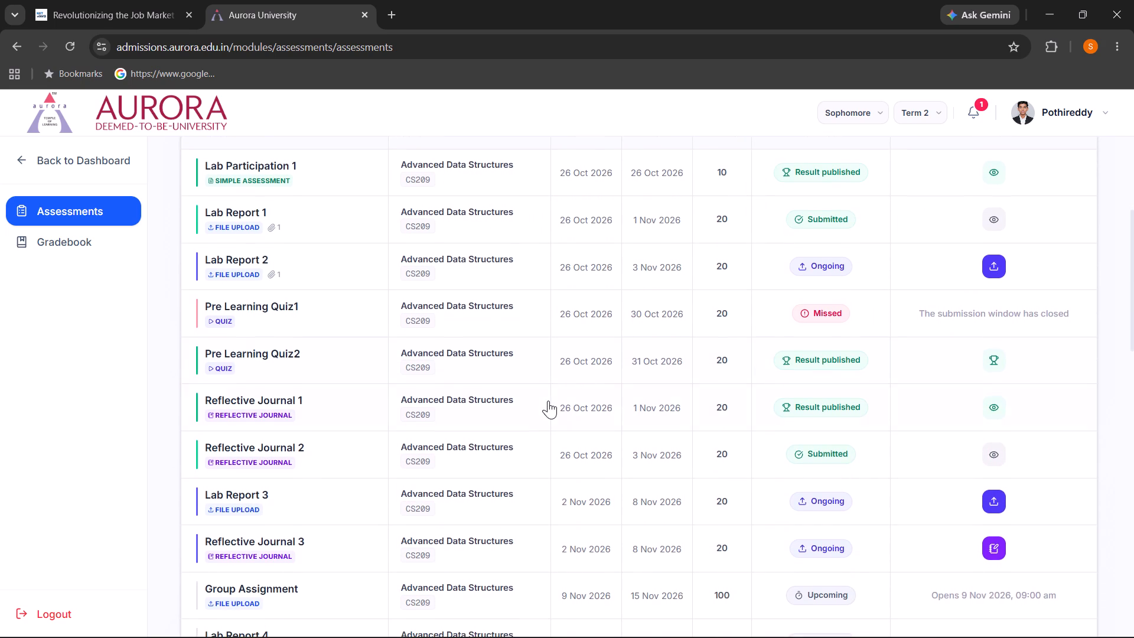
{"action": "scroll", "coordinate": [457, 301], "scroll_direction": "up", "scroll_amount": 5}
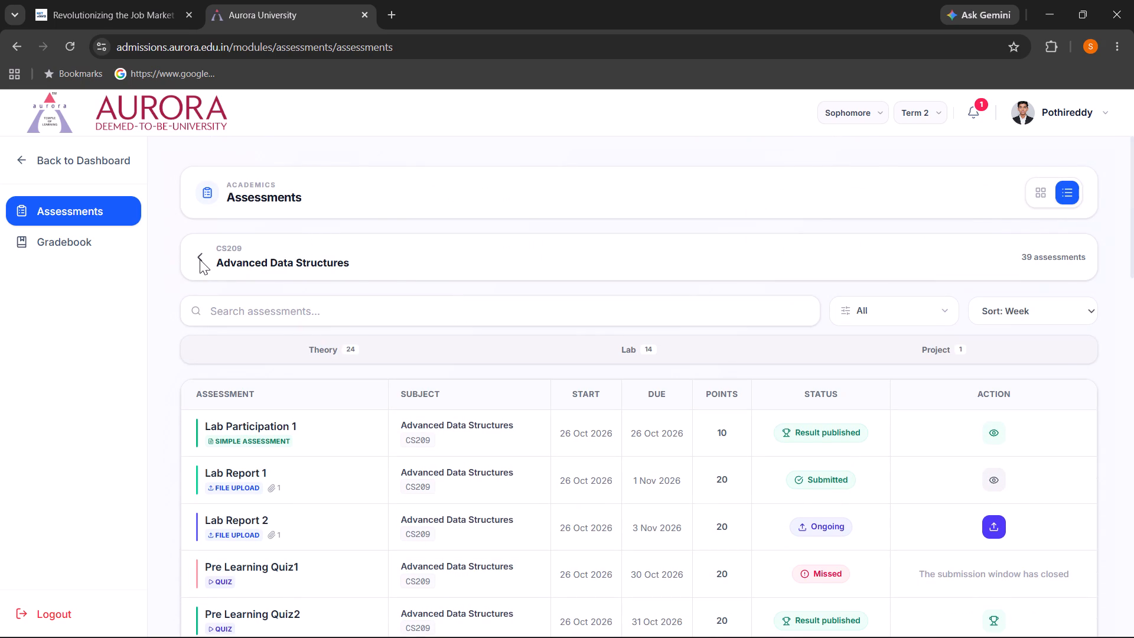
{"action": "left_click", "coordinate": [201, 253]}
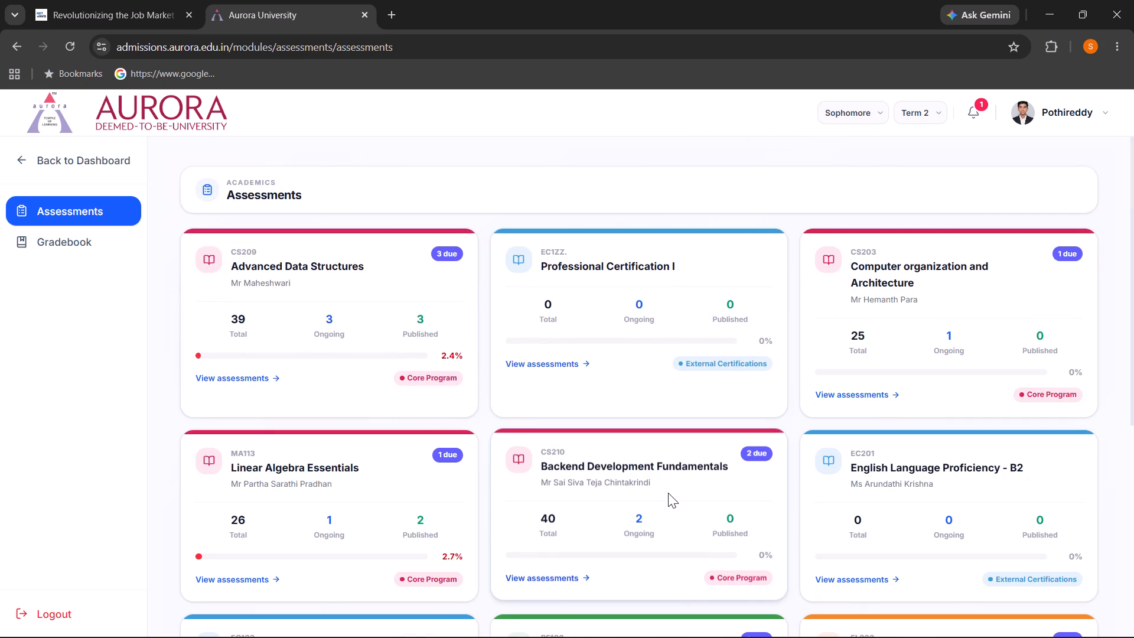
Examine the assessment list of Backend Development Fundamentals, and look again at the one of Advanced Data Structures.
{"action": "left_click", "coordinate": [668, 493]}
{"action": "scroll", "coordinate": [668, 493], "scroll_direction": "down", "scroll_amount": 3}
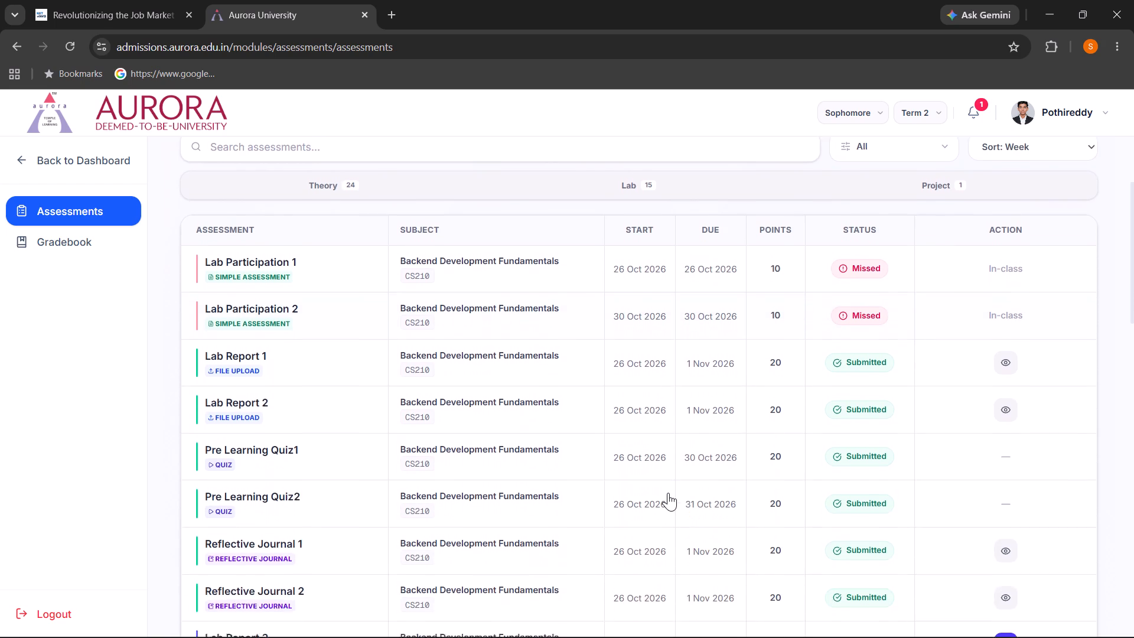
{"action": "scroll", "coordinate": [668, 493], "scroll_direction": "down", "scroll_amount": 1}
{"action": "scroll", "coordinate": [668, 493], "scroll_direction": "up", "scroll_amount": 1}
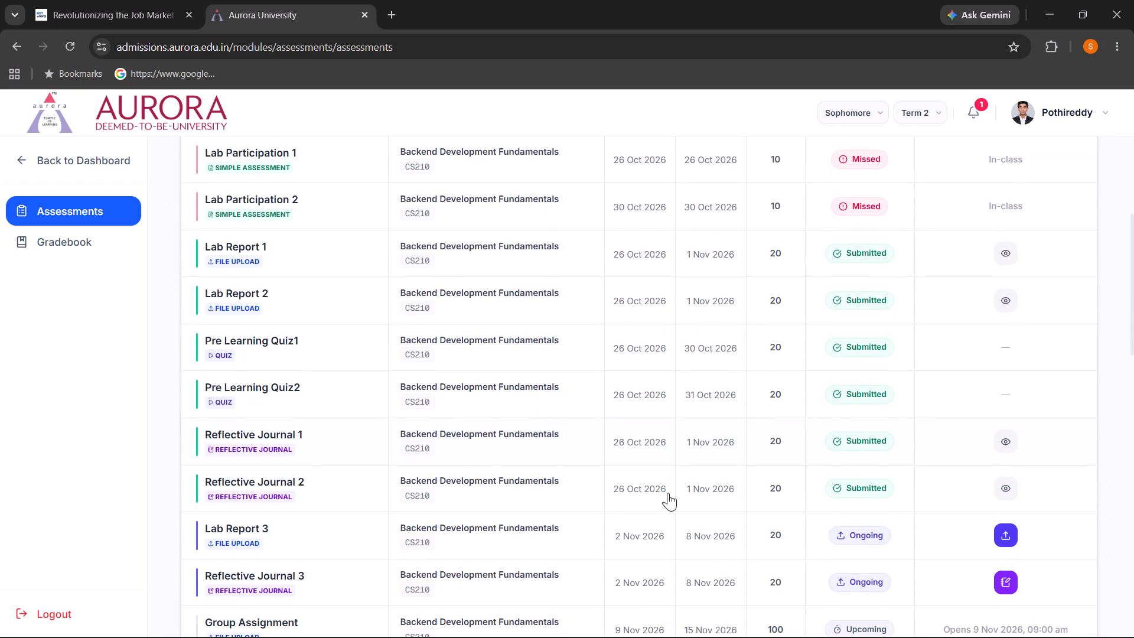
{"action": "scroll", "coordinate": [668, 493], "scroll_direction": "up", "scroll_amount": 2}
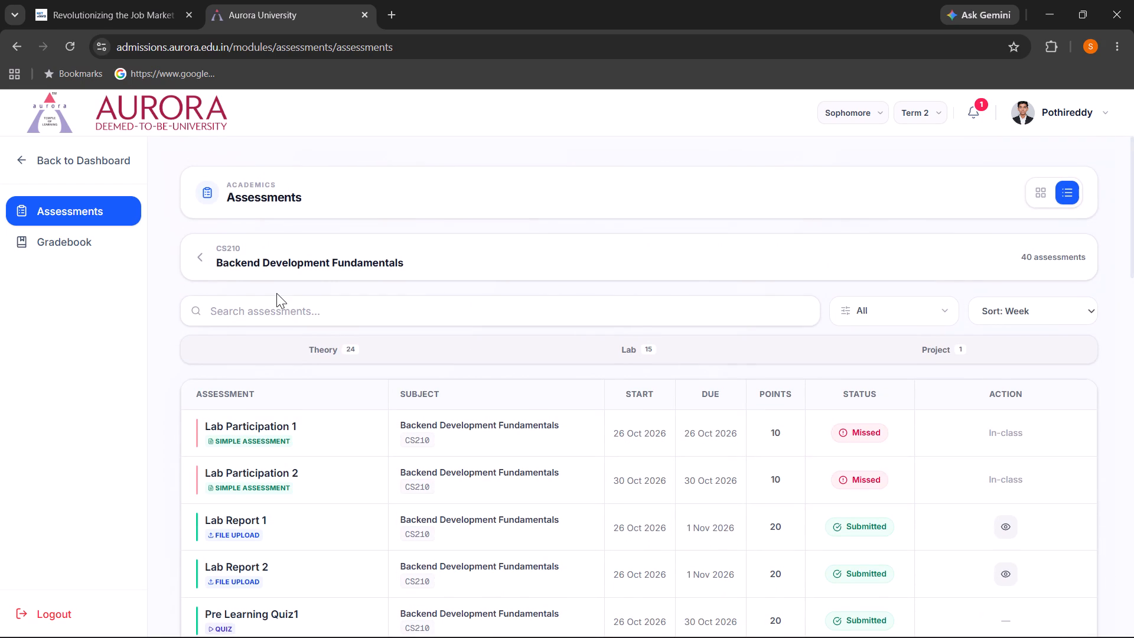
{"action": "left_click", "coordinate": [195, 256]}
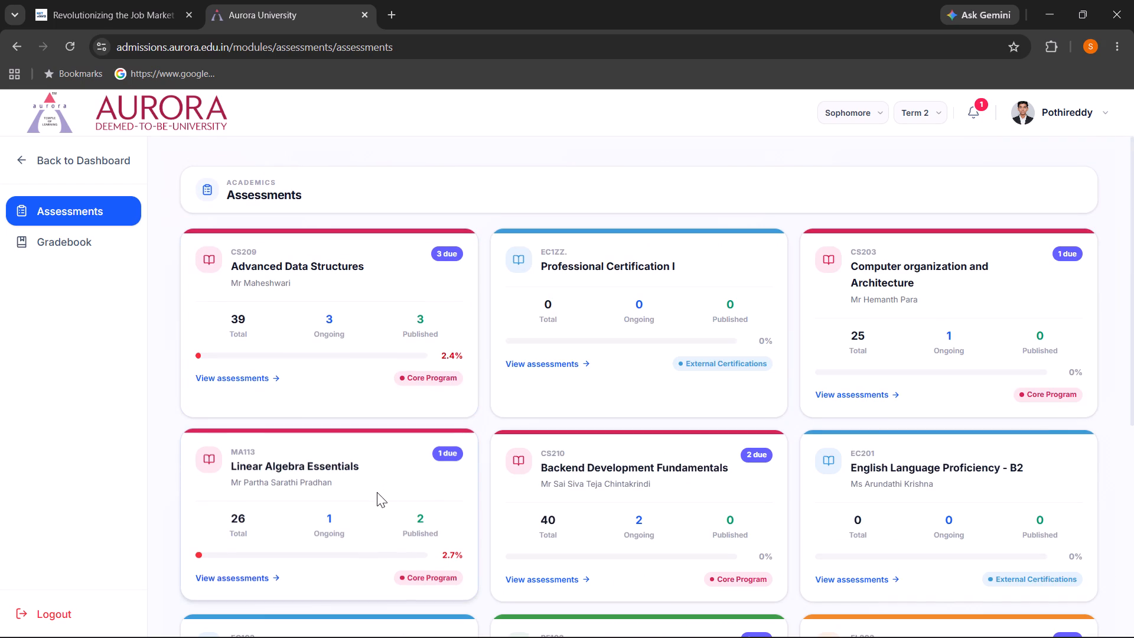
{"action": "left_click", "coordinate": [376, 337]}
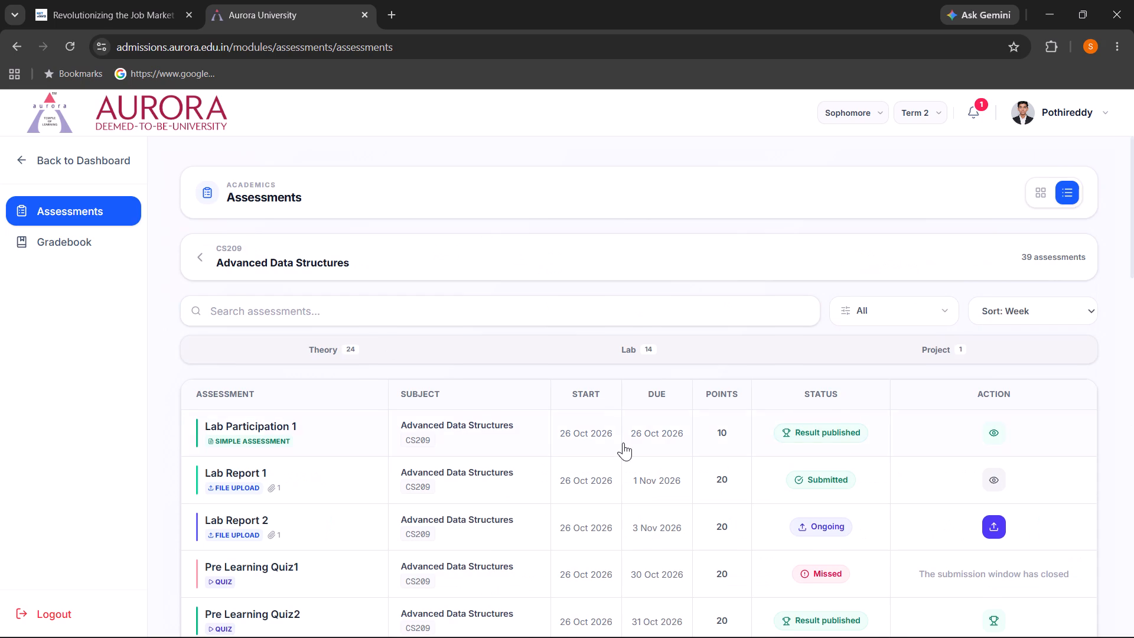
{"action": "scroll", "coordinate": [623, 442], "scroll_direction": "up", "scroll_amount": 1}
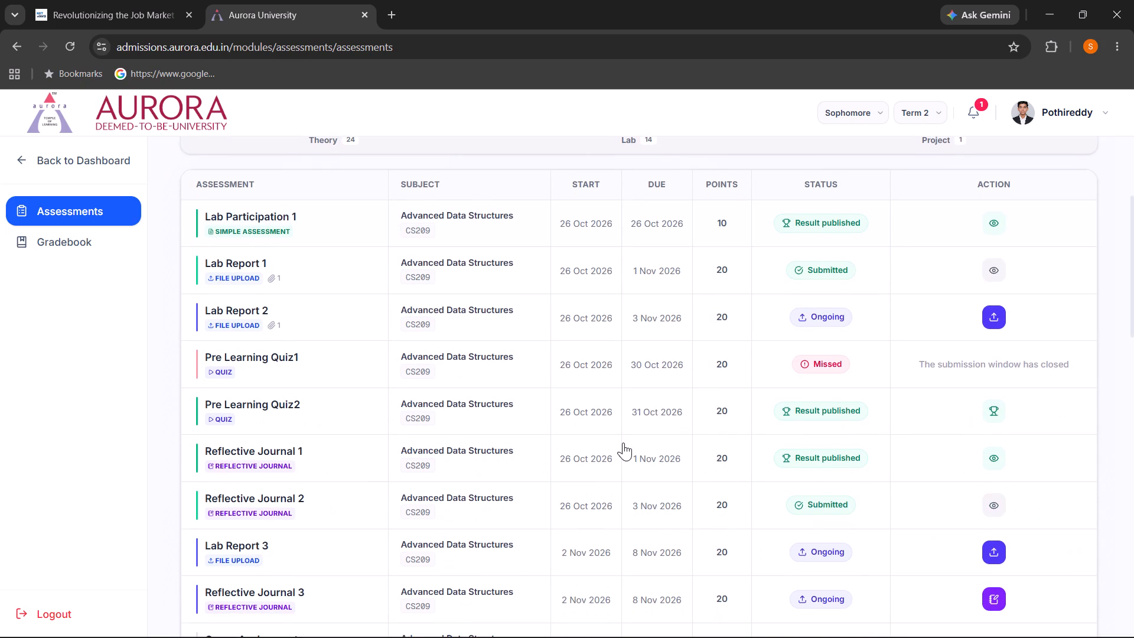
{"action": "scroll", "coordinate": [623, 442], "scroll_direction": "up", "scroll_amount": 1}
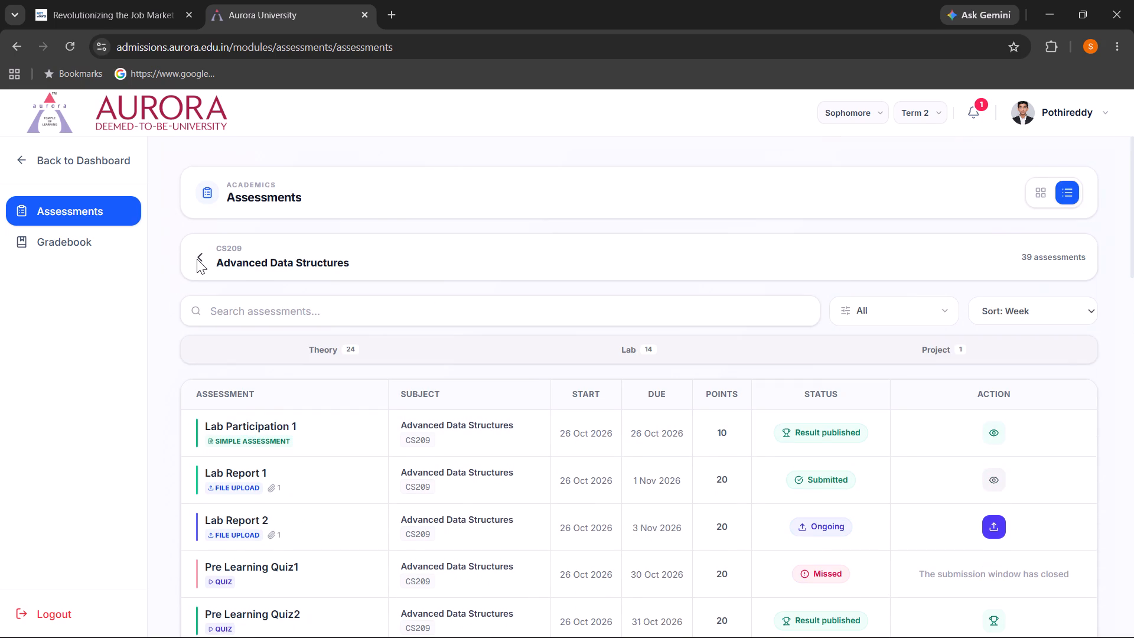
{"action": "left_click", "coordinate": [197, 259]}
Examine the assessment lists of Linear Algebra Essentials and Research And Publication Ethics, and go back to the portal dashboard.
{"action": "left_click", "coordinate": [394, 474]}
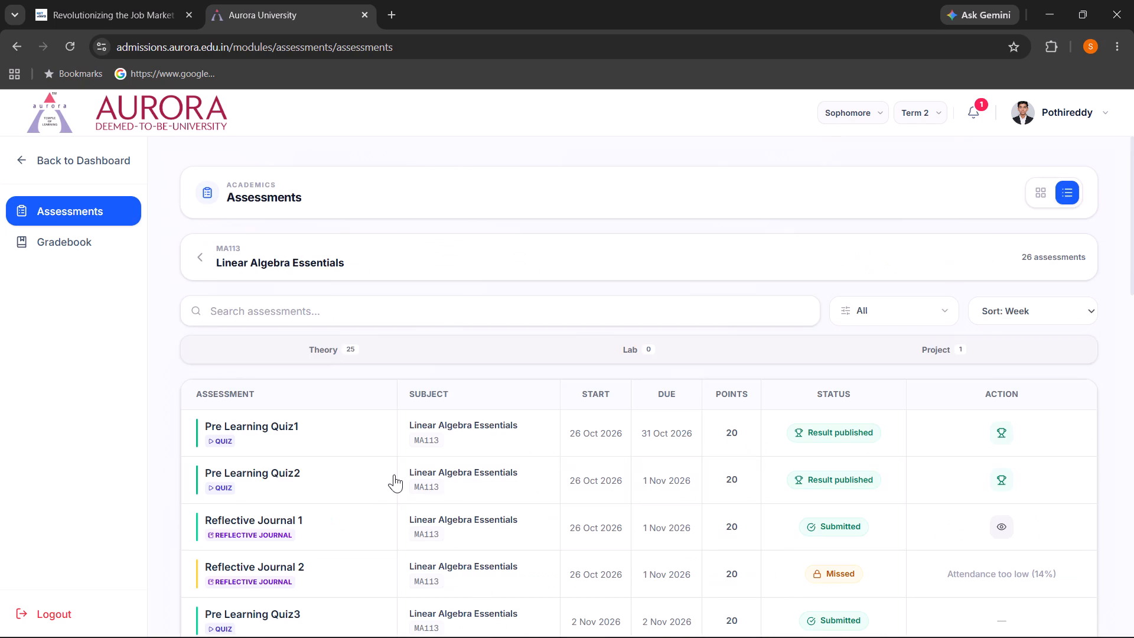
{"action": "scroll", "coordinate": [569, 467], "scroll_direction": "down", "scroll_amount": 2}
{"action": "scroll", "coordinate": [569, 467], "scroll_direction": "up", "scroll_amount": 3}
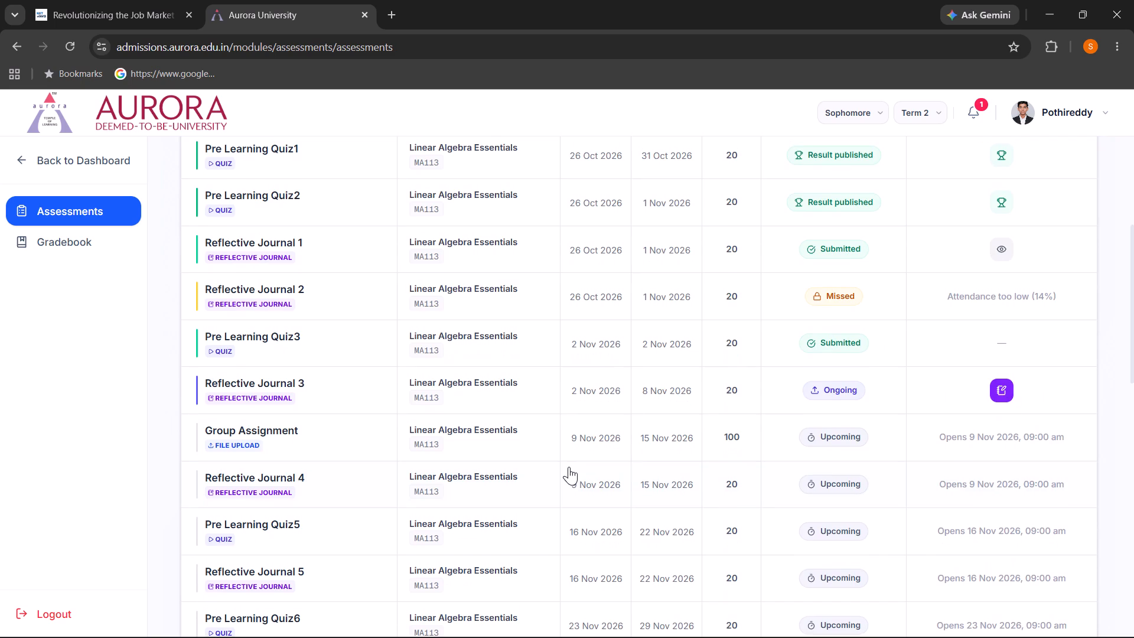
{"action": "scroll", "coordinate": [569, 467], "scroll_direction": "up", "scroll_amount": 1}
{"action": "left_click", "coordinate": [202, 261]}
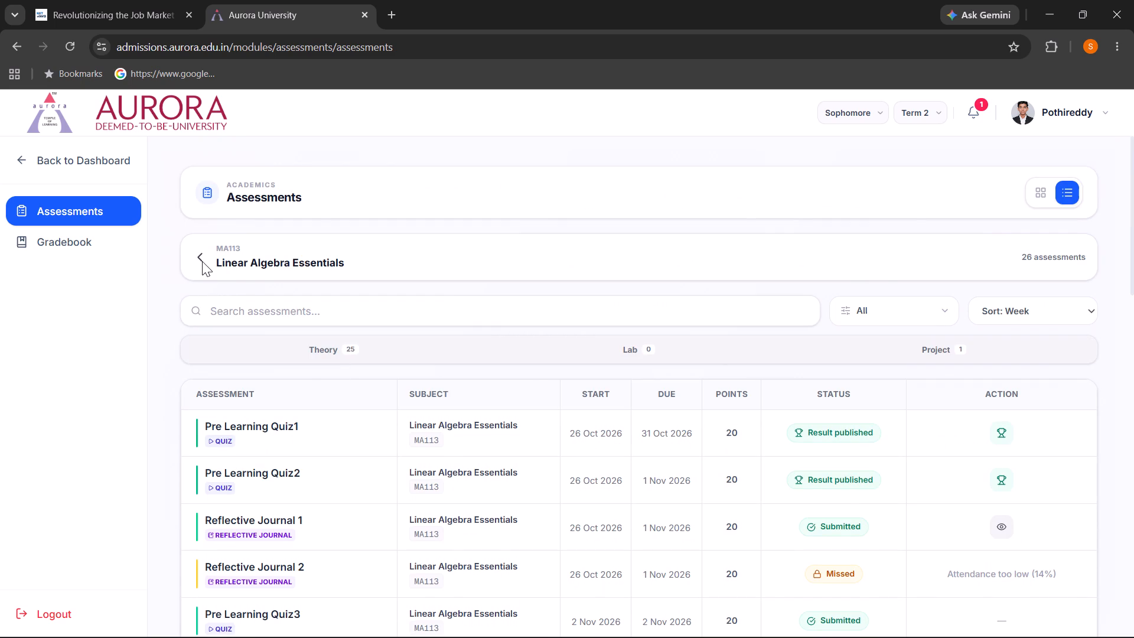
{"action": "scroll", "coordinate": [706, 403], "scroll_direction": "down", "scroll_amount": 2}
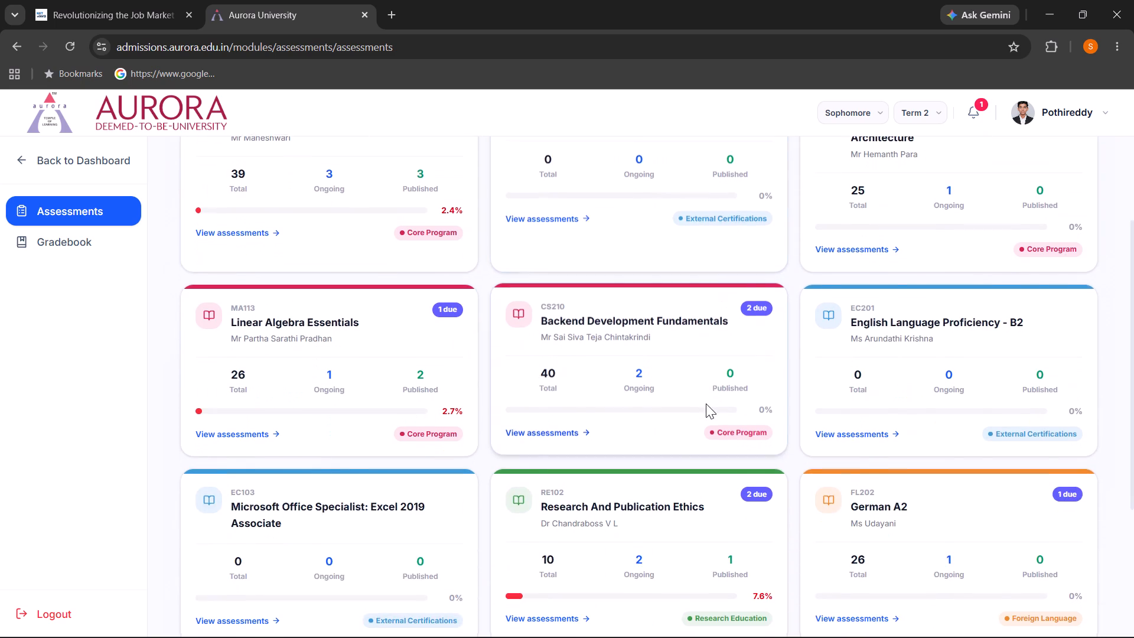
{"action": "scroll", "coordinate": [706, 403], "scroll_direction": "down", "scroll_amount": 1}
{"action": "left_click", "coordinate": [679, 437]}
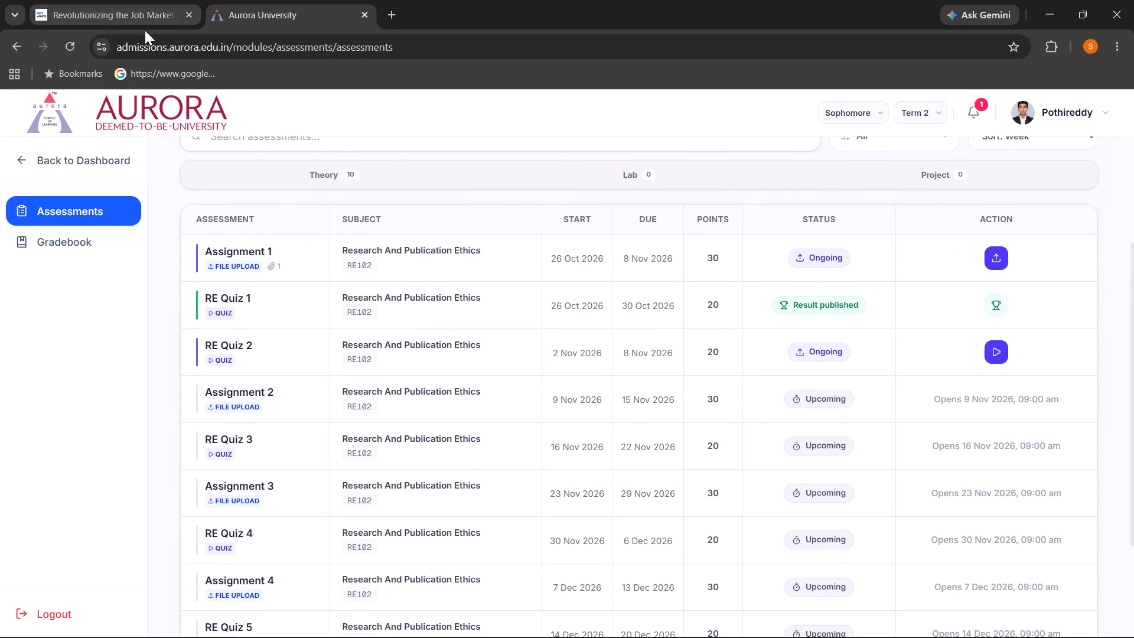
{"action": "left_click", "coordinate": [97, 161]}
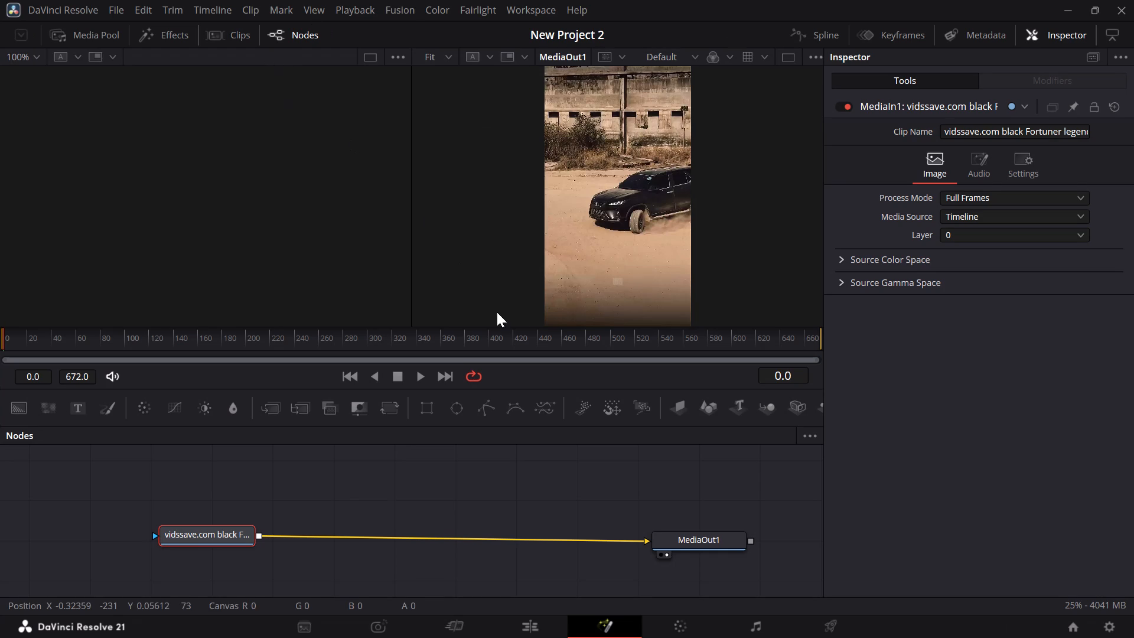
Switch to the Edit page in DaVinci Resolve and play short passages of both Fortuner drift clips to look for a cut point.
{"action": "left_click", "coordinate": [534, 632]}
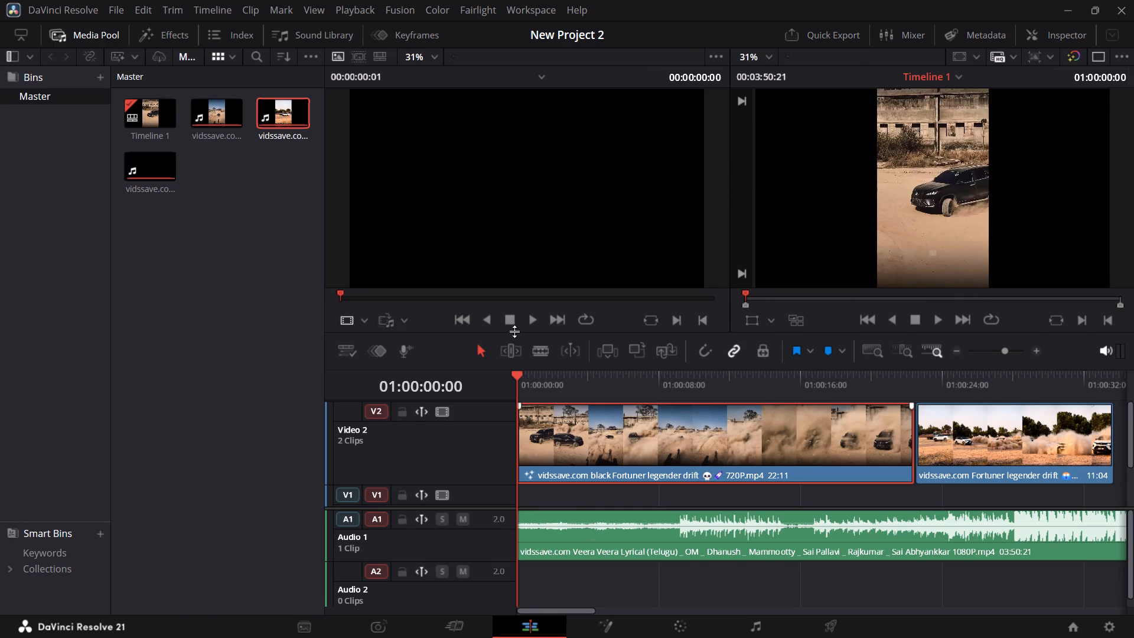
{"action": "key", "text": "space"}
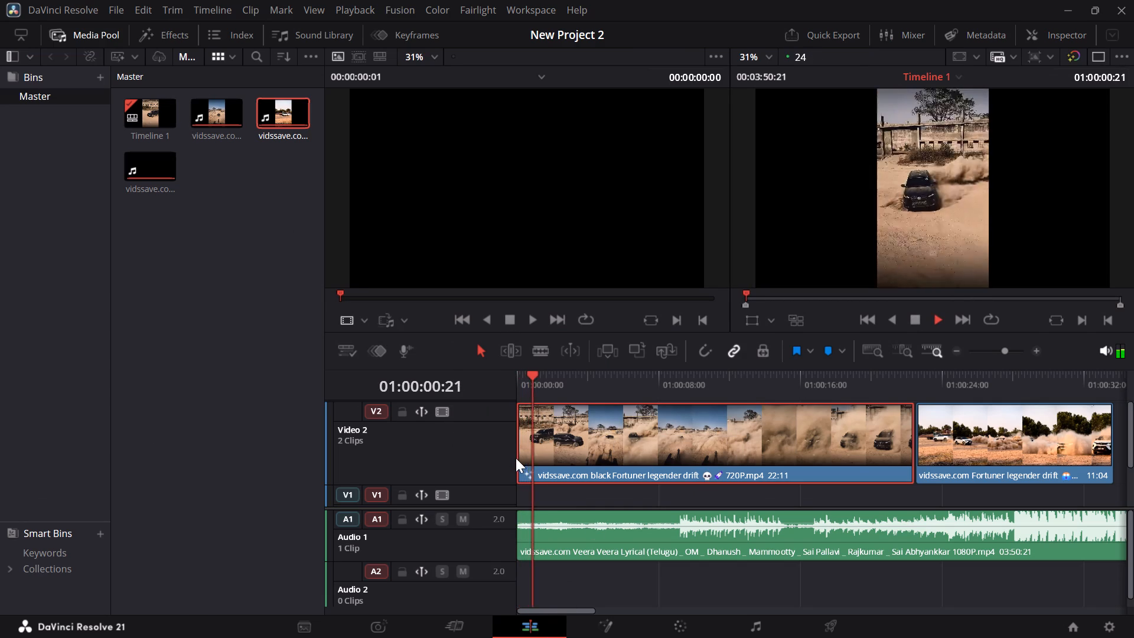
{"action": "key", "text": "space"}
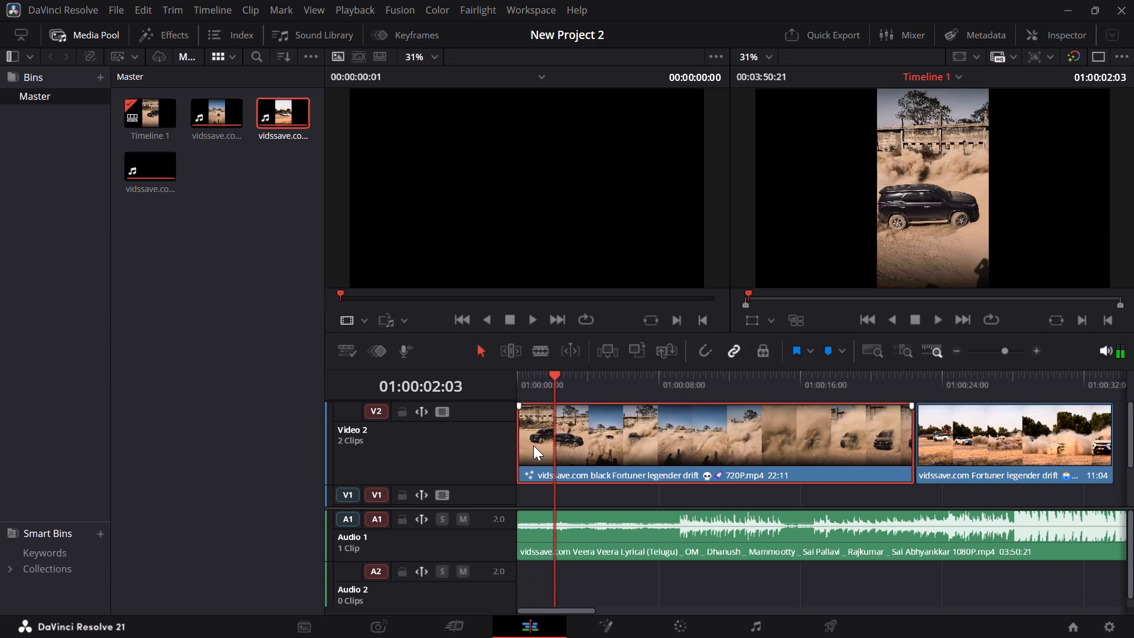
{"action": "left_click_drag", "start_coordinate": [557, 373], "coordinate": [607, 373]}
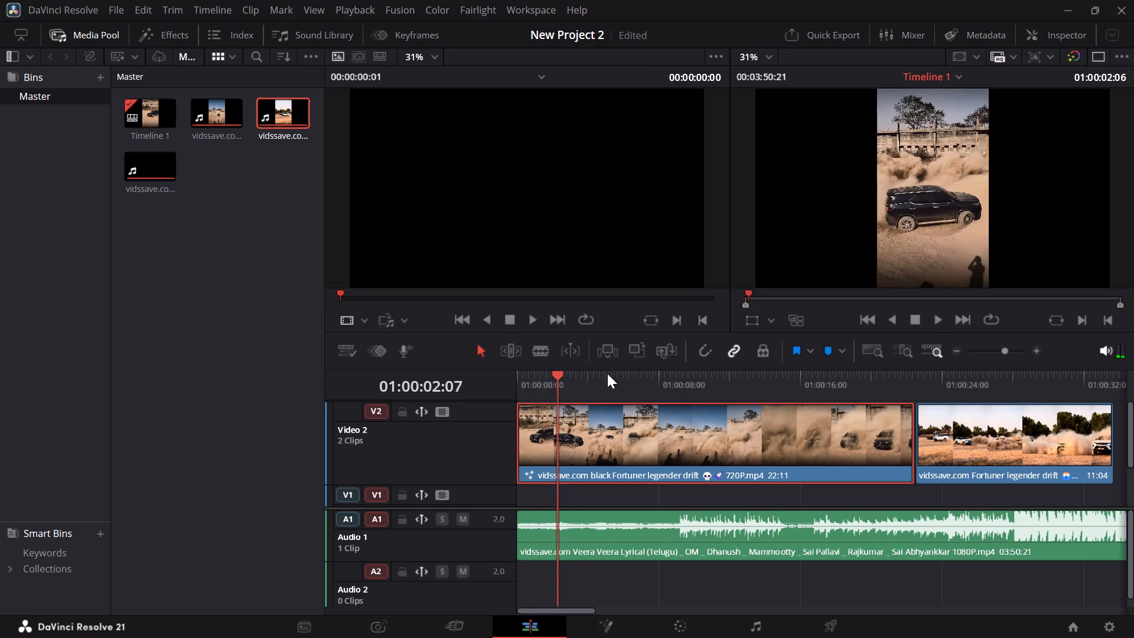
{"action": "left_click_drag", "start_coordinate": [607, 373], "coordinate": [917, 396]}
{"action": "key", "text": "space"}
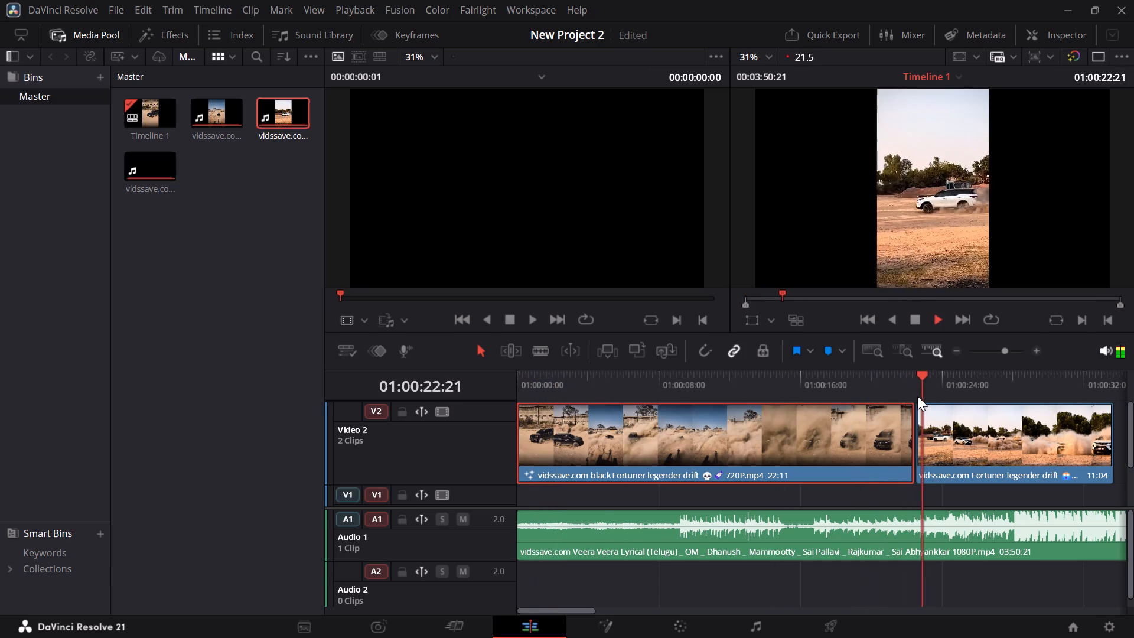
{"action": "key", "text": "space"}
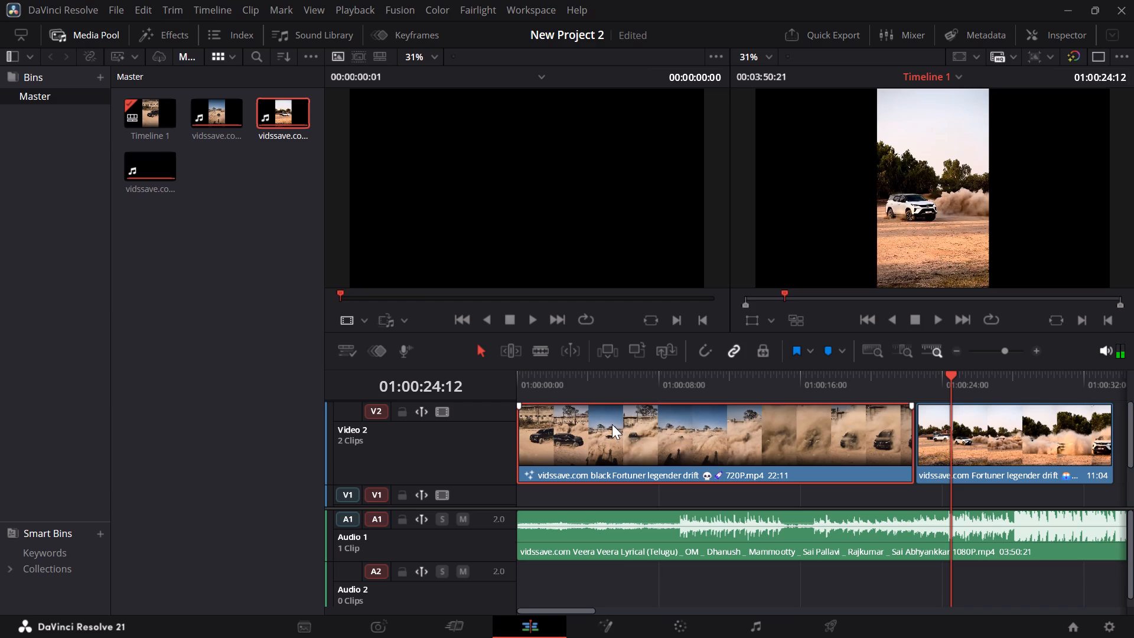
{"action": "left_click_drag", "start_coordinate": [950, 372], "coordinate": [696, 382]}
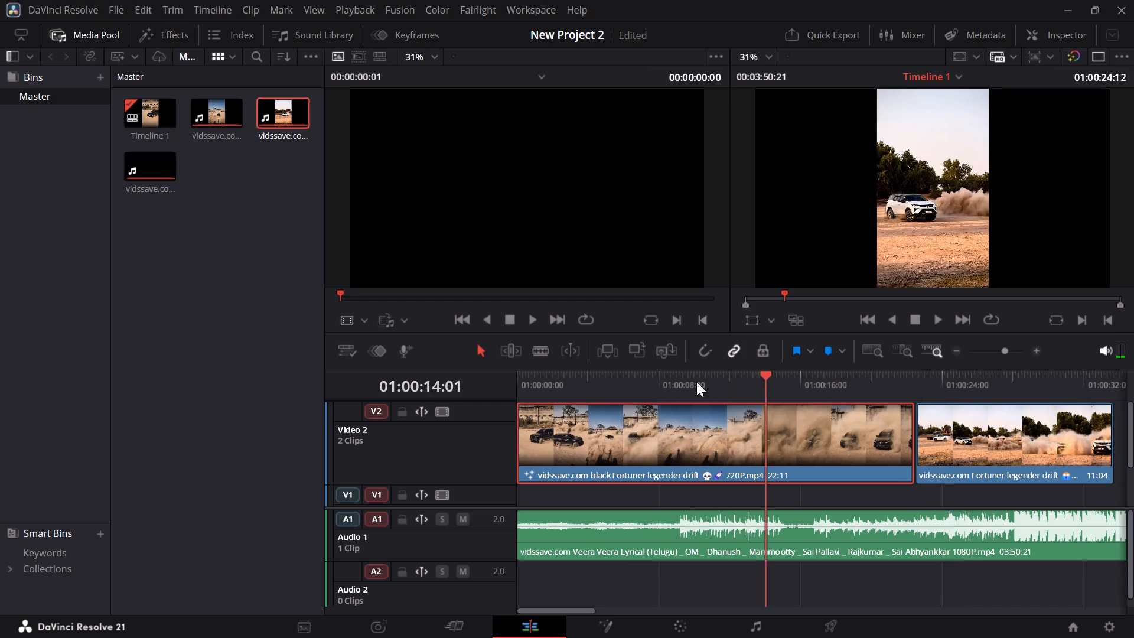
{"action": "left_click_drag", "start_coordinate": [696, 382], "coordinate": [588, 376]}
{"action": "key", "text": "space"}
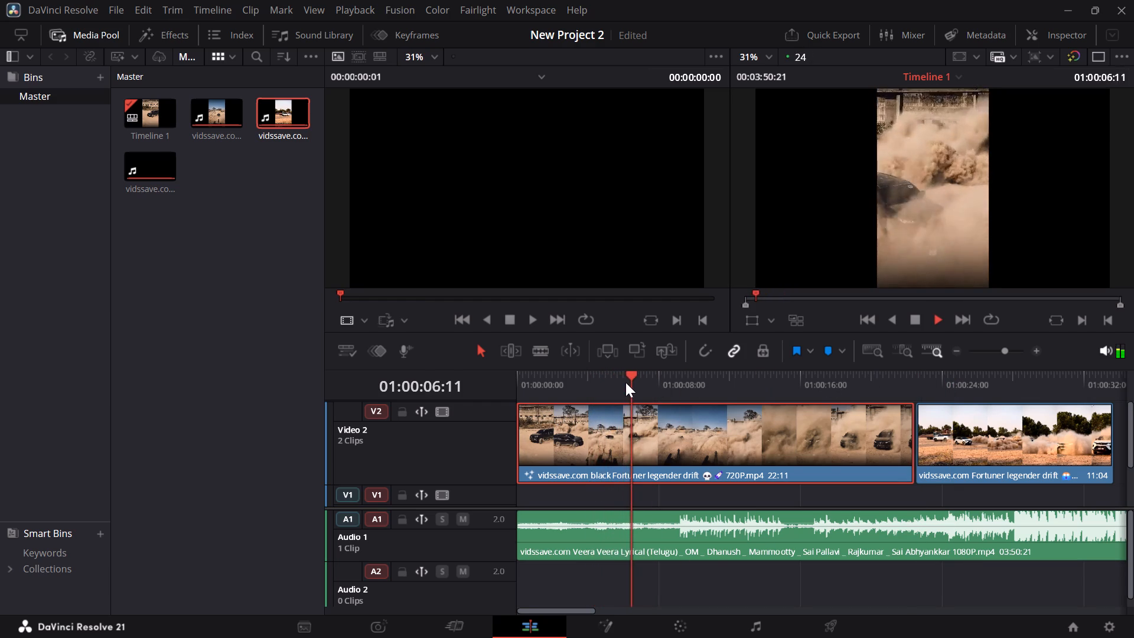
{"action": "key", "text": "space"}
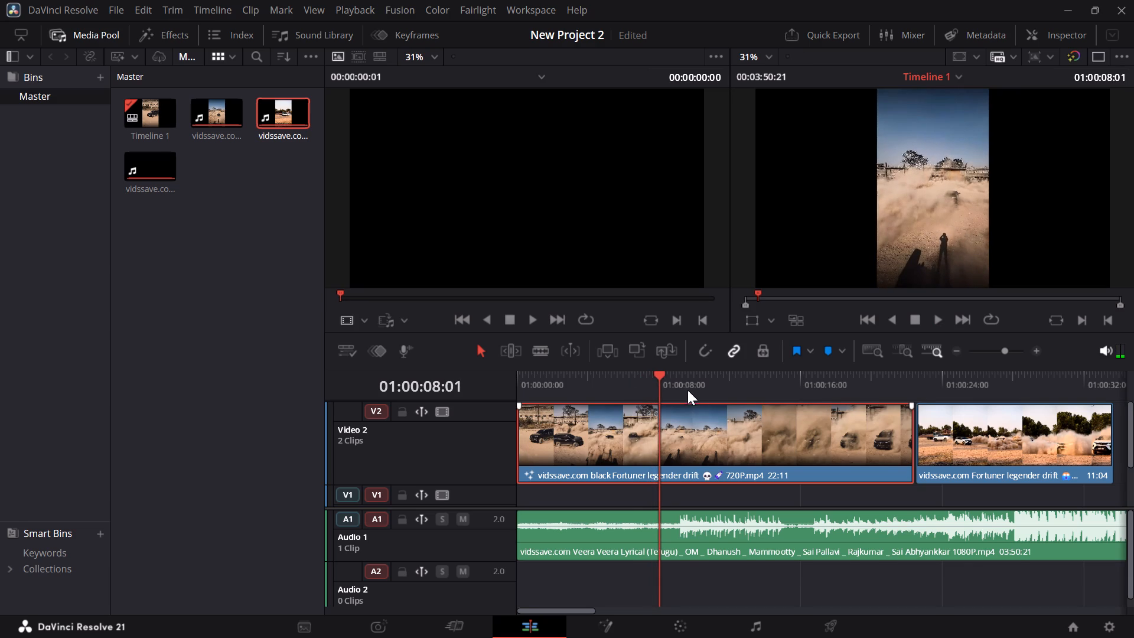
Park the playhead at 01:00:01:23 and split the black Fortuner drift clip on Video 2 beside it, at about 01:00:01:21.
{"action": "left_click_drag", "start_coordinate": [657, 369], "coordinate": [630, 367]}
{"action": "left_click_drag", "start_coordinate": [661, 372], "coordinate": [552, 377]}
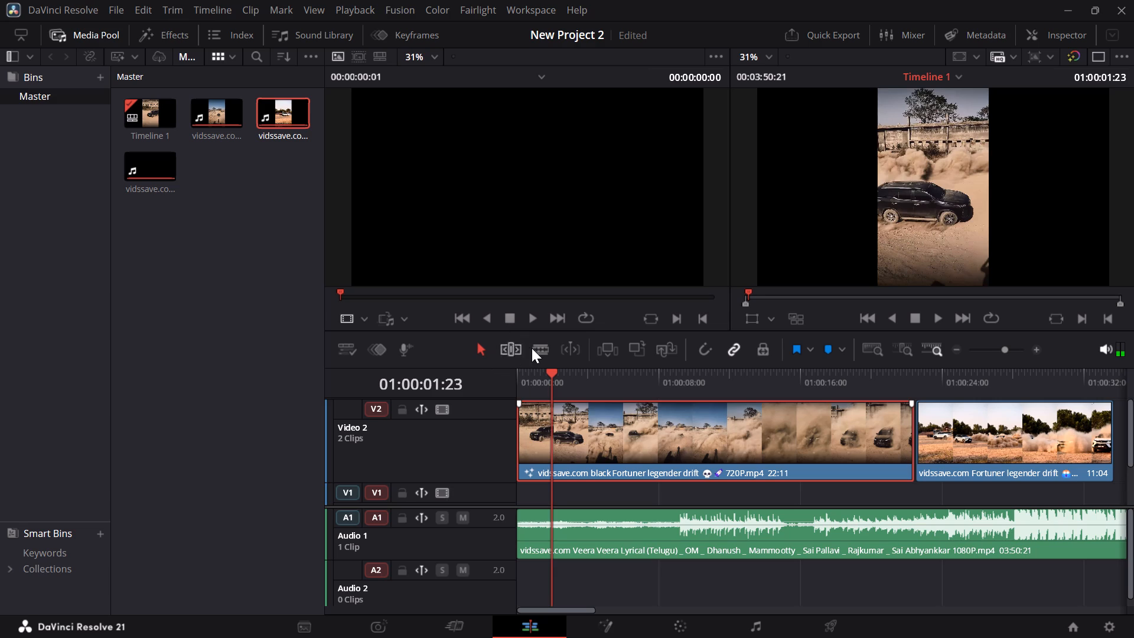
{"action": "left_click", "coordinate": [533, 349]}
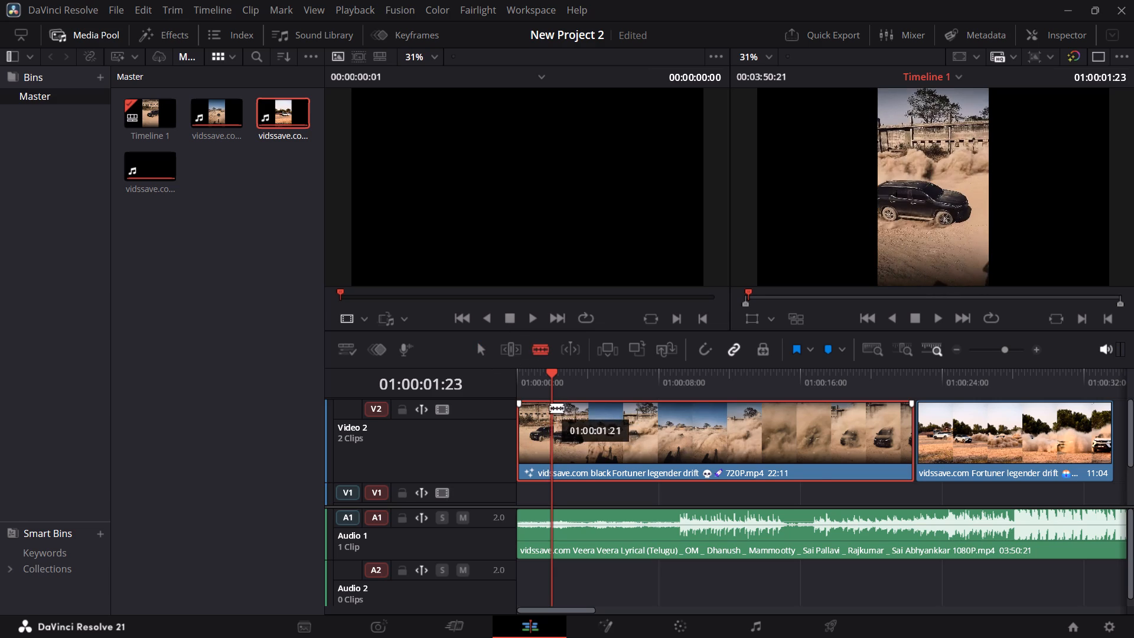
{"action": "left_click", "coordinate": [550, 408]}
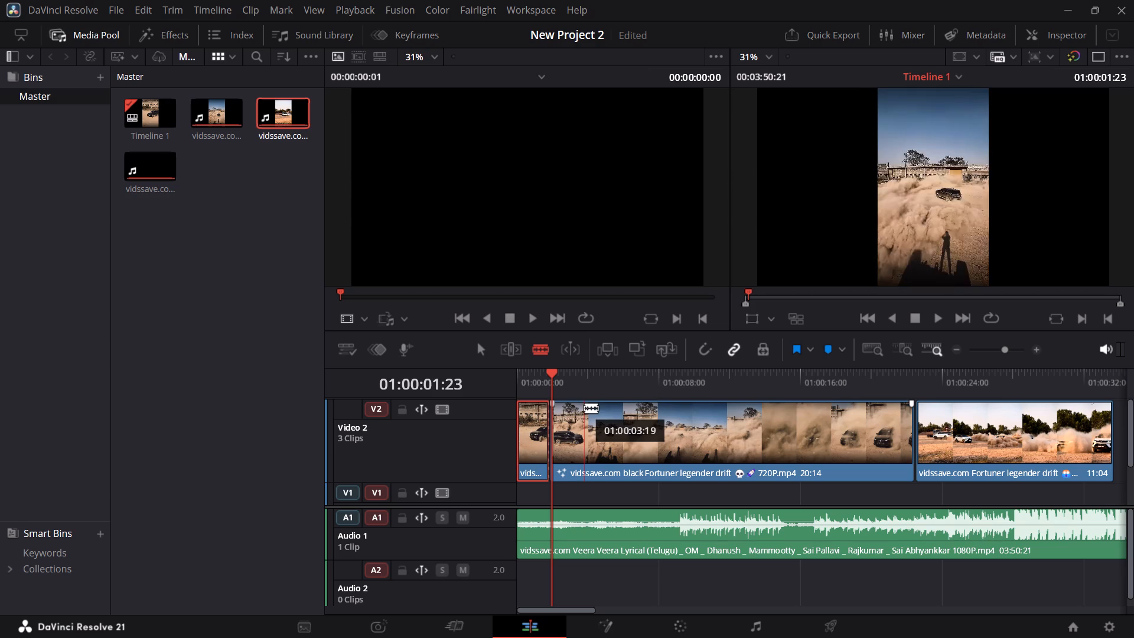
Split the long black Fortuner drift piece on Video 2 a second time, at about 01:00:03:19.
{"action": "left_click", "coordinate": [587, 408]}
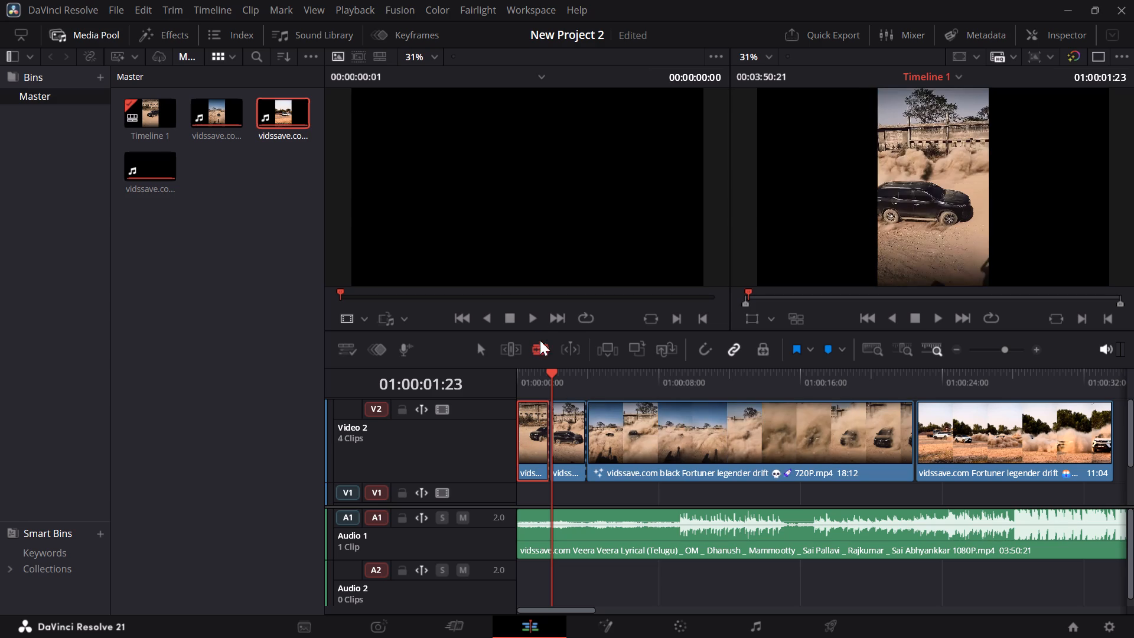
{"action": "left_click", "coordinate": [477, 349]}
Play the short middle piece of the black Fortuner clip from 01:00:01:23 to about 01:00:03:02.
{"action": "key", "text": "space"}
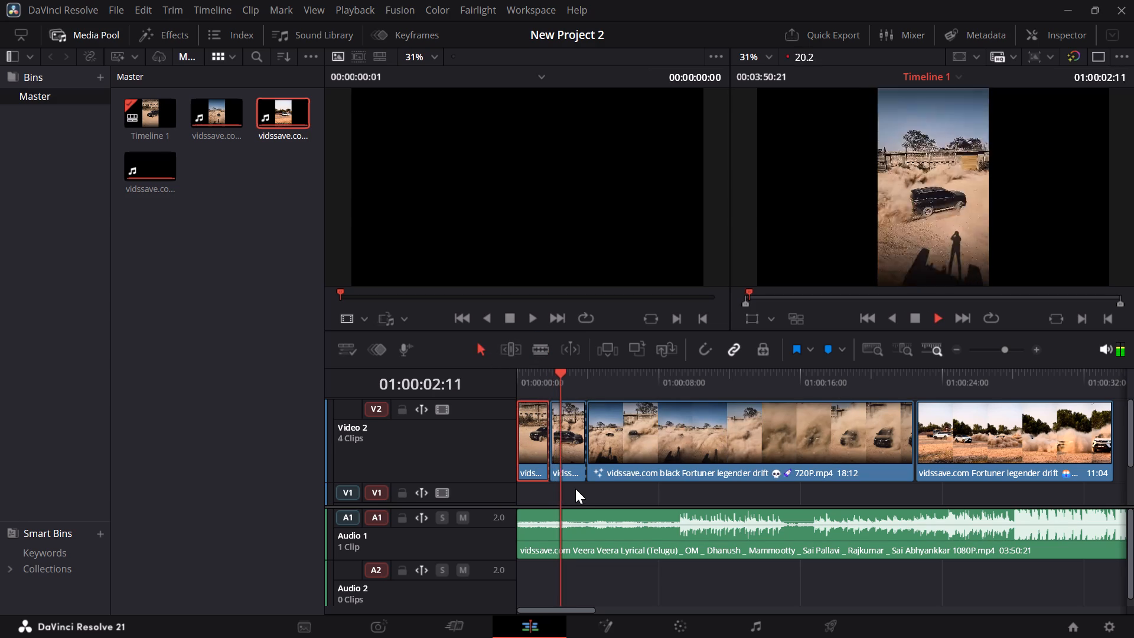
{"action": "key", "text": "space"}
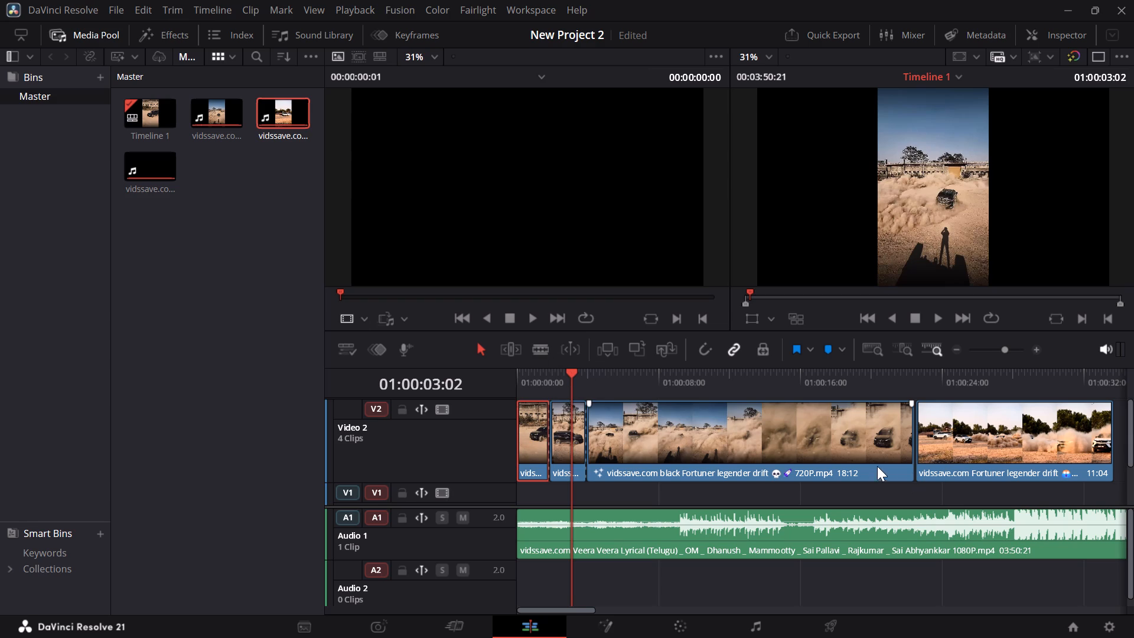
Move the white Fortuner drift clip from the end of Video 2 down to Video 1, about 3 frames later.
{"action": "left_click_drag", "start_coordinate": [846, 453], "coordinate": [849, 415]}
{"action": "left_click_drag", "start_coordinate": [954, 448], "coordinate": [956, 475]}
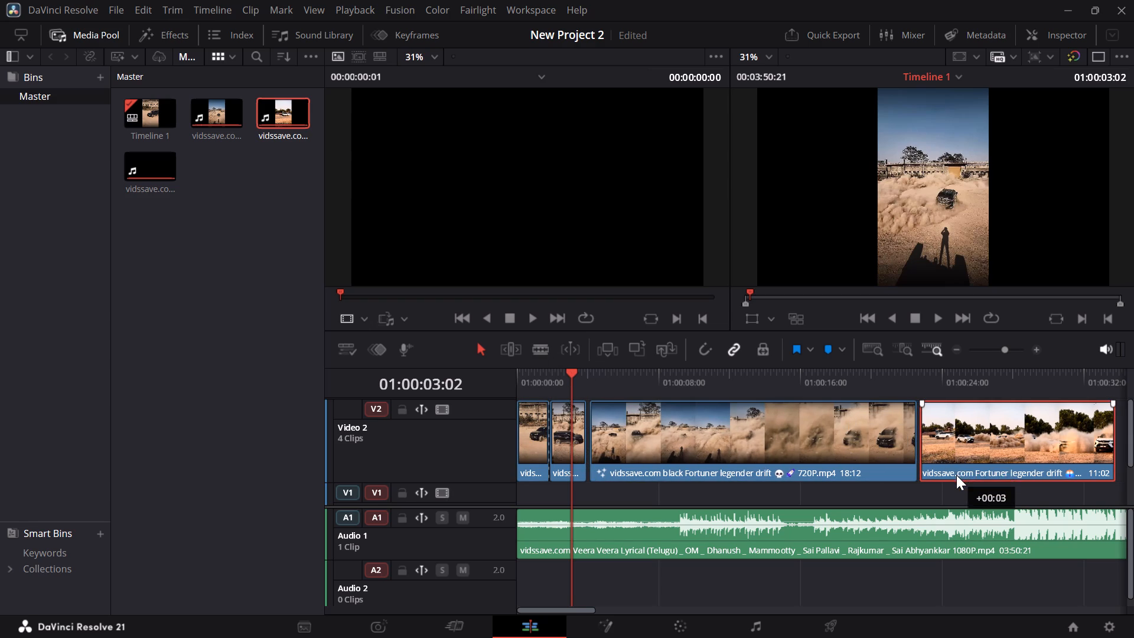
{"action": "left_click_drag", "start_coordinate": [956, 475], "coordinate": [956, 486]}
{"action": "scroll", "coordinate": [911, 461], "scroll_direction": "down", "scroll_amount": 1}
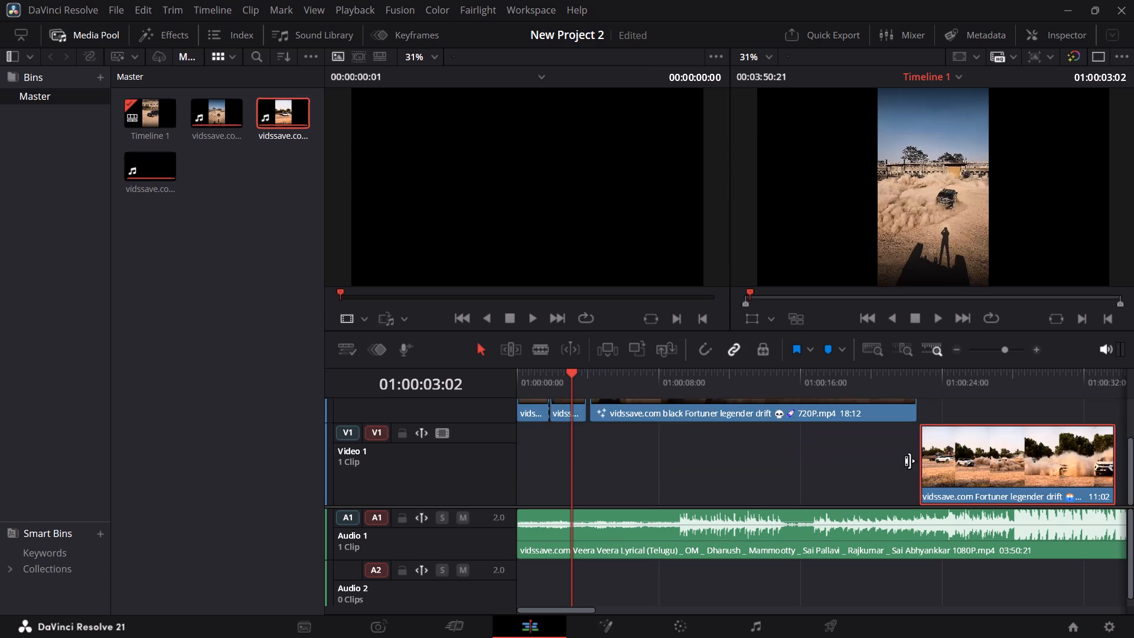
Spread the black Fortuner pieces apart on Video 2, starting the long one at about 01:00:09 and the short middle one at about 01:00:05.
{"action": "scroll", "coordinate": [910, 461], "scroll_direction": "up", "scroll_amount": 1}
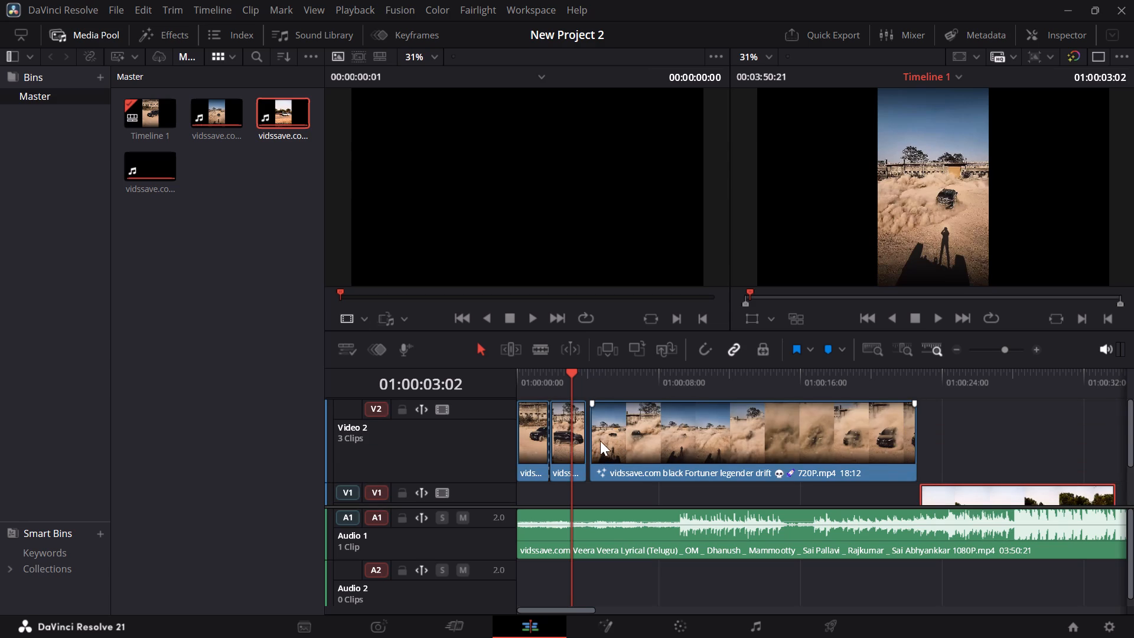
{"action": "left_click_drag", "start_coordinate": [610, 446], "coordinate": [702, 445]}
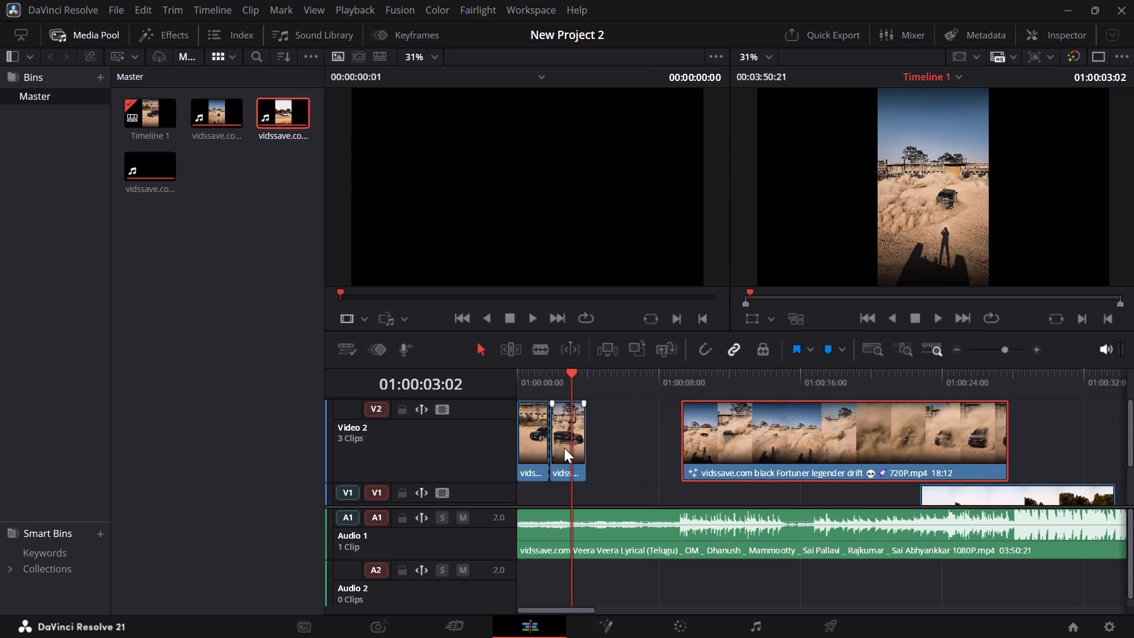
{"action": "left_click_drag", "start_coordinate": [559, 448], "coordinate": [621, 452]}
Shift the white Fortuner clip on Video 1 later so it starts at about 01:00:29:05.
{"action": "scroll", "coordinate": [884, 453], "scroll_direction": "down", "scroll_amount": 1}
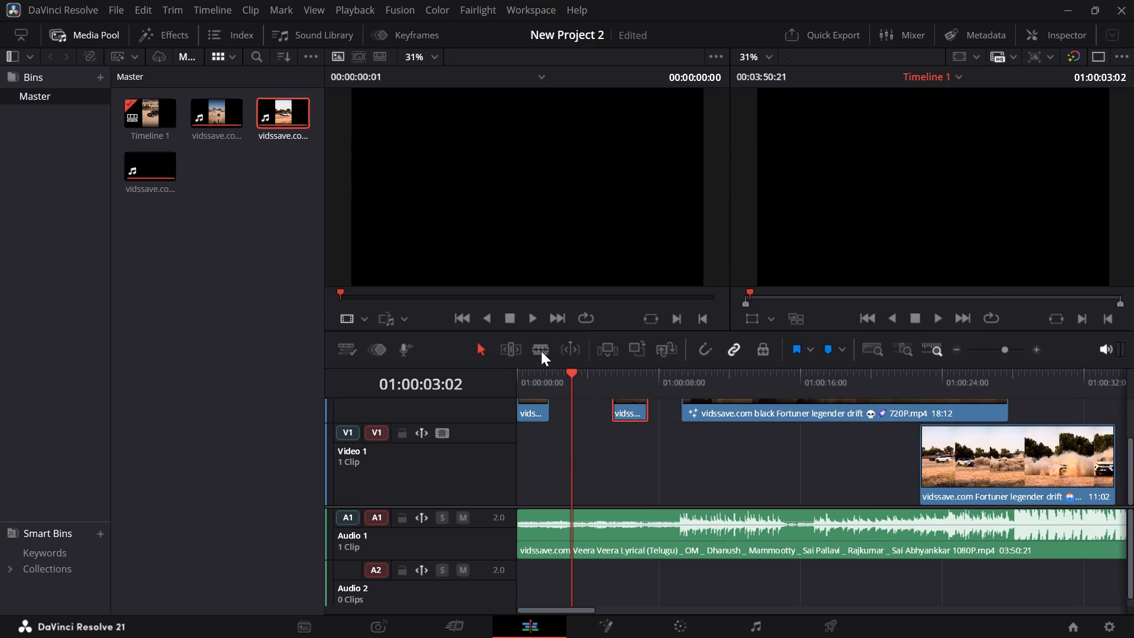
{"action": "left_click_drag", "start_coordinate": [940, 448], "coordinate": [1054, 447]}
Scrub and play the opening of the white Fortuner clip on Video 1, between about 01:00:29:05 and 01:00:31:03, to look for a cut point.
{"action": "left_click_drag", "start_coordinate": [569, 372], "coordinate": [1008, 417]}
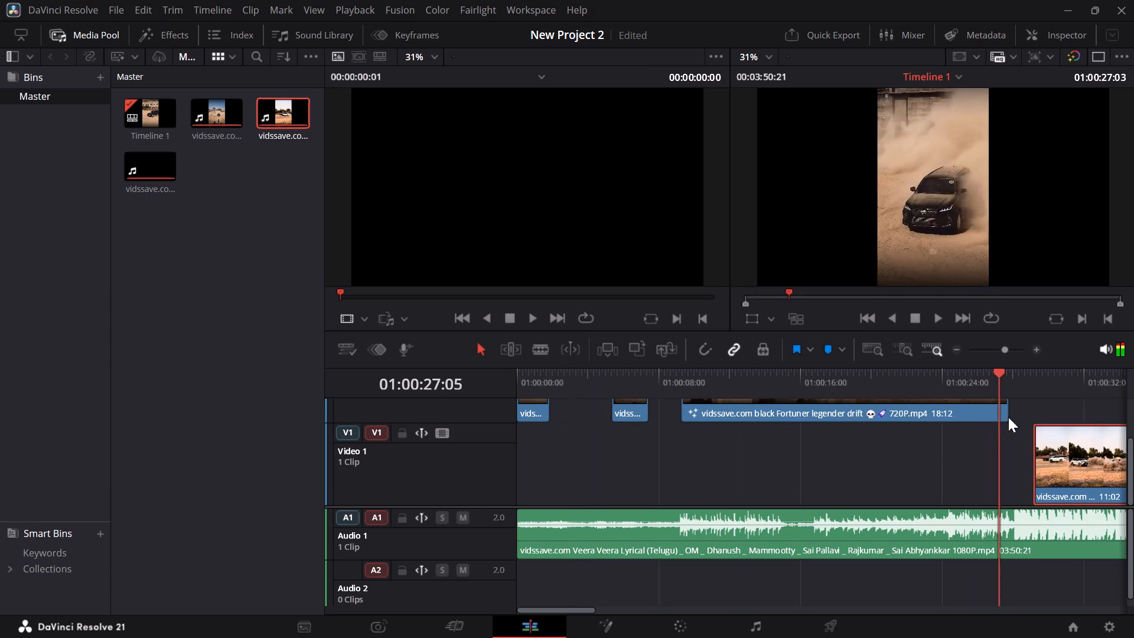
{"action": "left_click_drag", "start_coordinate": [1008, 417], "coordinate": [1035, 424]}
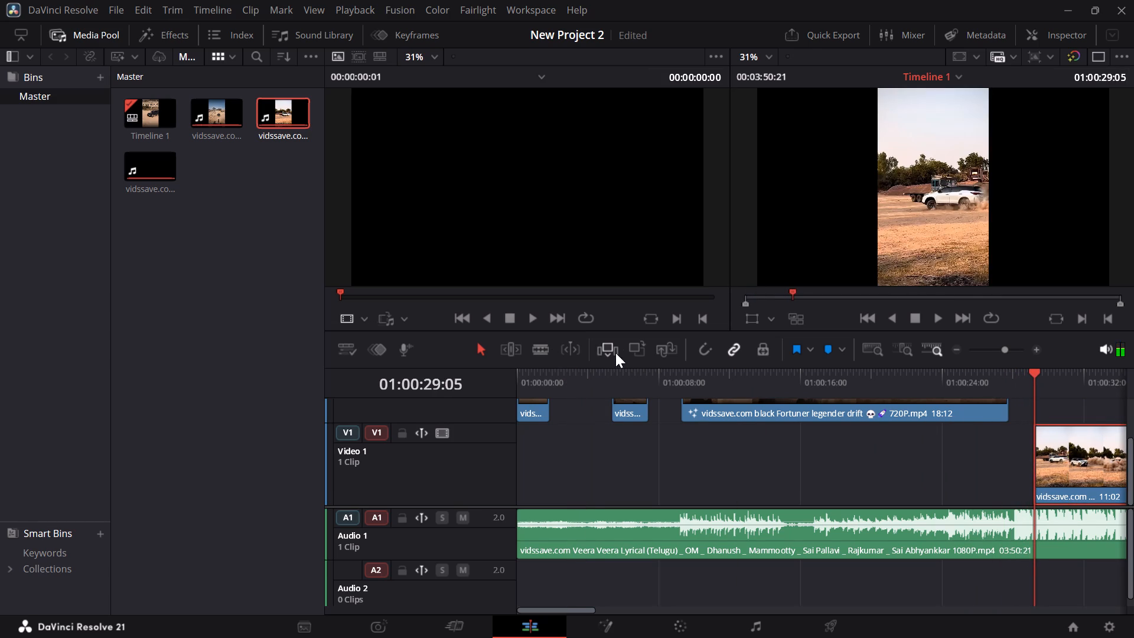
{"action": "key", "text": "space"}
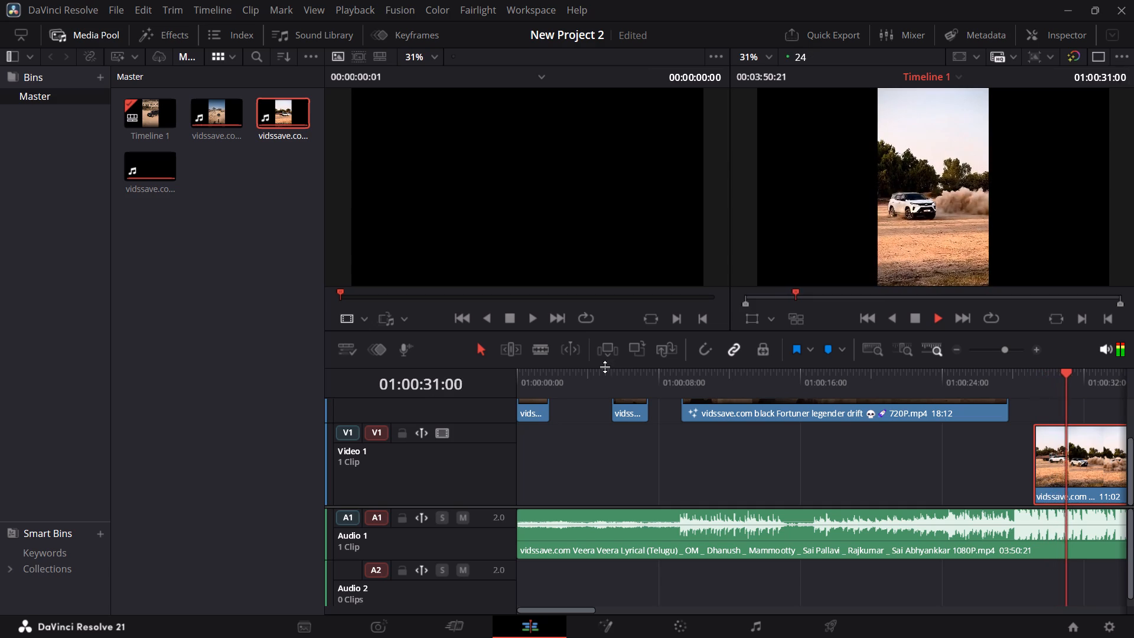
{"action": "key", "text": "space"}
{"action": "left_click_drag", "start_coordinate": [1068, 369], "coordinate": [1062, 369]}
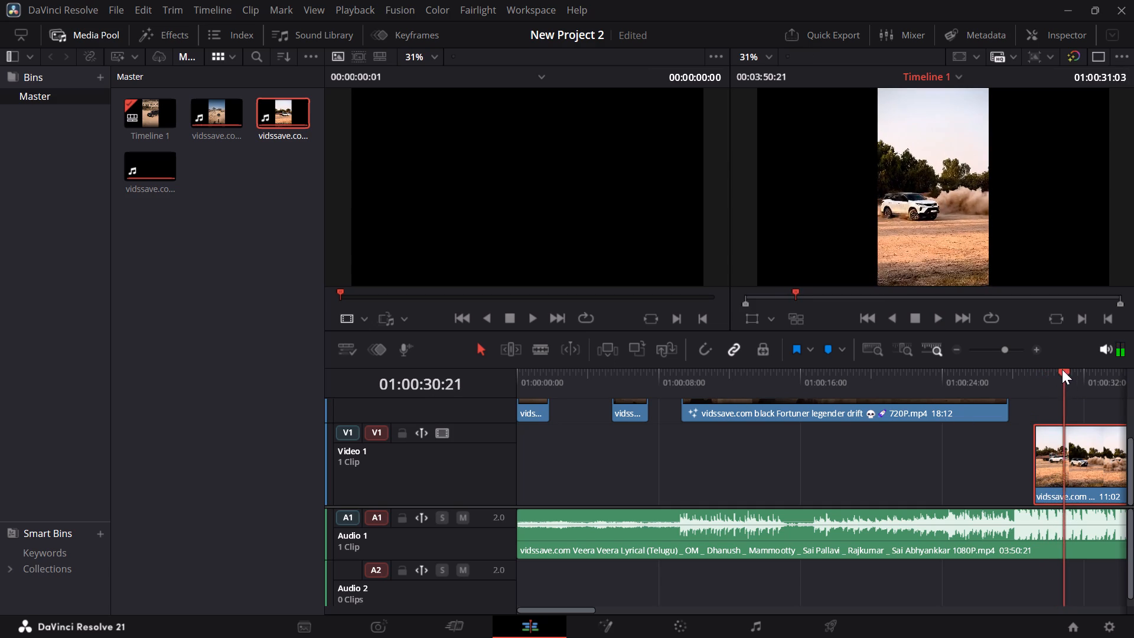
{"action": "left_click_drag", "start_coordinate": [1062, 369], "coordinate": [1041, 370]}
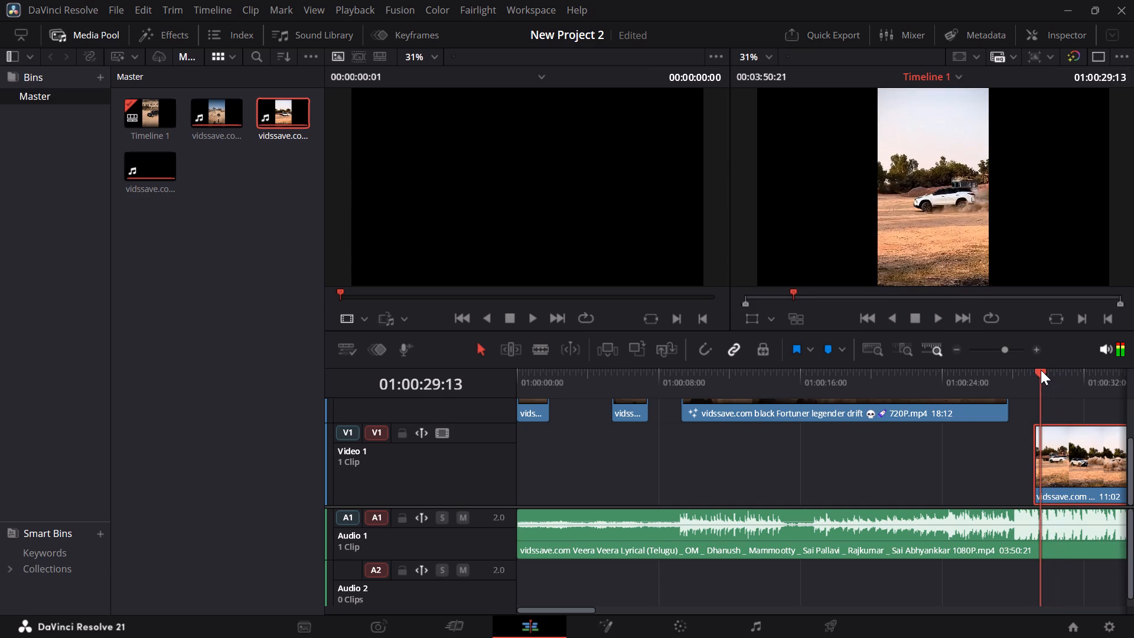
{"action": "left_click_drag", "start_coordinate": [1041, 370], "coordinate": [1034, 369]}
{"action": "key", "text": "space"}
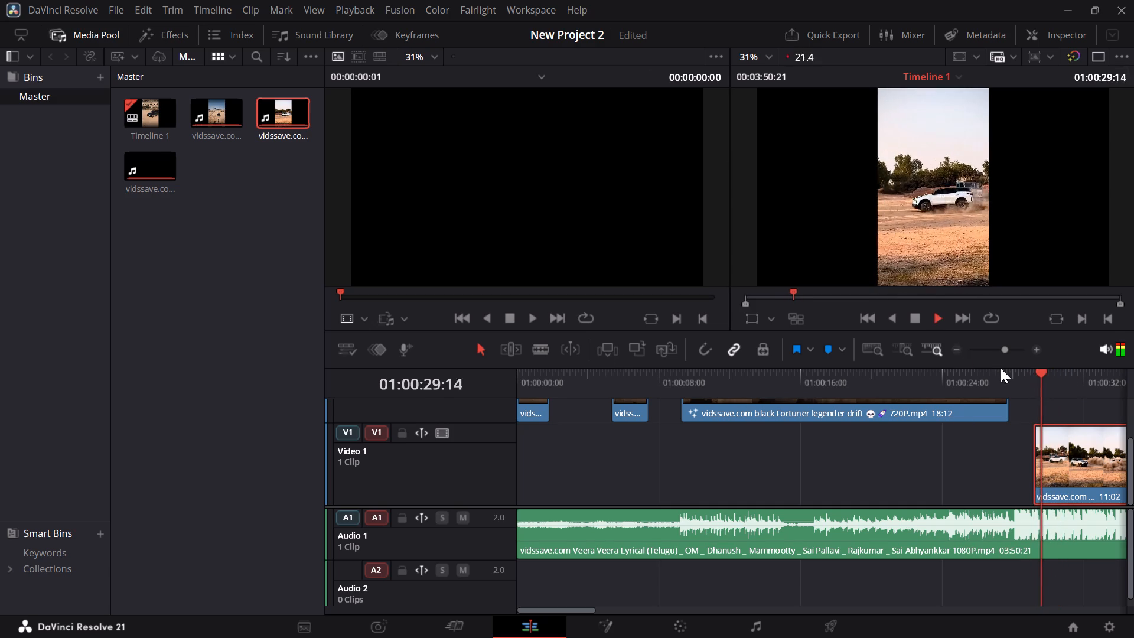
{"action": "key", "text": "space"}
Park the playhead at 01:00:29:23 and split the white Fortuner clip on Video 1 at about 01:00:29:17 and 01:00:29:21.
{"action": "left_click", "coordinate": [1047, 367]}
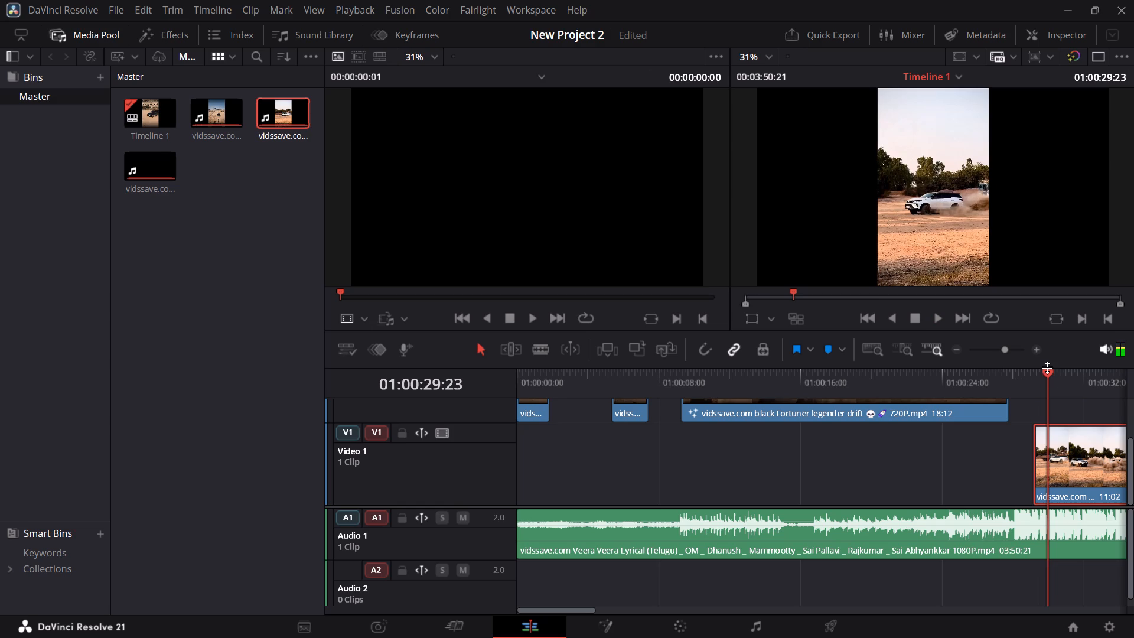
{"action": "left_click", "coordinate": [544, 357]}
{"action": "left_click", "coordinate": [1043, 447]}
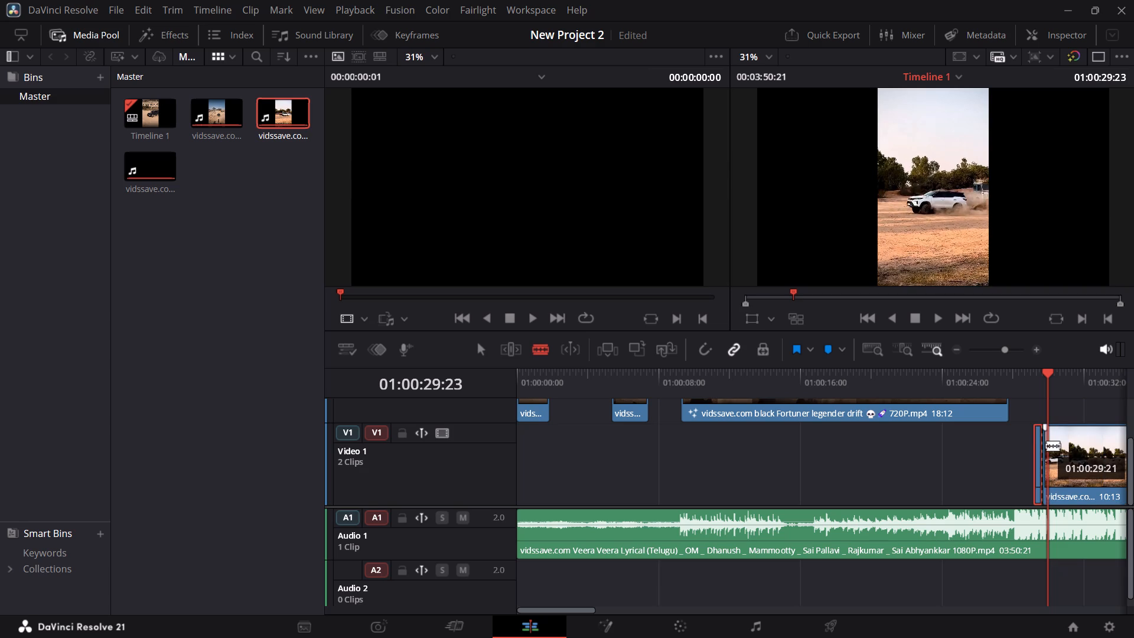
{"action": "left_click", "coordinate": [1047, 443]}
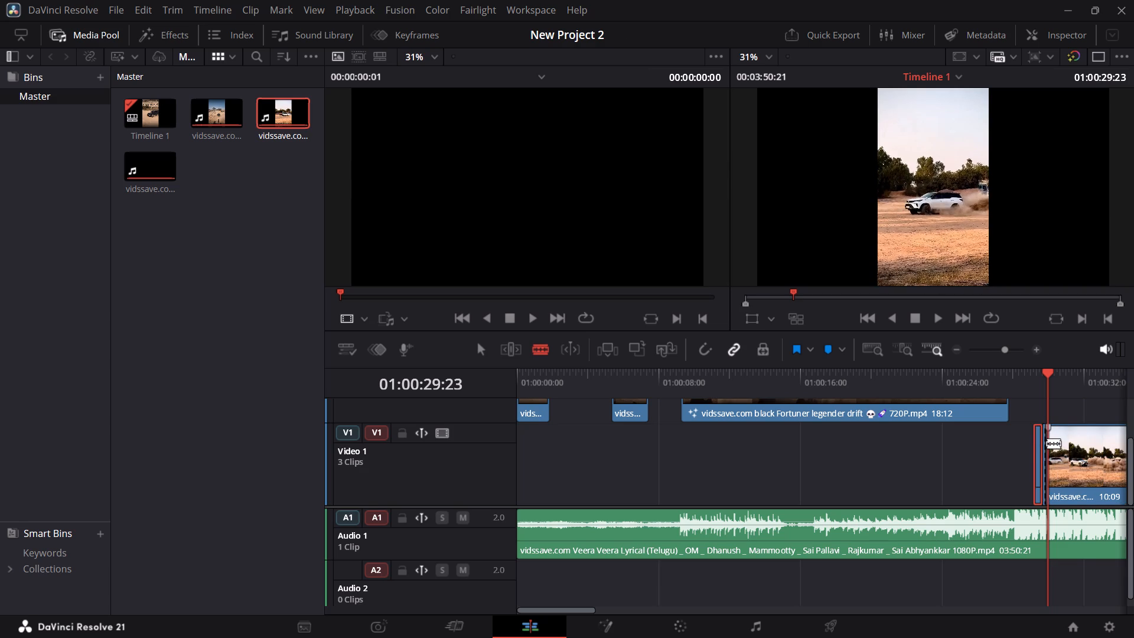
{"action": "left_click", "coordinate": [485, 354]}
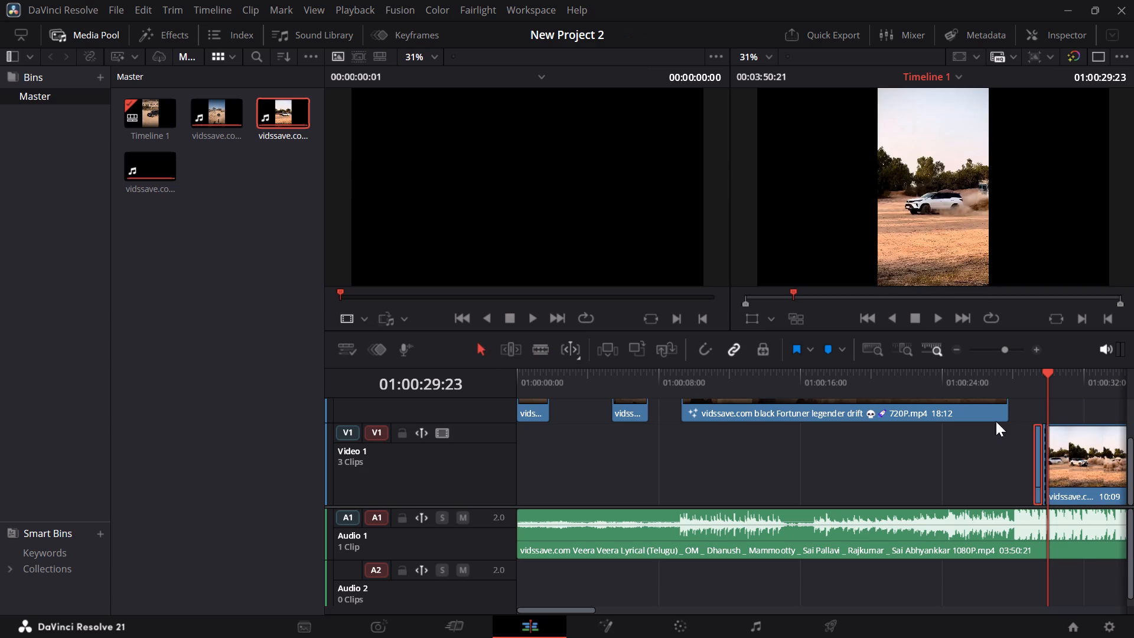
Move the playhead back to 01:00:28:11, ahead of the split white Fortuner clip on Video 1.
{"action": "left_click_drag", "start_coordinate": [1043, 366], "coordinate": [1009, 364]}
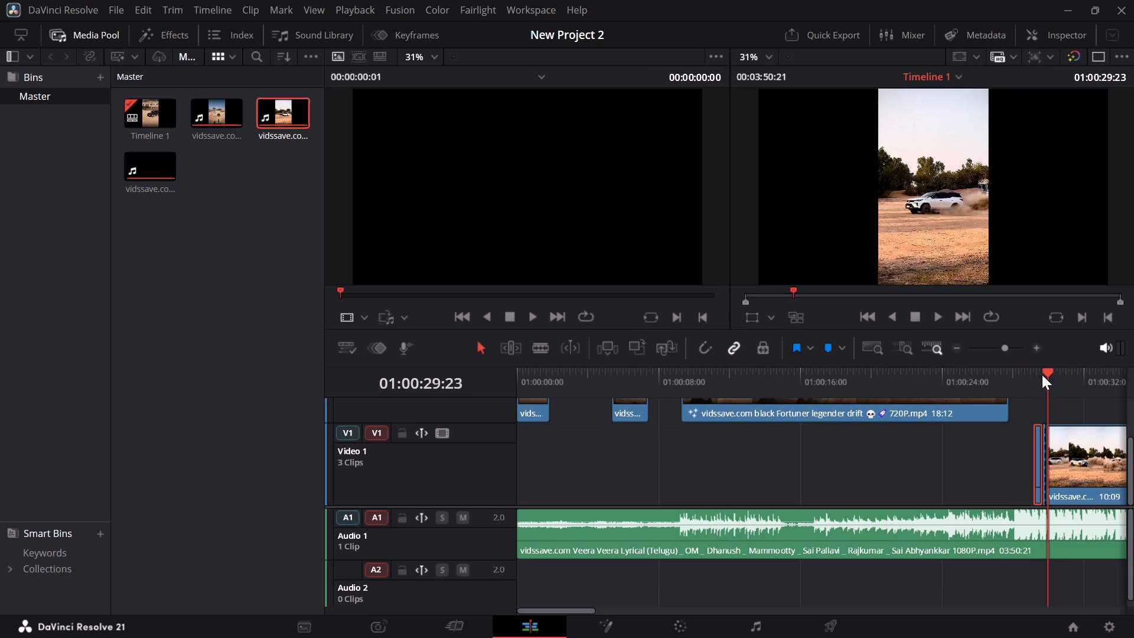
{"action": "left_click_drag", "start_coordinate": [1048, 371], "coordinate": [1021, 369]}
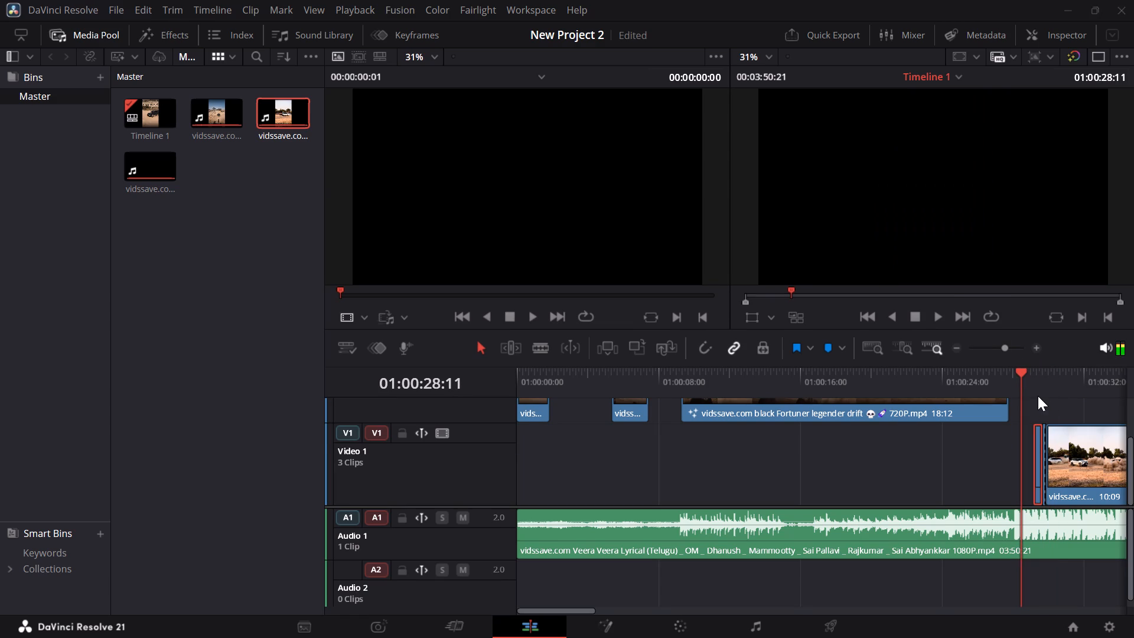
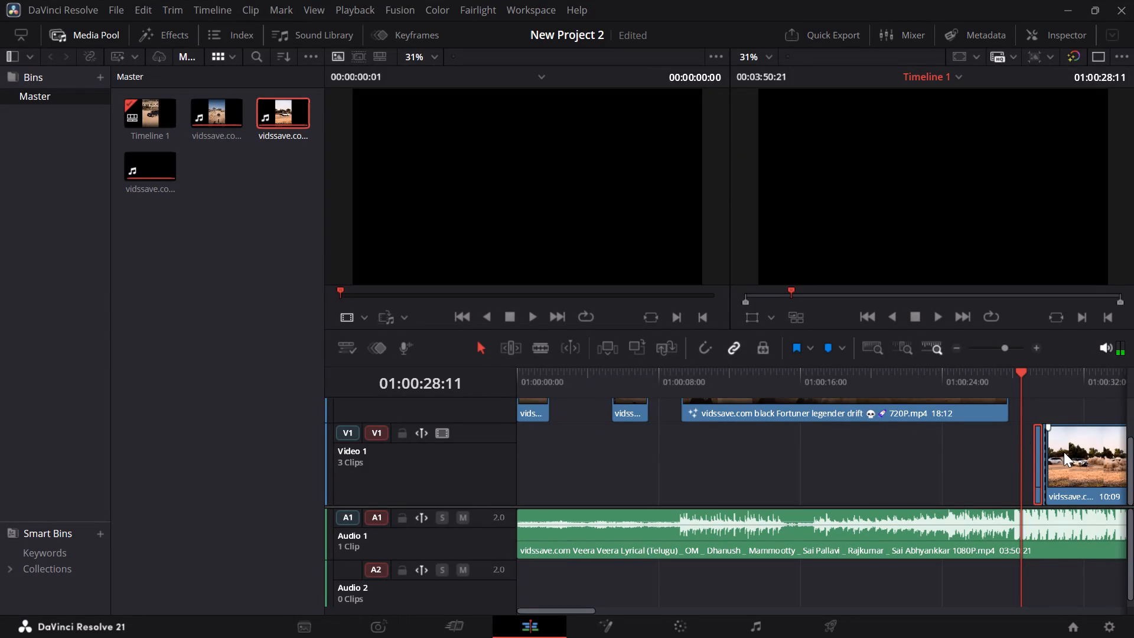
On Video 1, move the long white Fortuner clip about one second later and its short opening piece back to 01:00:28:11.
{"action": "left_click_drag", "start_coordinate": [1064, 453], "coordinate": [1083, 453]}
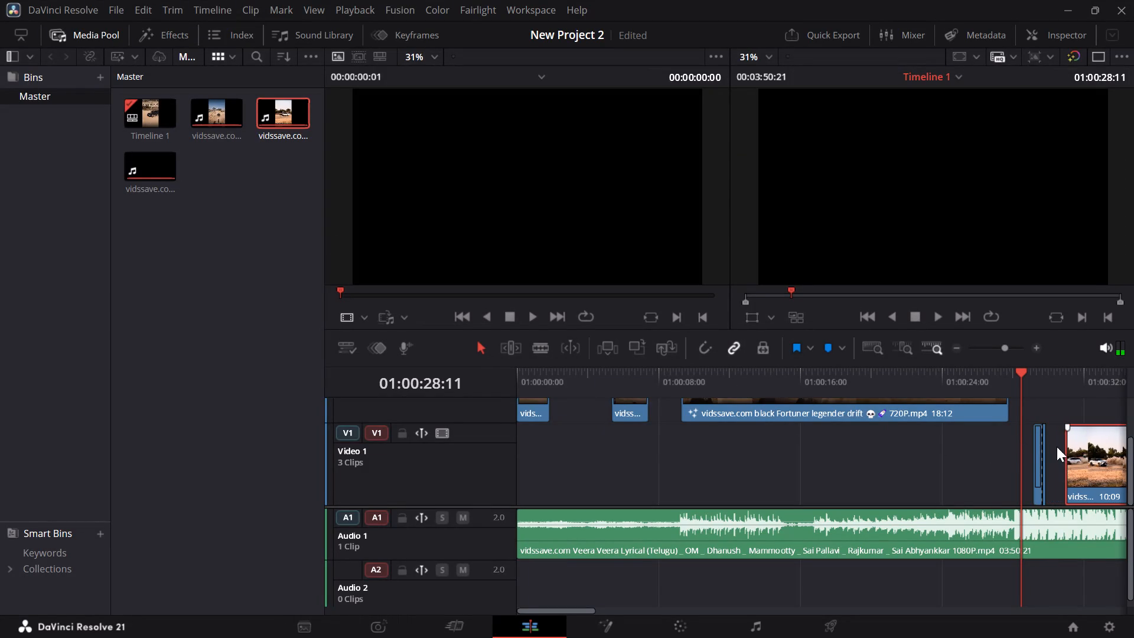
{"action": "left_click_drag", "start_coordinate": [1039, 454], "coordinate": [1026, 454]}
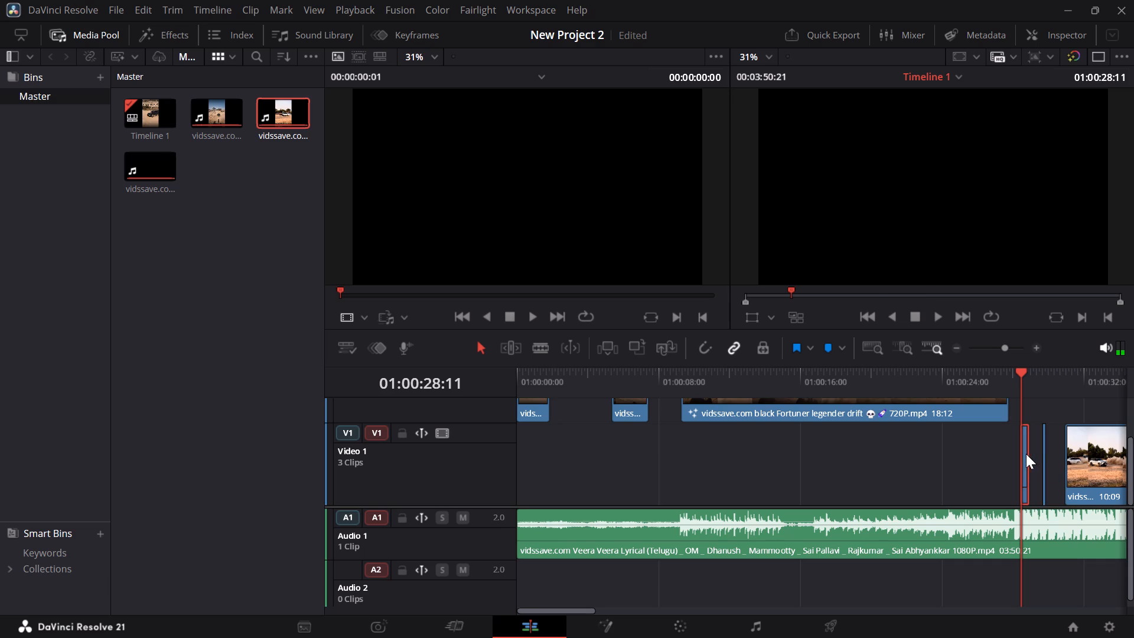
Delete the thin leftover sliver between the two white Fortuner pieces on Video 1 and ripple-delete the gap between them.
{"action": "left_click", "coordinate": [1044, 455]}
{"action": "key", "text": "BackSpace"}
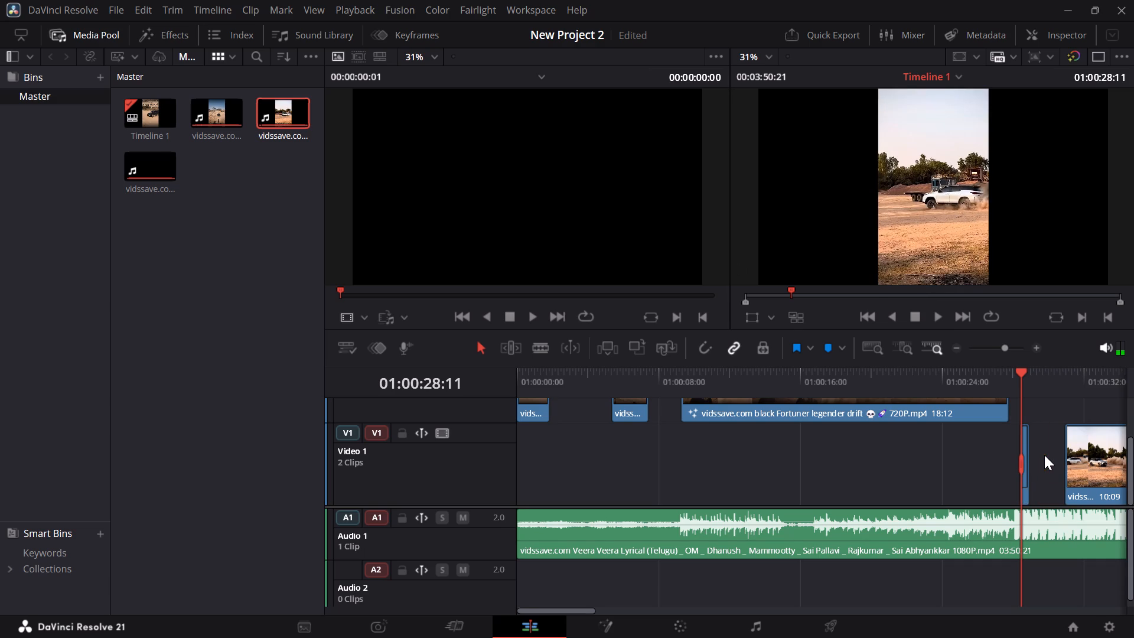
{"action": "left_click", "coordinate": [1045, 457]}
{"action": "key", "text": "BackSpace"}
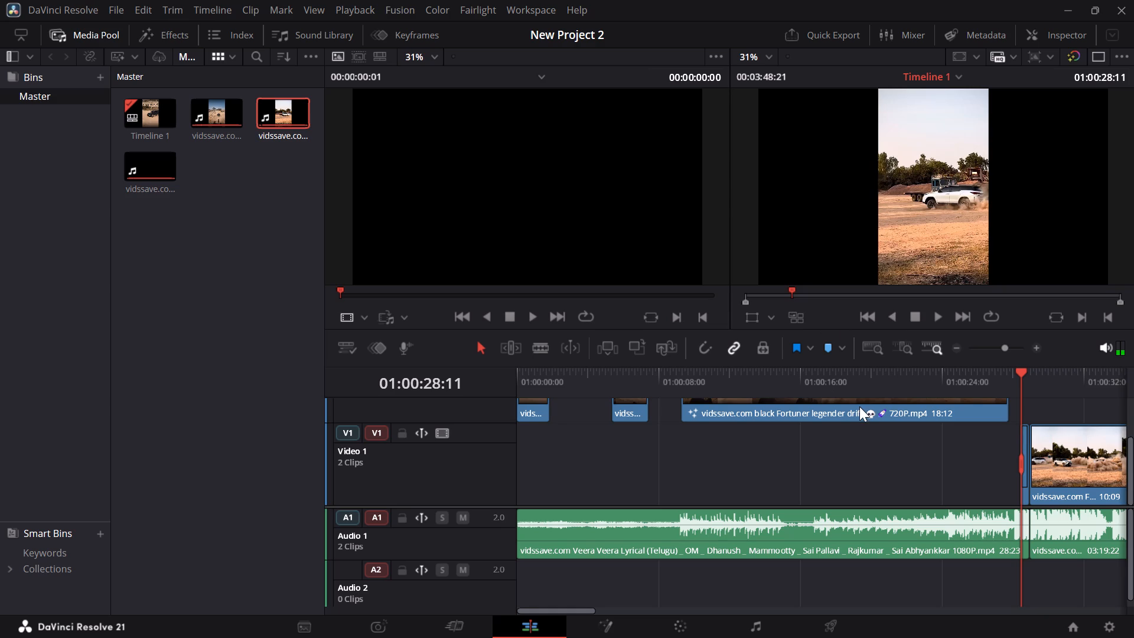
Play and scrub the joined white Fortuner pieces on Video 1, from about 01:00:28:08 to 01:00:31:17, to look for a cut point.
{"action": "key", "text": "space"}
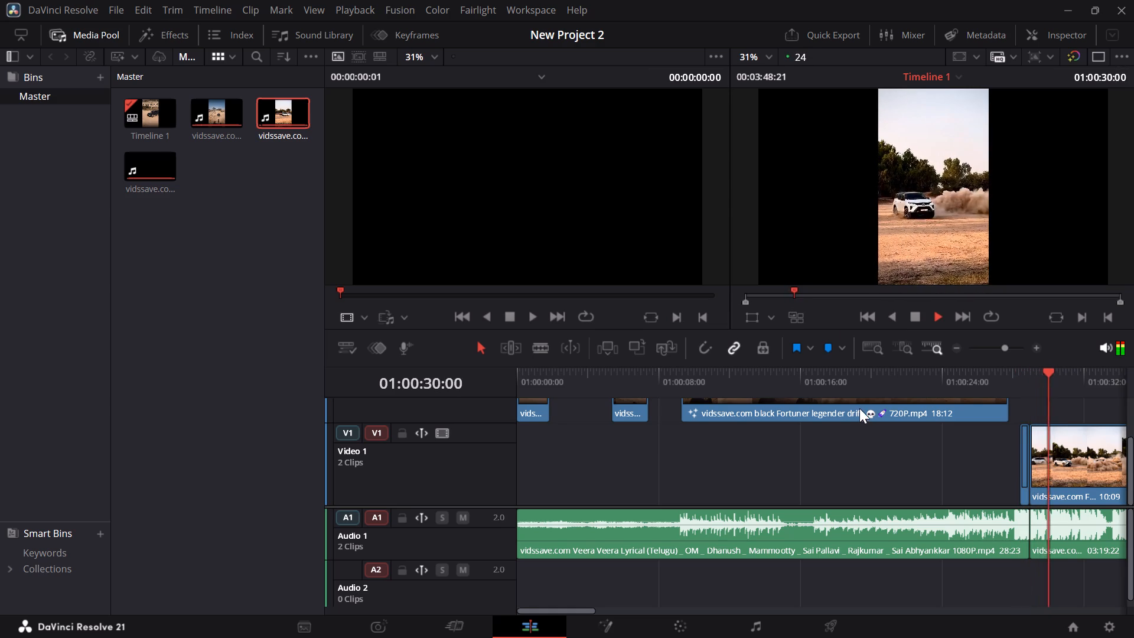
{"action": "key", "text": "space"}
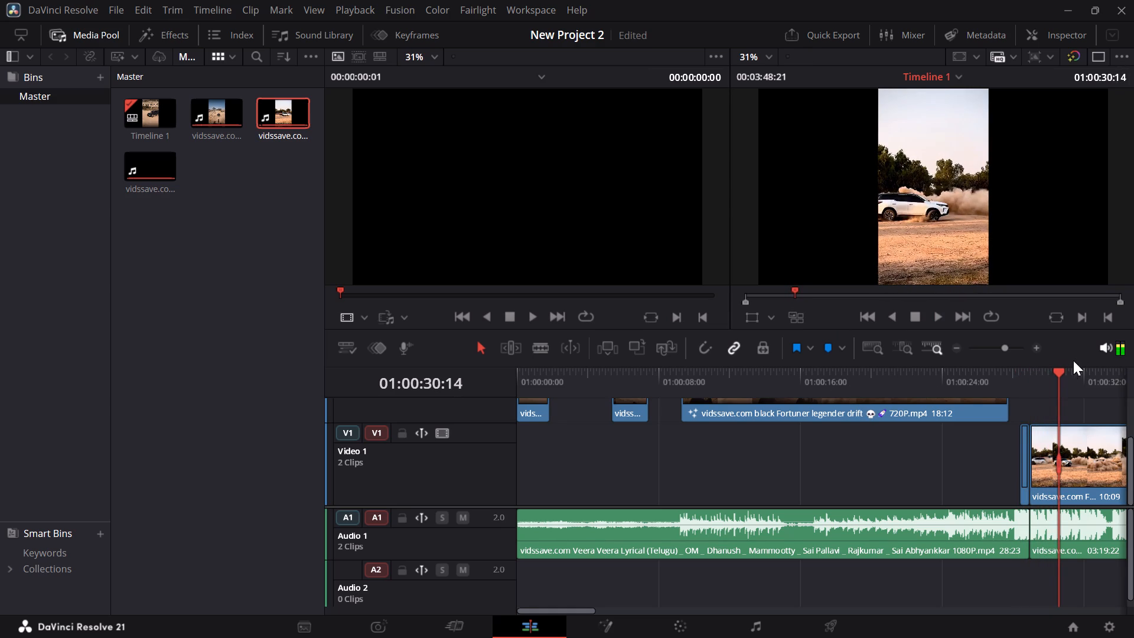
{"action": "left_click_drag", "start_coordinate": [1058, 370], "coordinate": [1019, 372]}
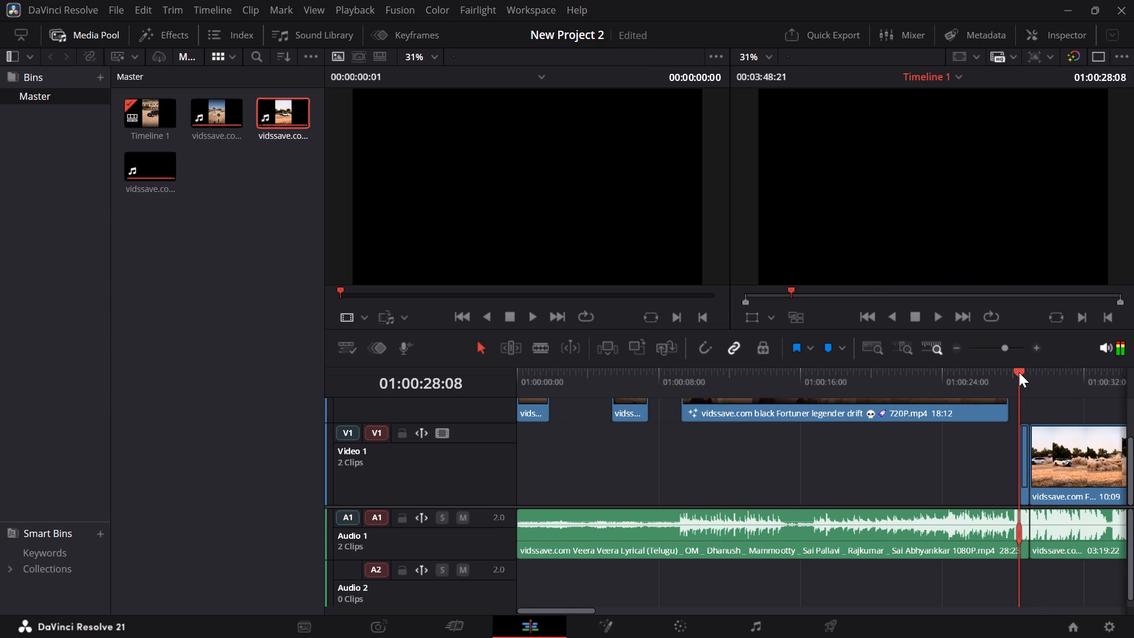
{"action": "key", "text": "space"}
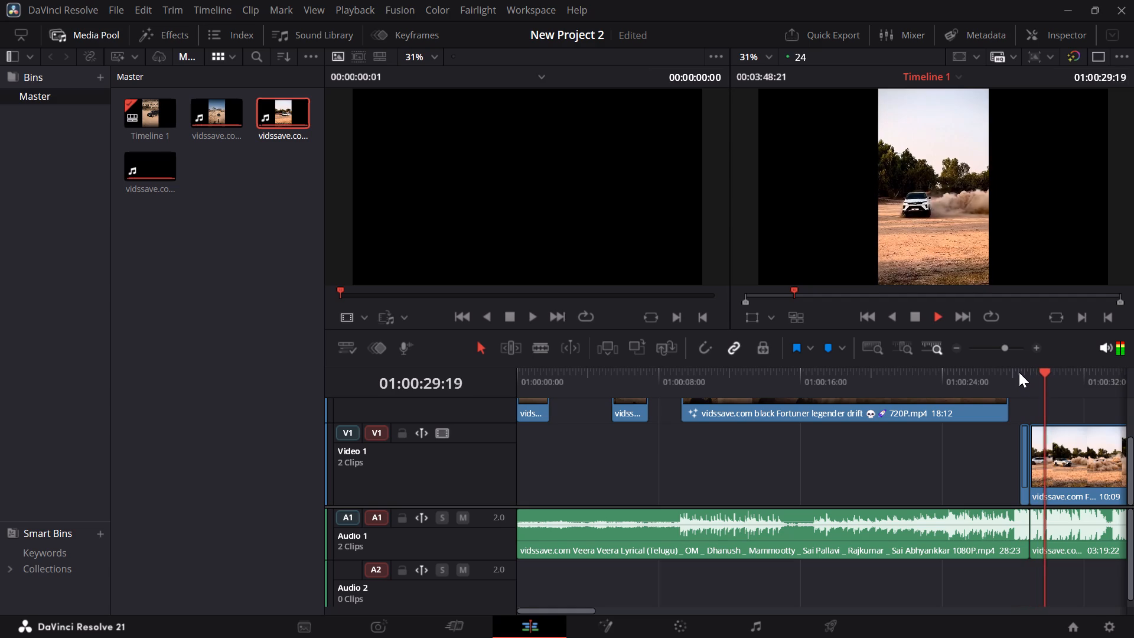
{"action": "key", "text": "space"}
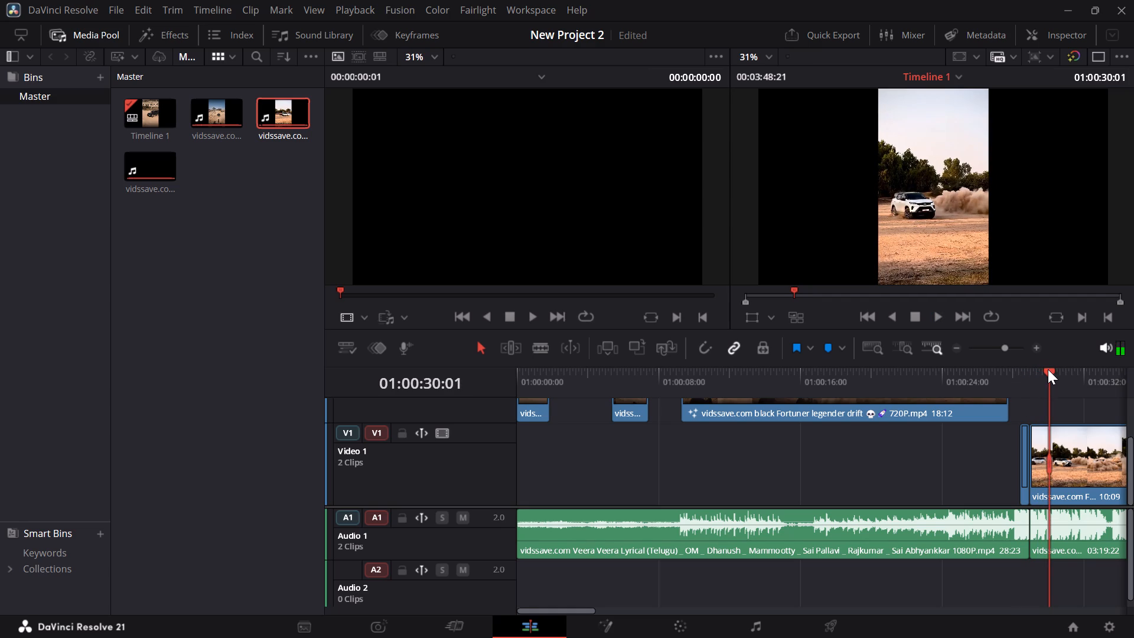
{"action": "left_click_drag", "start_coordinate": [1048, 370], "coordinate": [1021, 369]}
{"action": "key", "text": "space"}
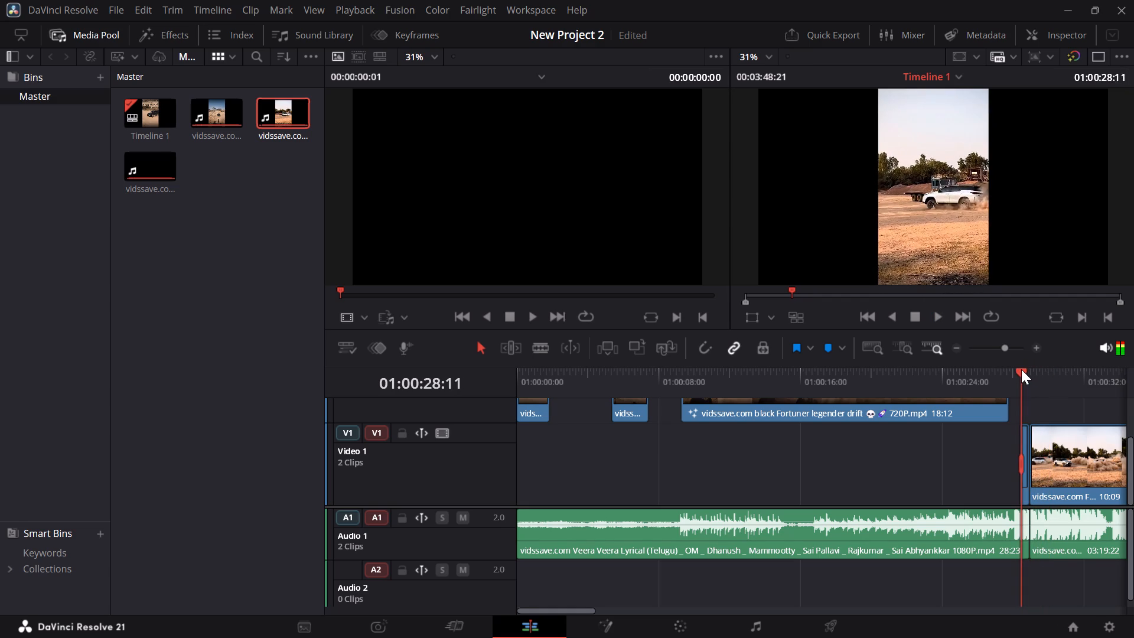
{"action": "key", "text": "space"}
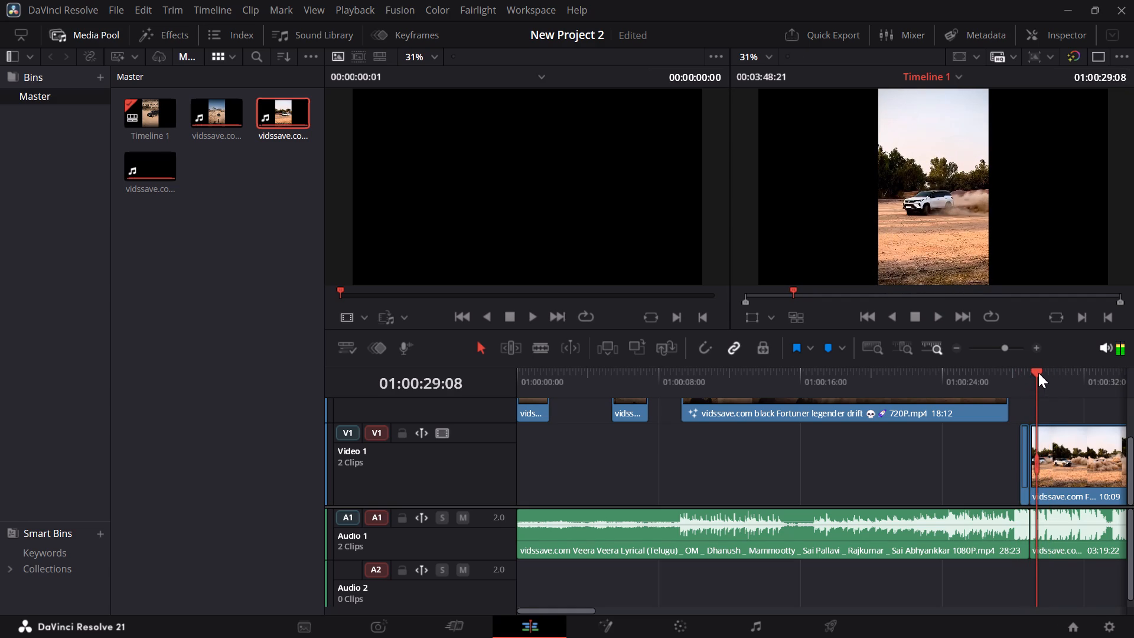
{"action": "left_click", "coordinate": [1036, 370]}
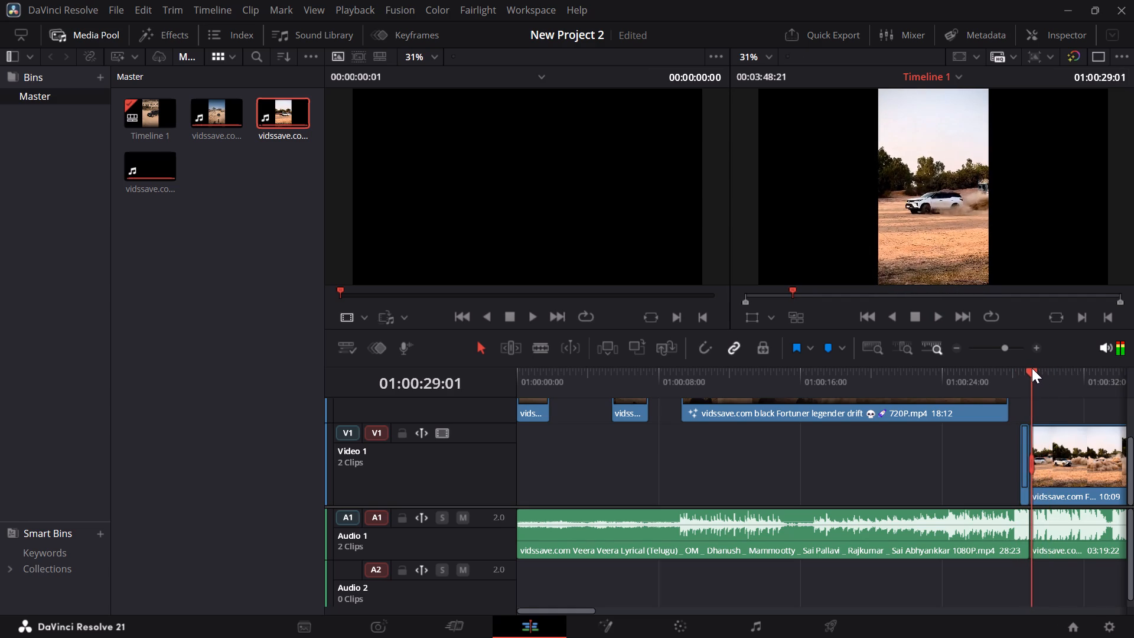
{"action": "key", "text": "space"}
{"action": "key", "text": "space"}
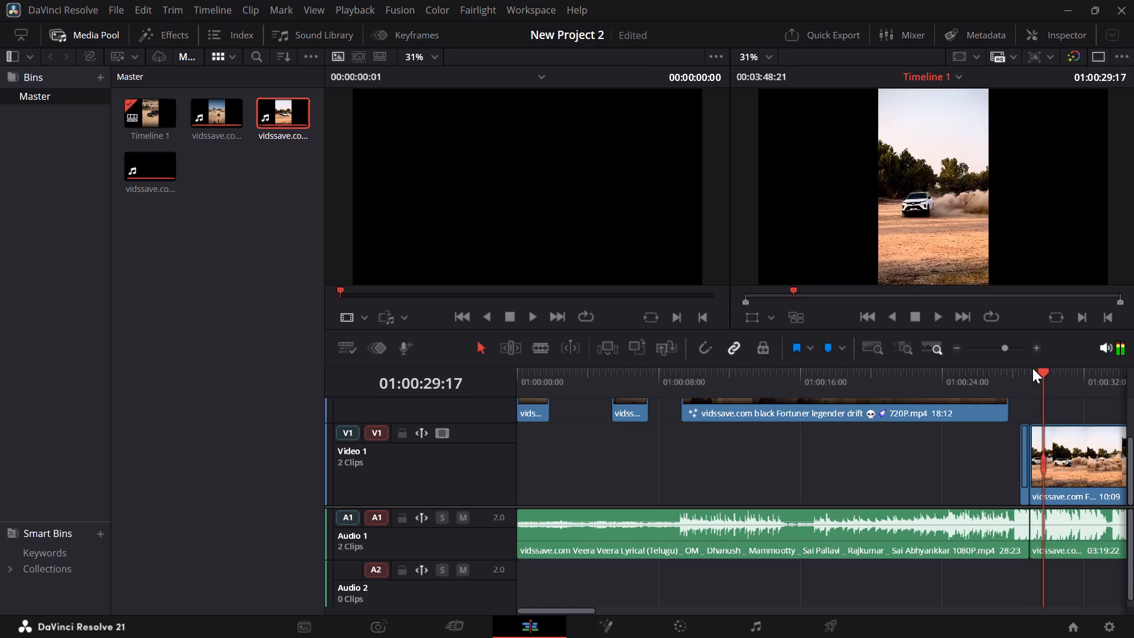
{"action": "left_click_drag", "start_coordinate": [1040, 369], "coordinate": [1012, 363]}
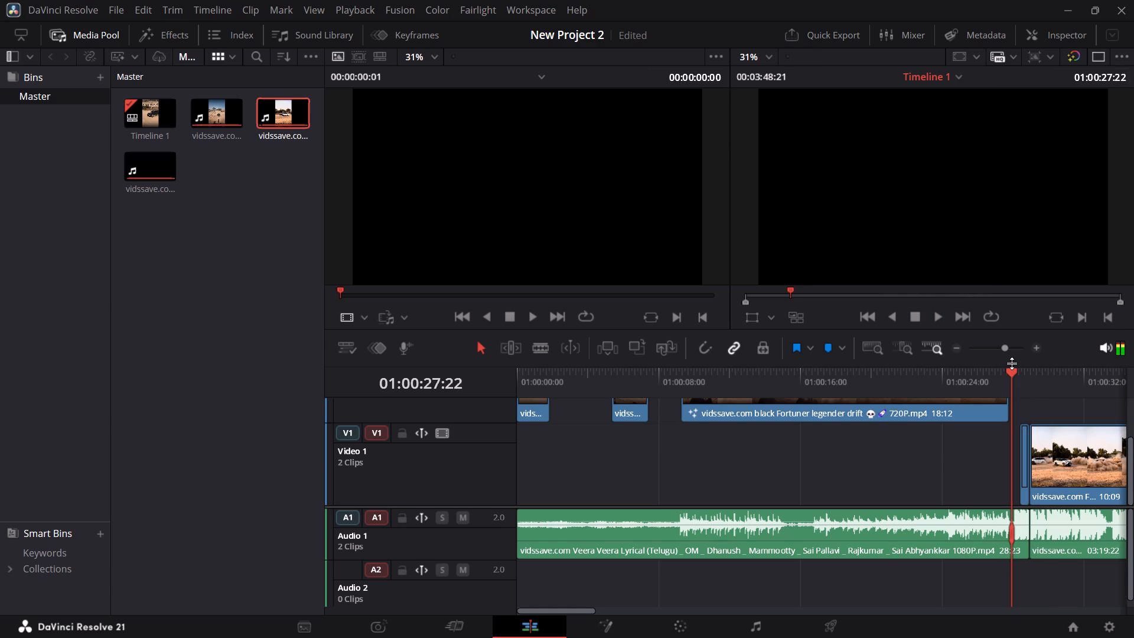
{"action": "left_click_drag", "start_coordinate": [1010, 370], "coordinate": [1020, 373]}
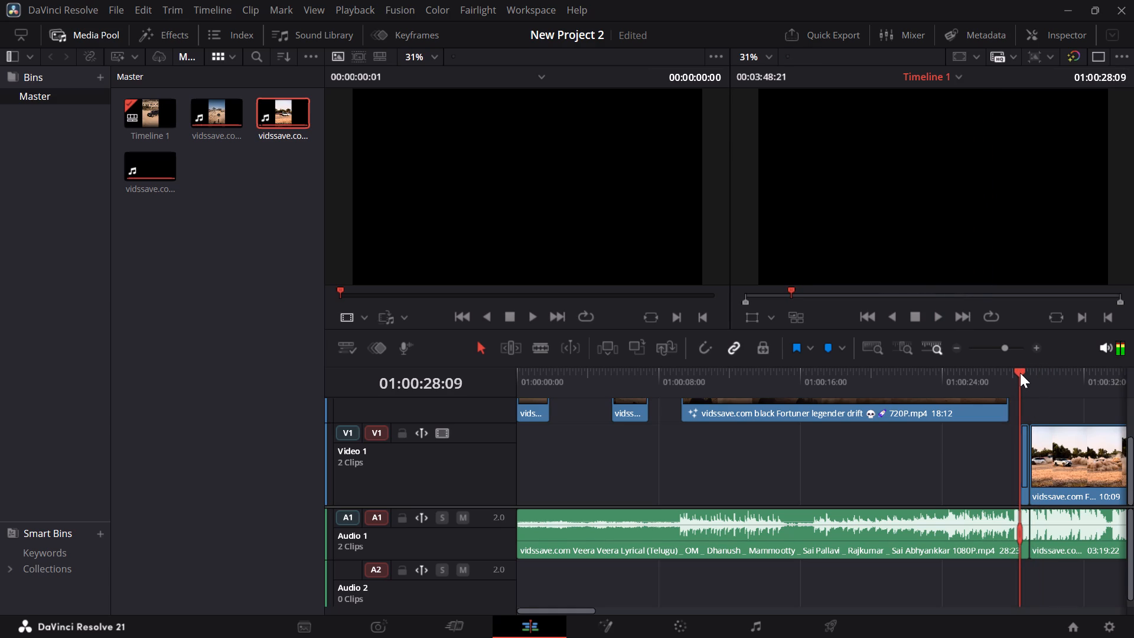
{"action": "key", "text": "space"}
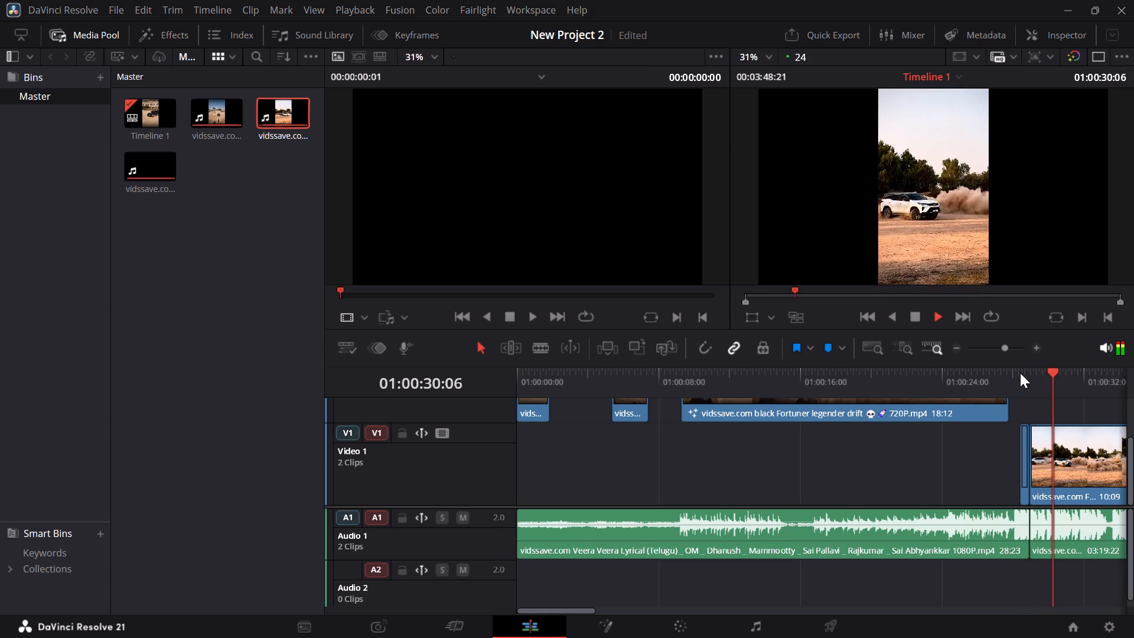
{"action": "key", "text": "space"}
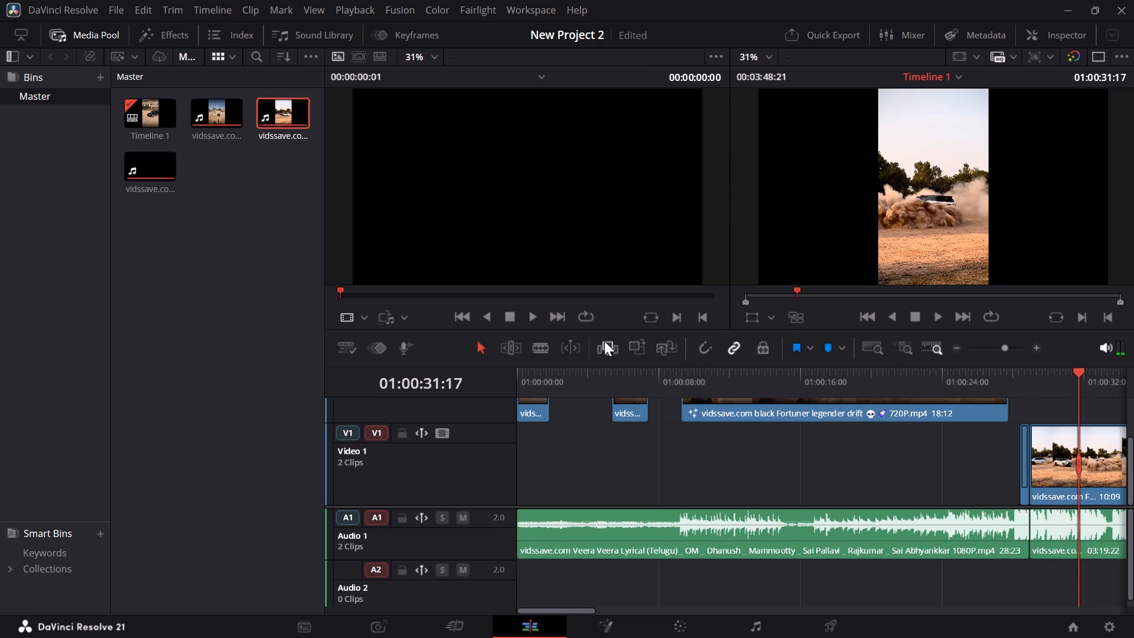
Split the long white Fortuner clip on Video 1 at about 01:00:30:04.
{"action": "left_click", "coordinate": [548, 340]}
{"action": "left_click", "coordinate": [1051, 429]}
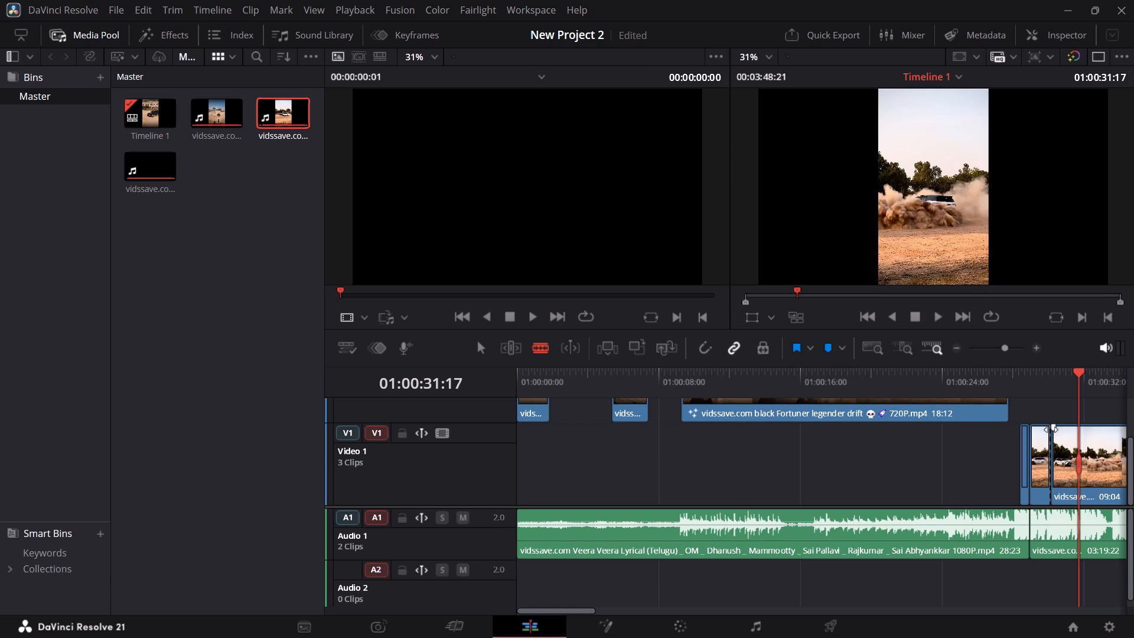
{"action": "left_click", "coordinate": [477, 350]}
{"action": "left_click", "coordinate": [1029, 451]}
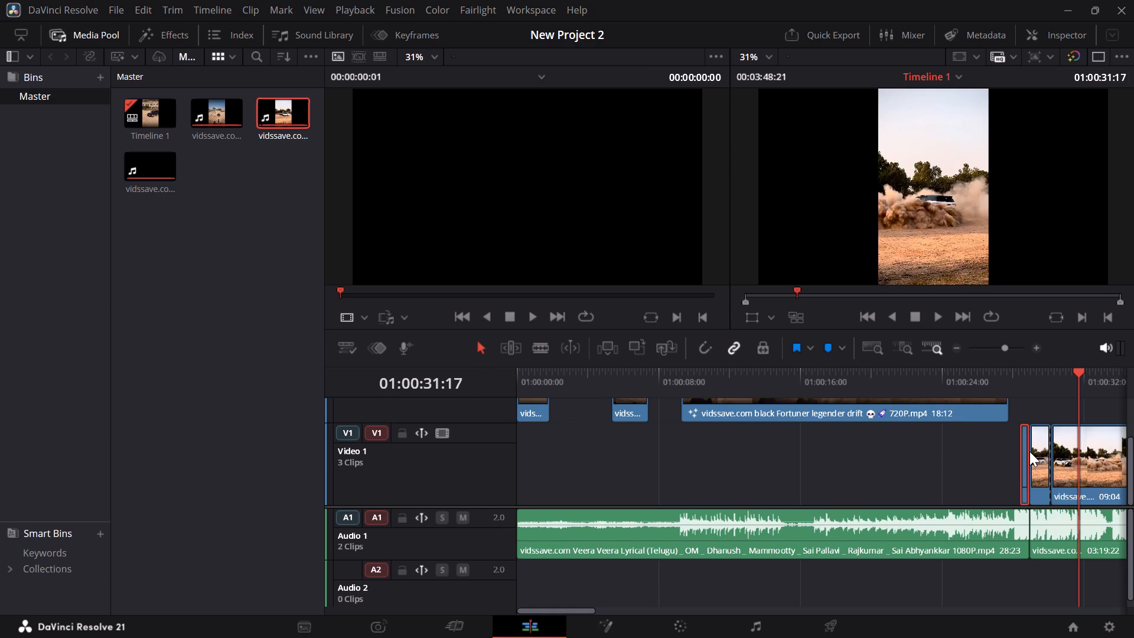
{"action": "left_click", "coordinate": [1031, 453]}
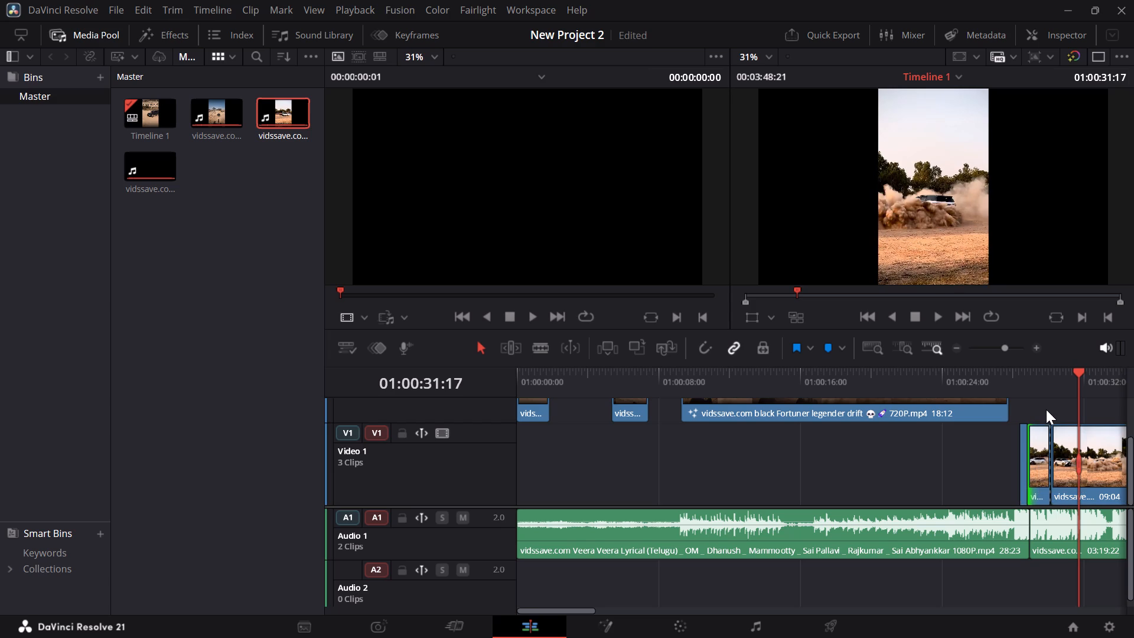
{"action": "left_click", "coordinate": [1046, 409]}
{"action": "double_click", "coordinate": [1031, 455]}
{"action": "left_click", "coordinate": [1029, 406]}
Move the newly split white Fortuner piece from Video 1 to Video 2 at about 01:00:04:08, overlapping the start of the second black Fortuner clip.
{"action": "left_click_drag", "start_coordinate": [1039, 467], "coordinate": [968, 467]}
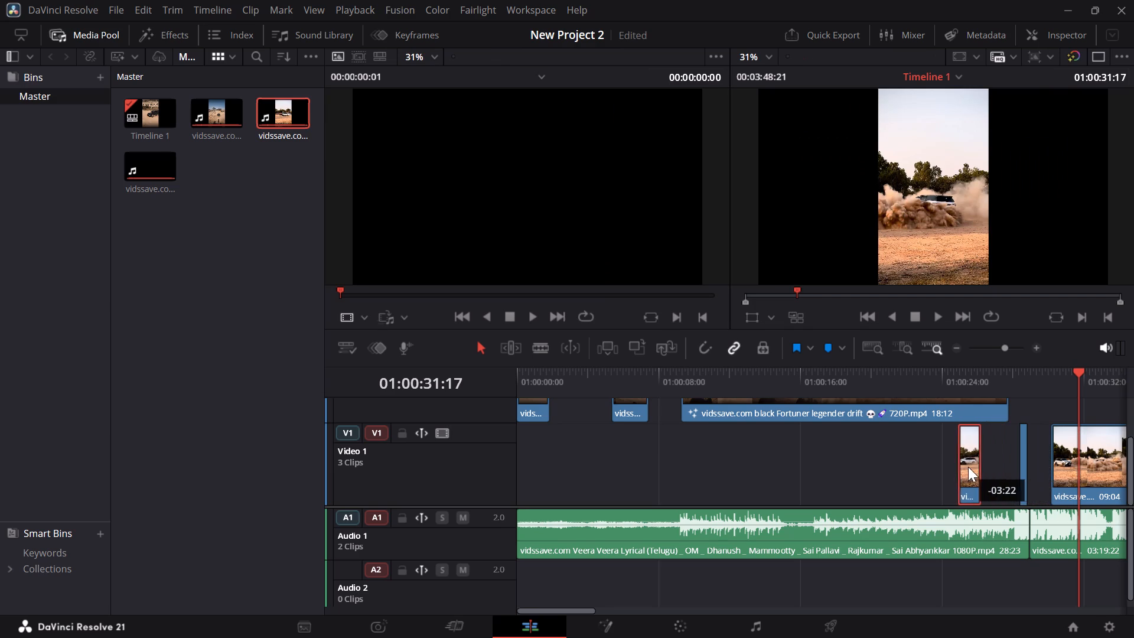
{"action": "left_click_drag", "start_coordinate": [968, 467], "coordinate": [621, 480]}
{"action": "scroll", "coordinate": [747, 458], "scroll_direction": "up", "scroll_amount": 1}
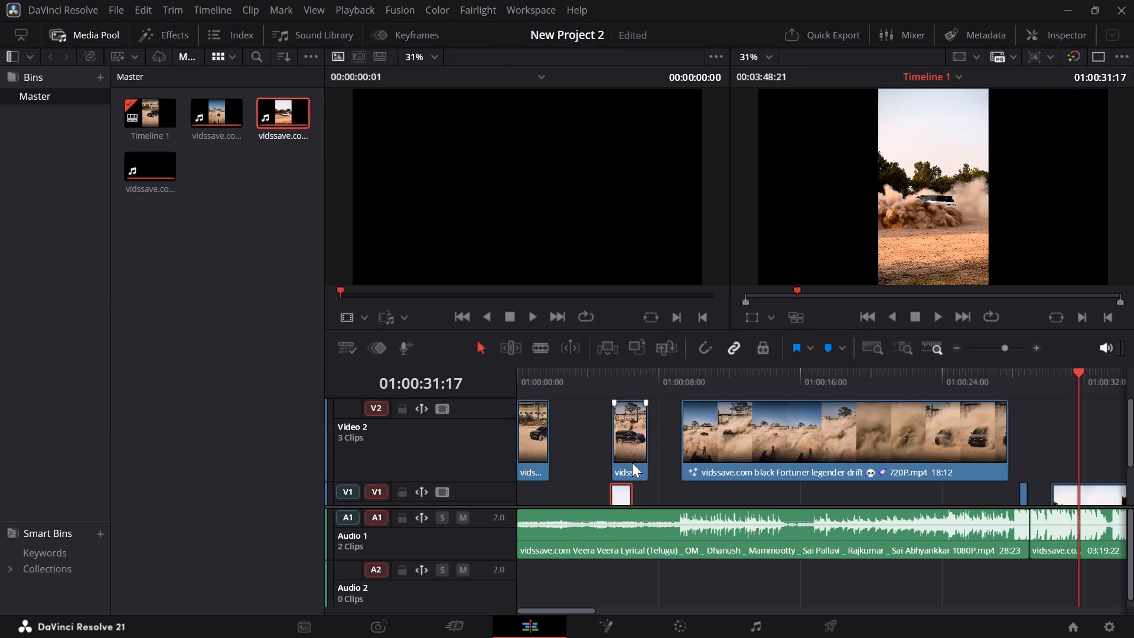
{"action": "left_click_drag", "start_coordinate": [589, 444], "coordinate": [607, 444]}
{"action": "left_click_drag", "start_coordinate": [620, 500], "coordinate": [604, 436]}
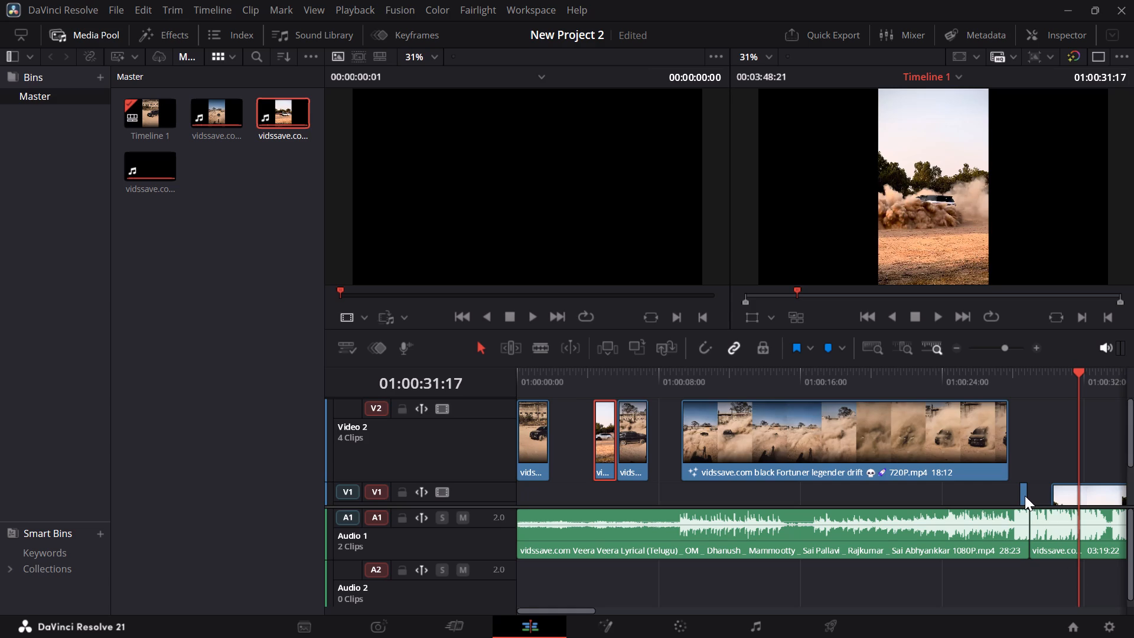
Move the short white Fortuner opening piece from Video 1 into the gap after the first clip on Video 2, at about 01:00:03:00.
{"action": "left_click_drag", "start_coordinate": [1025, 496], "coordinate": [557, 421]}
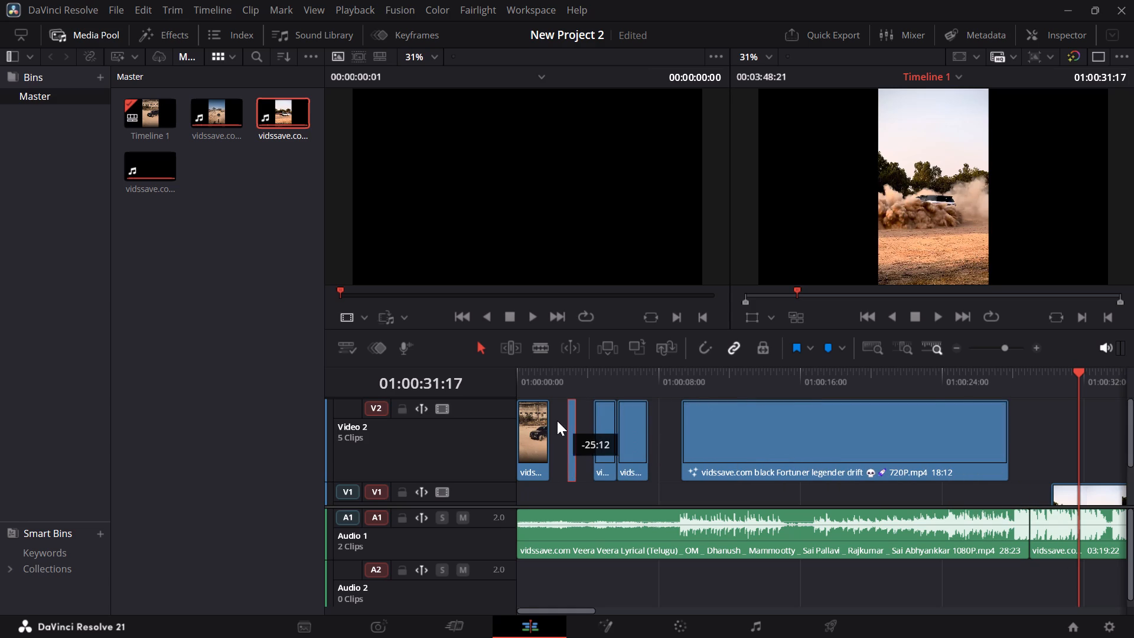
{"action": "left_click_drag", "start_coordinate": [557, 421], "coordinate": [576, 426]}
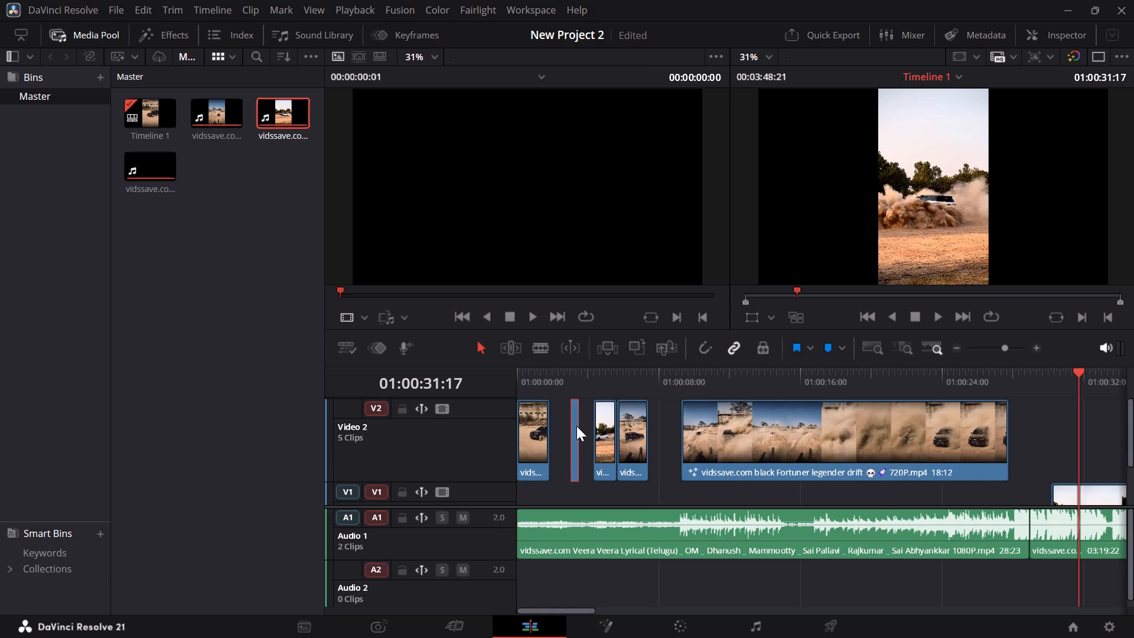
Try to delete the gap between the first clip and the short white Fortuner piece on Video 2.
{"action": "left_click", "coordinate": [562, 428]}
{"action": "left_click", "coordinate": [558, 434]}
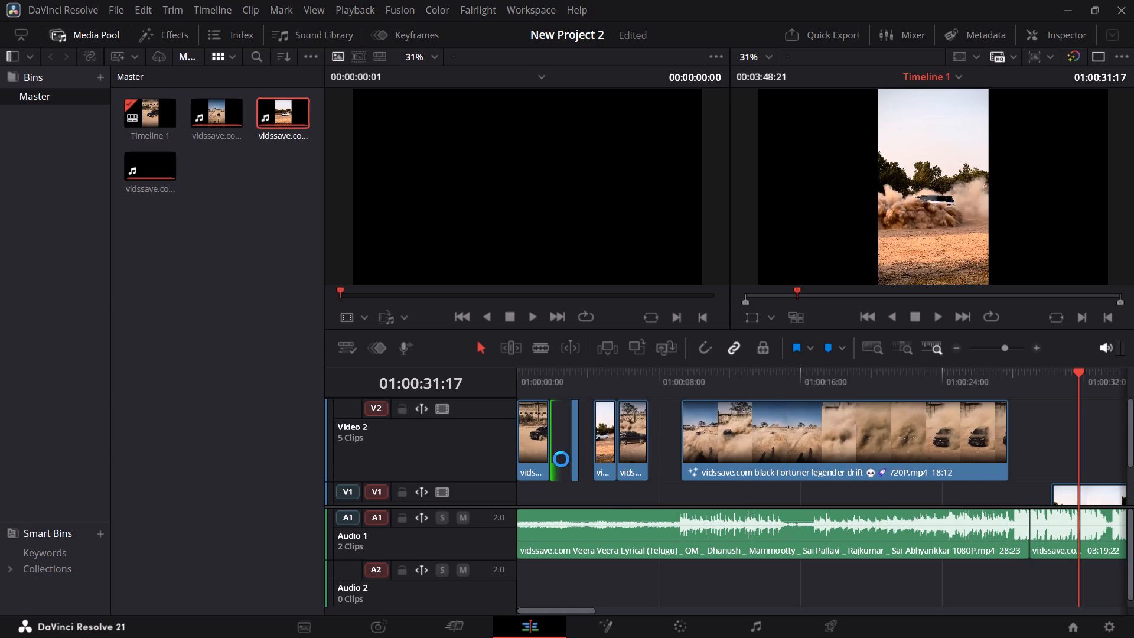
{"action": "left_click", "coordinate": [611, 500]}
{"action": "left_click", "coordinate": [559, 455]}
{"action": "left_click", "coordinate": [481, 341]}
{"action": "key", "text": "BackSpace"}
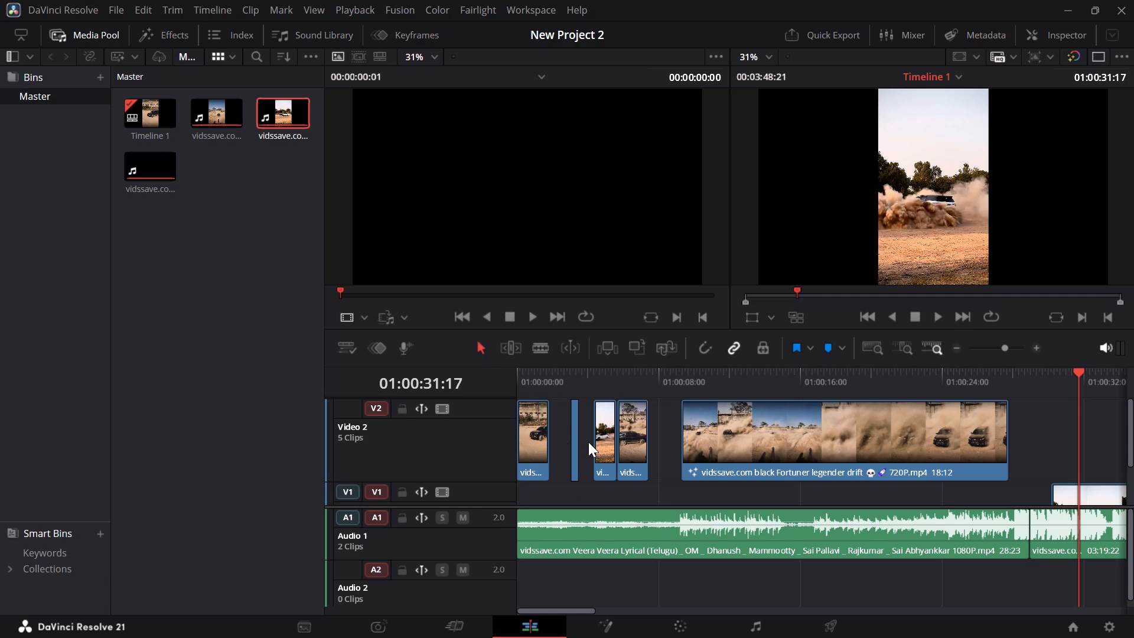
Ripple-delete the gap before the long black Fortuner clip on Video 2.
{"action": "left_click", "coordinate": [670, 446]}
{"action": "key", "text": "BackSpace"}
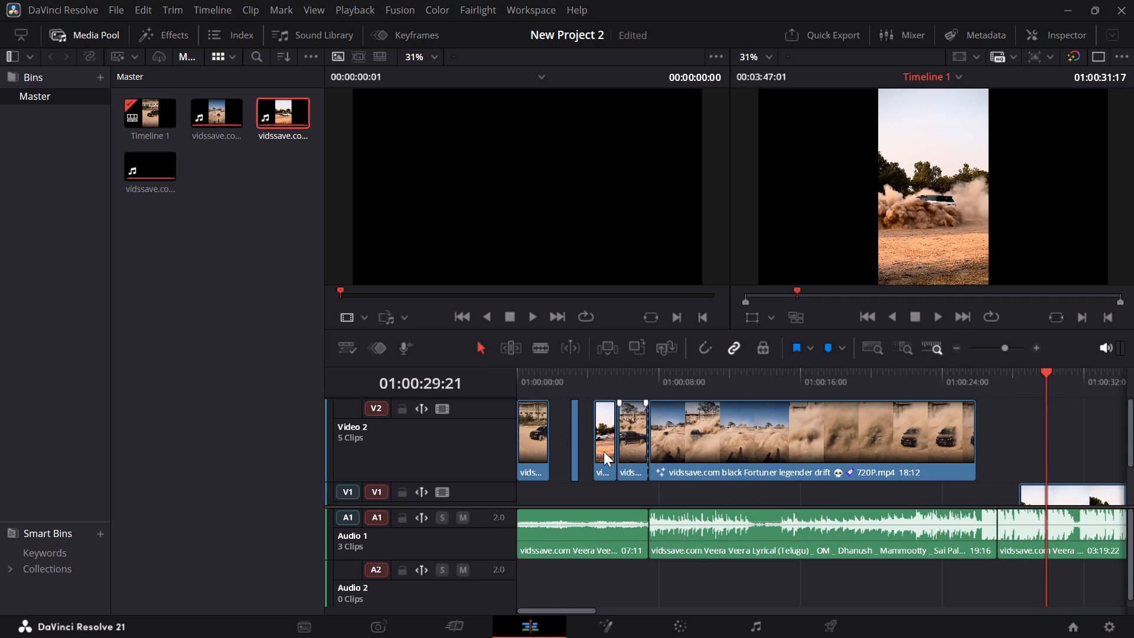
Ripple-delete the gap between the short white Fortuner piece and the following white Fortuner clip on Video 2.
{"action": "left_click", "coordinate": [586, 448]}
{"action": "key", "text": "BackSpace"}
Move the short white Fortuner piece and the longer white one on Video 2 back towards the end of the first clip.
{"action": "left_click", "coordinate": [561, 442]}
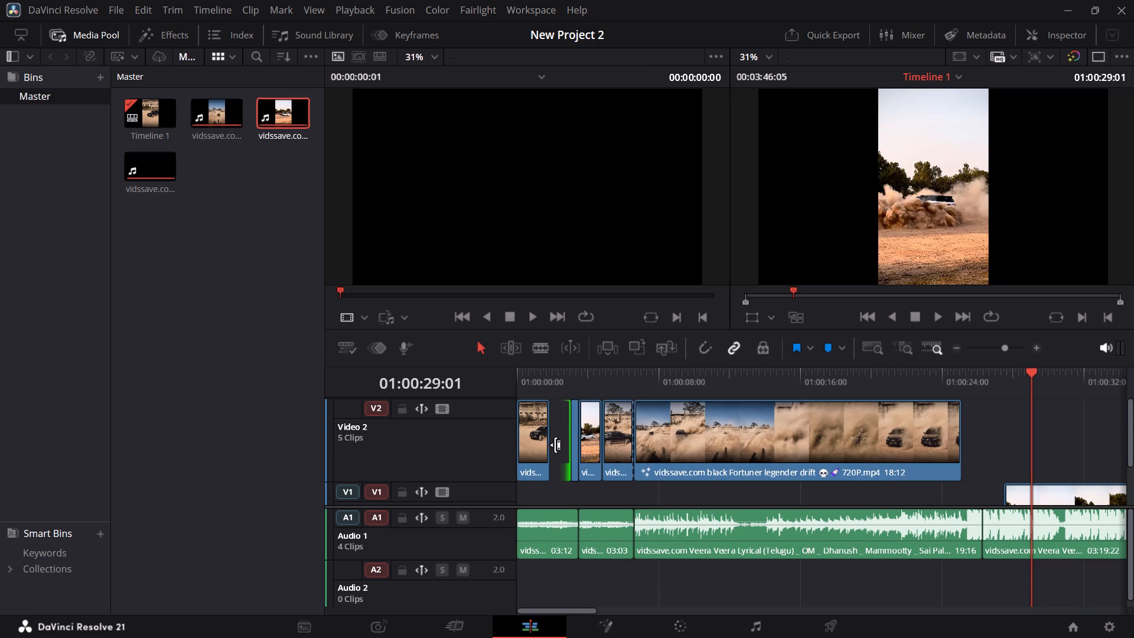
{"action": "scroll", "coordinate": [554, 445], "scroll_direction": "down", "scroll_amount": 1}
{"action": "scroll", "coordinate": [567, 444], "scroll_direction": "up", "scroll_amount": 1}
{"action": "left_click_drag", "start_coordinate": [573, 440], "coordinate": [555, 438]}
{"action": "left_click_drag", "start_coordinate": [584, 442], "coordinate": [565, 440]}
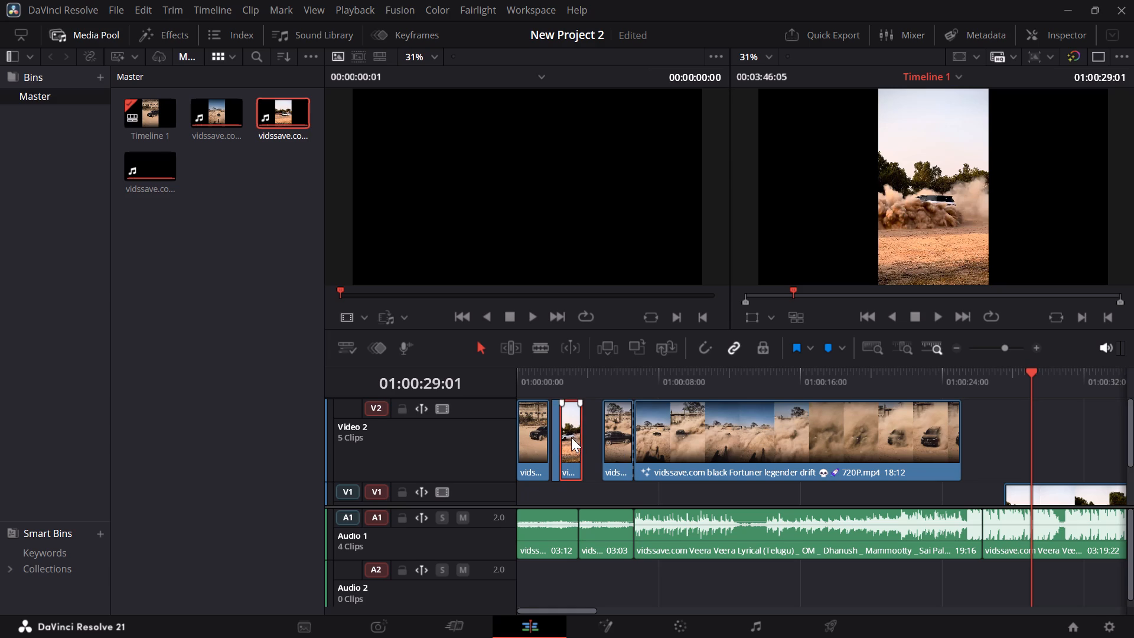
Move the longer white Fortuner piece forward against the second black Fortuner clip and try to delete the gap before it.
{"action": "left_click_drag", "start_coordinate": [569, 437], "coordinate": [592, 438]}
{"action": "left_click", "coordinate": [567, 437]}
{"action": "key", "text": "BackSpace"}
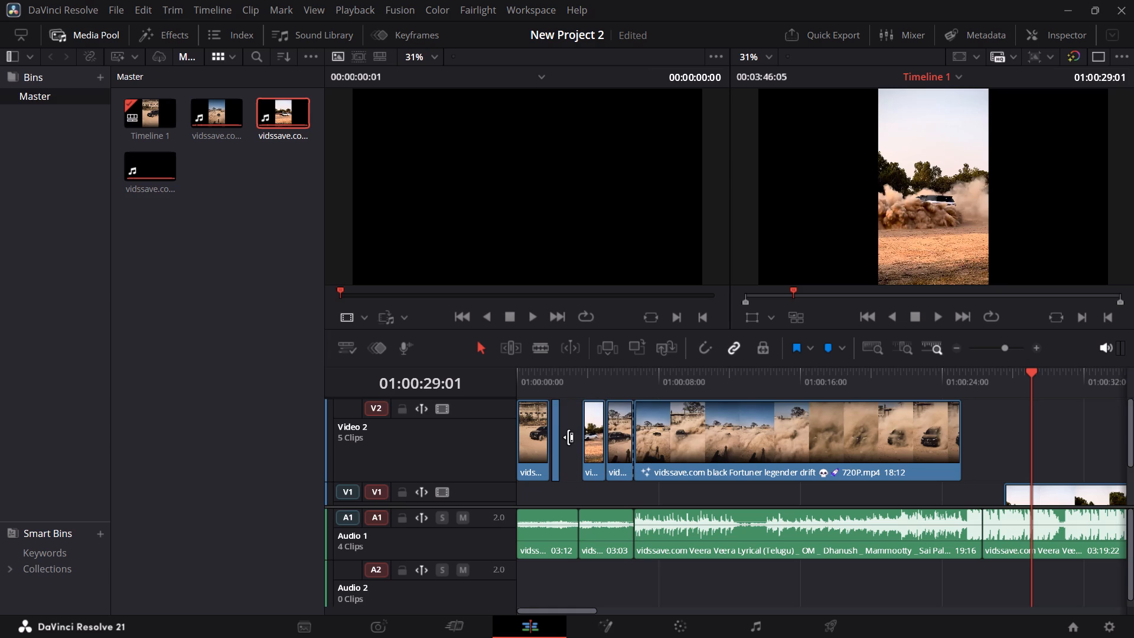
{"action": "key", "text": "BackSpace"}
{"action": "left_click", "coordinate": [569, 437]}
Place the short white Fortuner piece over the start of the longer white one and ripple-delete the gap before it.
{"action": "left_click_drag", "start_coordinate": [559, 442], "coordinate": [591, 441]}
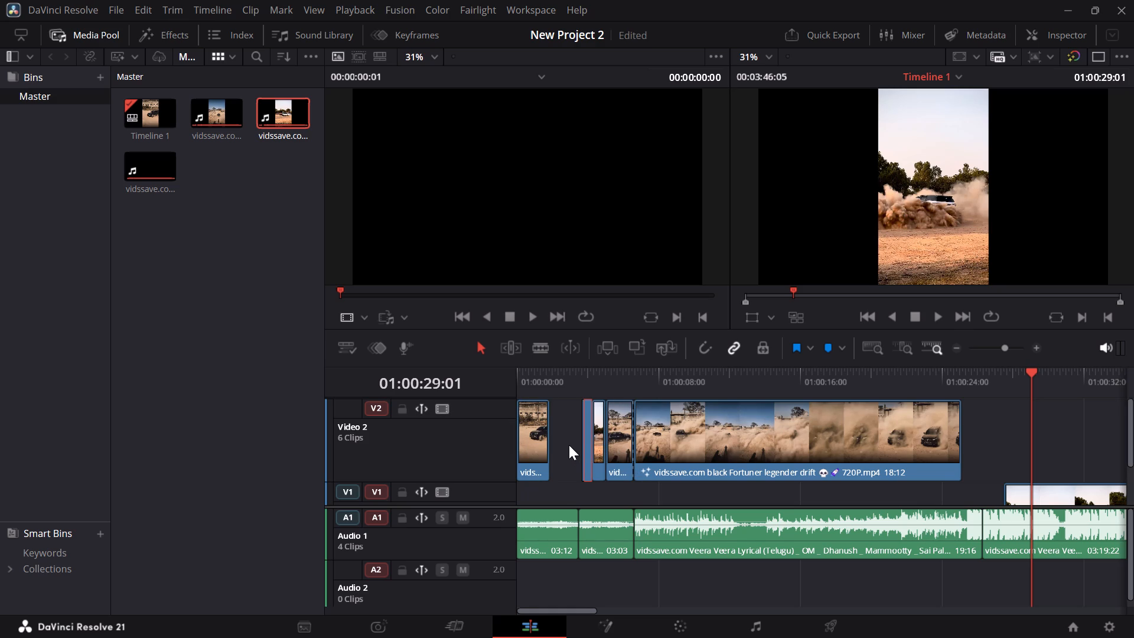
{"action": "left_click", "coordinate": [569, 445]}
{"action": "key", "text": "BackSpace"}
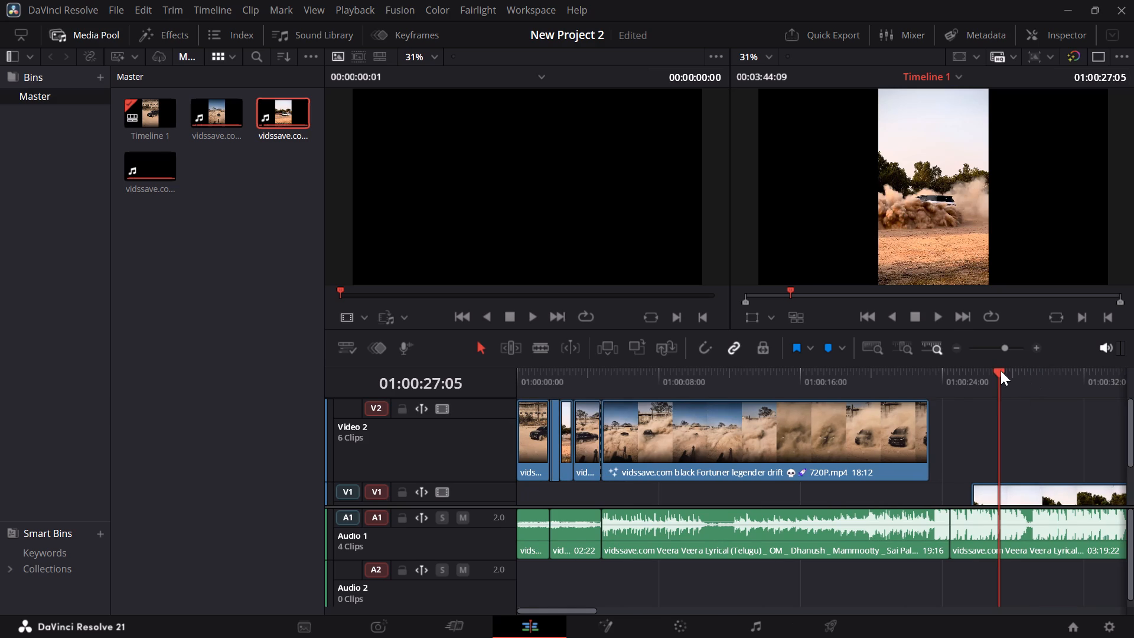
Play the timeline from its start twice to review the opening cuts between the black and white Fortuner clips.
{"action": "left_click_drag", "start_coordinate": [1001, 369], "coordinate": [501, 364]}
{"action": "key", "text": "space"}
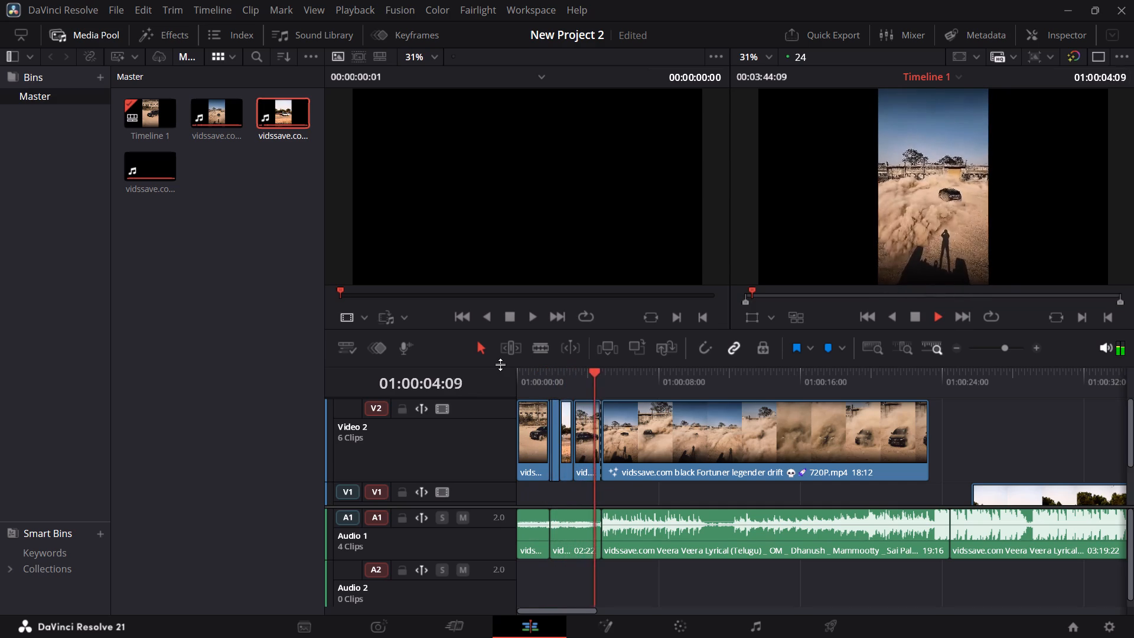
{"action": "key", "text": "space"}
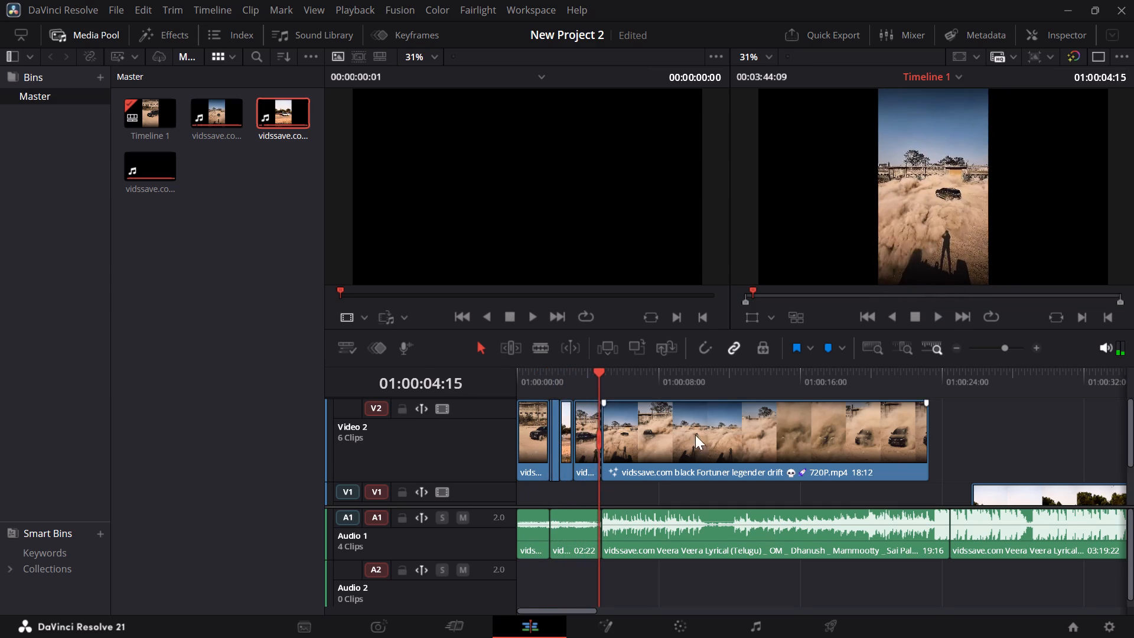
{"action": "left_click_drag", "start_coordinate": [597, 370], "coordinate": [466, 380]}
{"action": "key", "text": "space"}
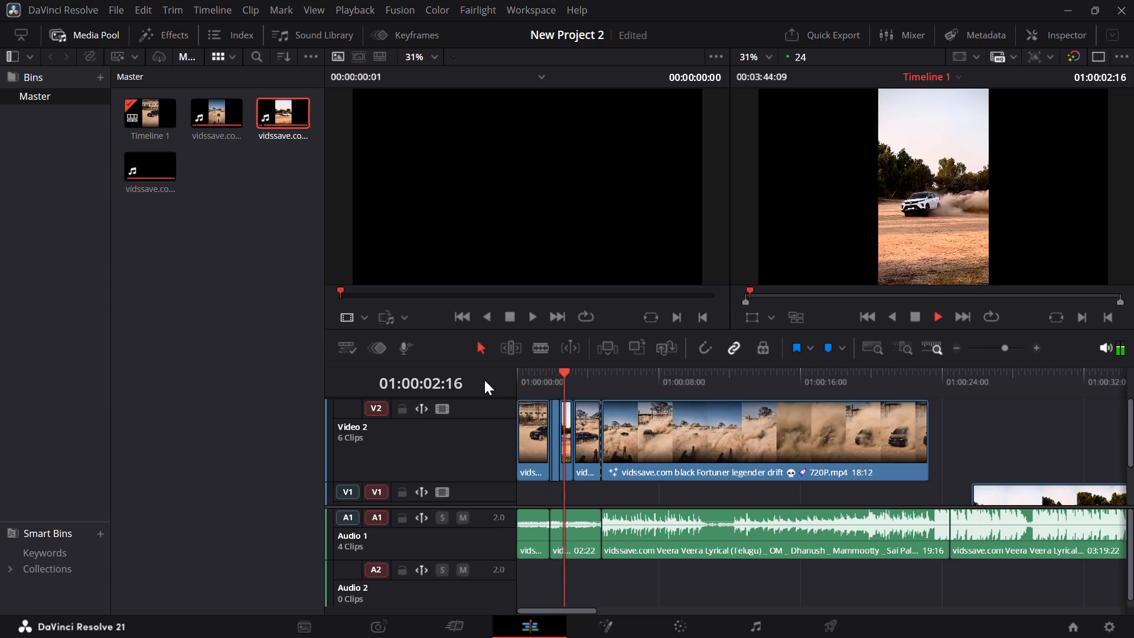
{"action": "left_click_drag", "start_coordinate": [584, 367], "coordinate": [536, 378]}
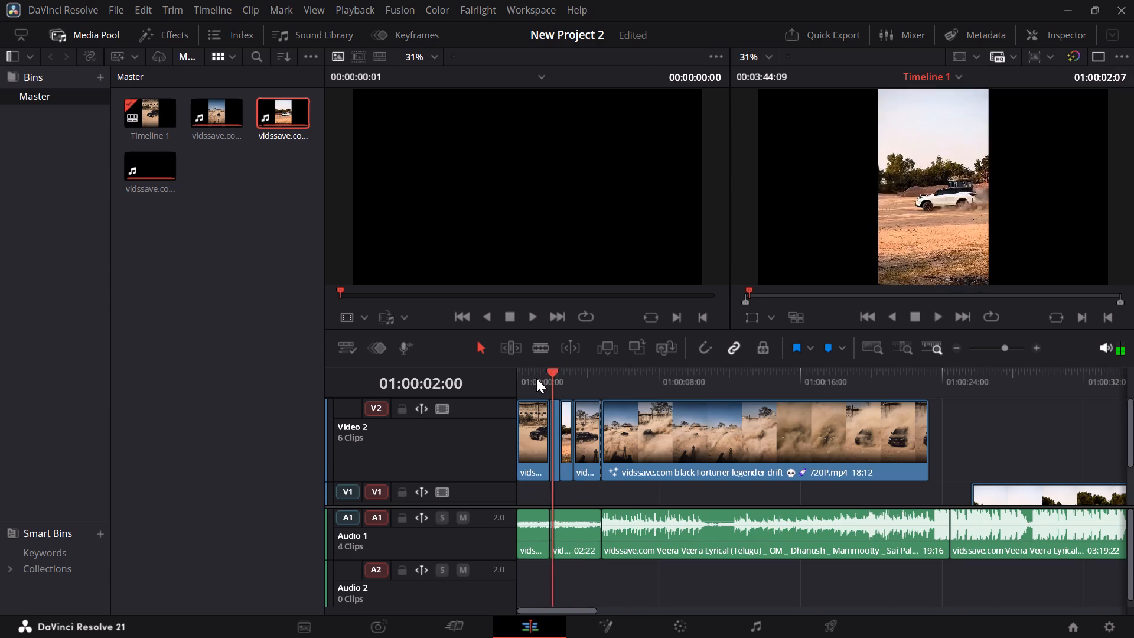
{"action": "left_click_drag", "start_coordinate": [536, 378], "coordinate": [536, 379]}
Delete the short white Fortuner piece near 01:00:02:00 on Video 2 and ripple-delete the gap it leaves.
{"action": "left_click", "coordinate": [555, 416]}
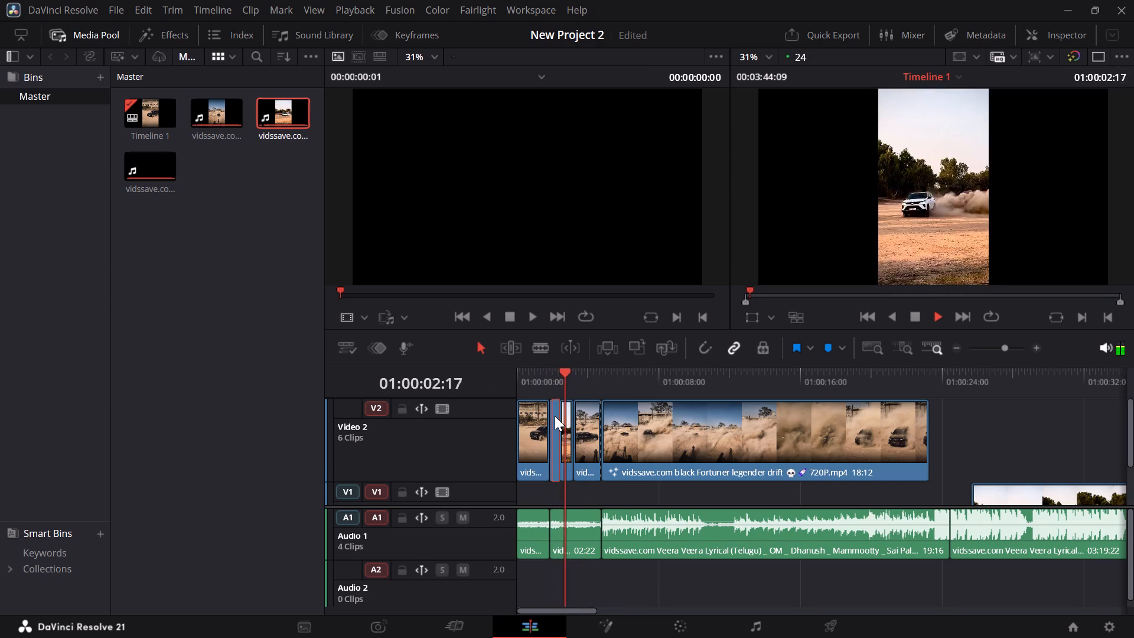
{"action": "key", "text": "space"}
{"action": "key", "text": "BackSpace"}
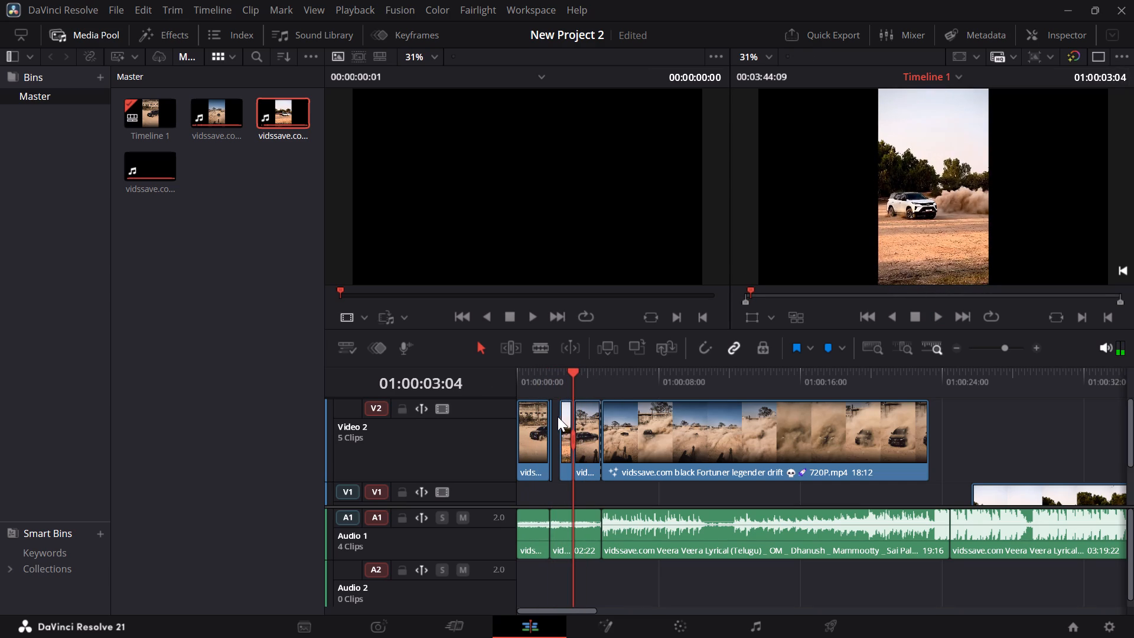
{"action": "left_click", "coordinate": [555, 419]}
{"action": "key", "text": "BackSpace"}
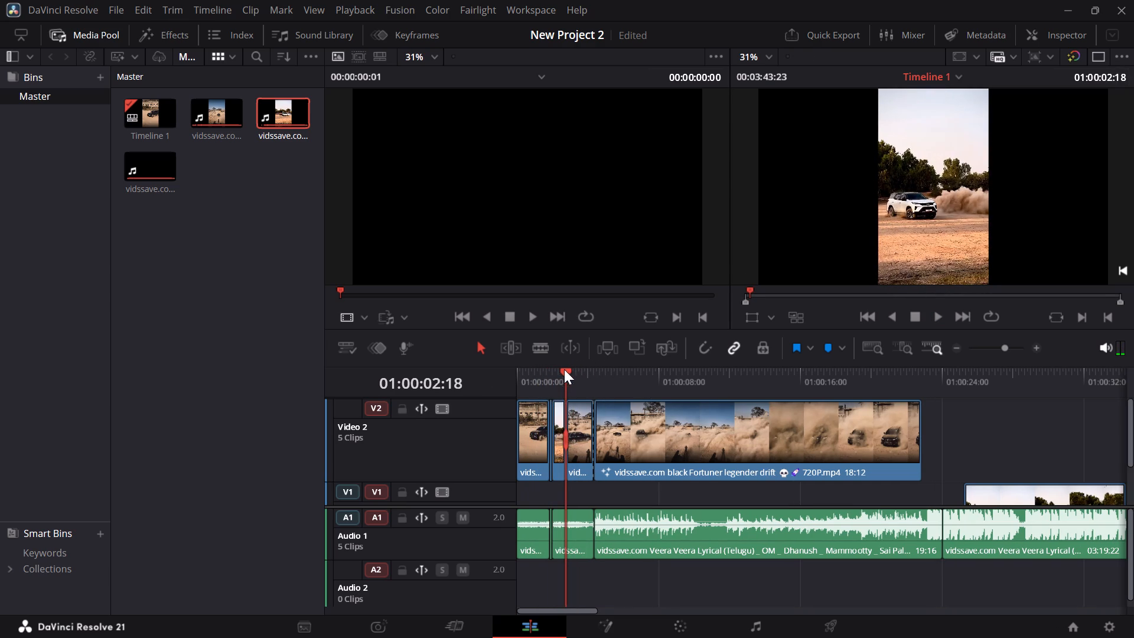
Play the timeline from the start to review the shortened white Fortuner section.
{"action": "left_click_drag", "start_coordinate": [564, 369], "coordinate": [507, 363]}
{"action": "key", "text": "space"}
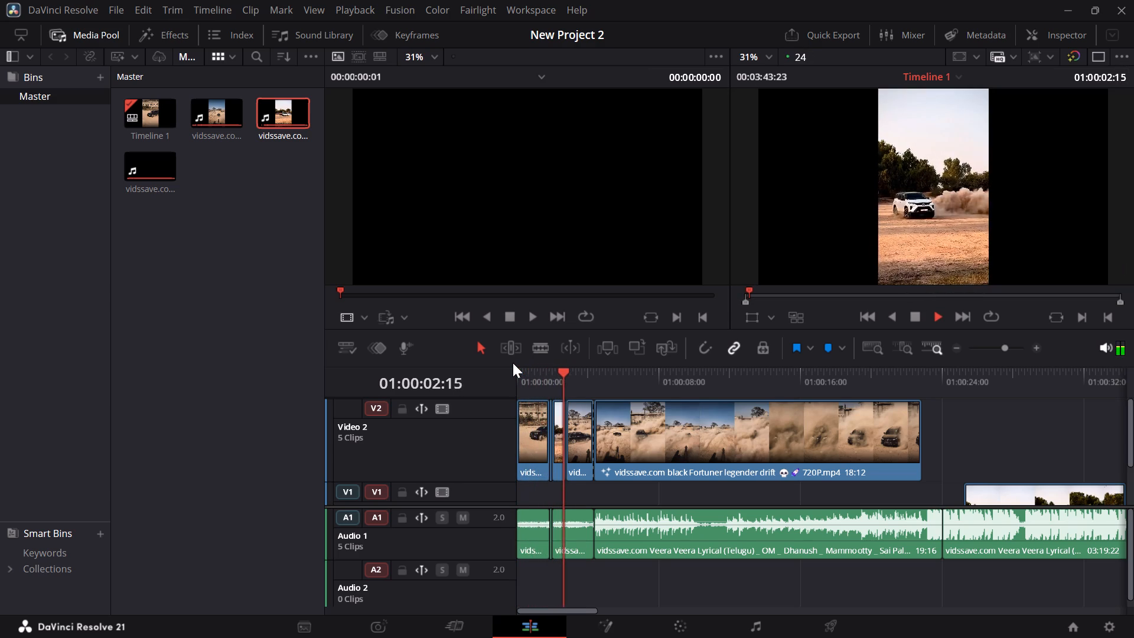
{"action": "key", "text": "space"}
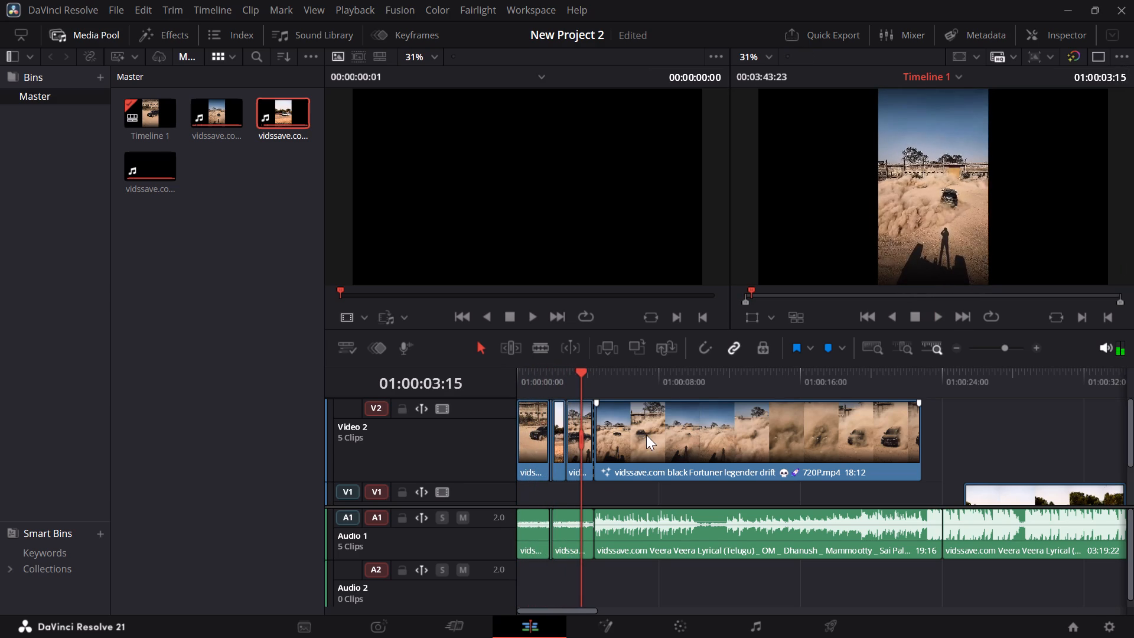
Spread the last three Video 2 clips out, starting the white, second black and long black Fortuner clips at about 01:00:04:00, 01:00:05:00 and 01:00:08:00.
{"action": "left_click_drag", "start_coordinate": [646, 435], "coordinate": [710, 420]}
{"action": "left_click_drag", "start_coordinate": [584, 439], "coordinate": [621, 435]}
{"action": "left_click_drag", "start_coordinate": [556, 441], "coordinate": [590, 435]}
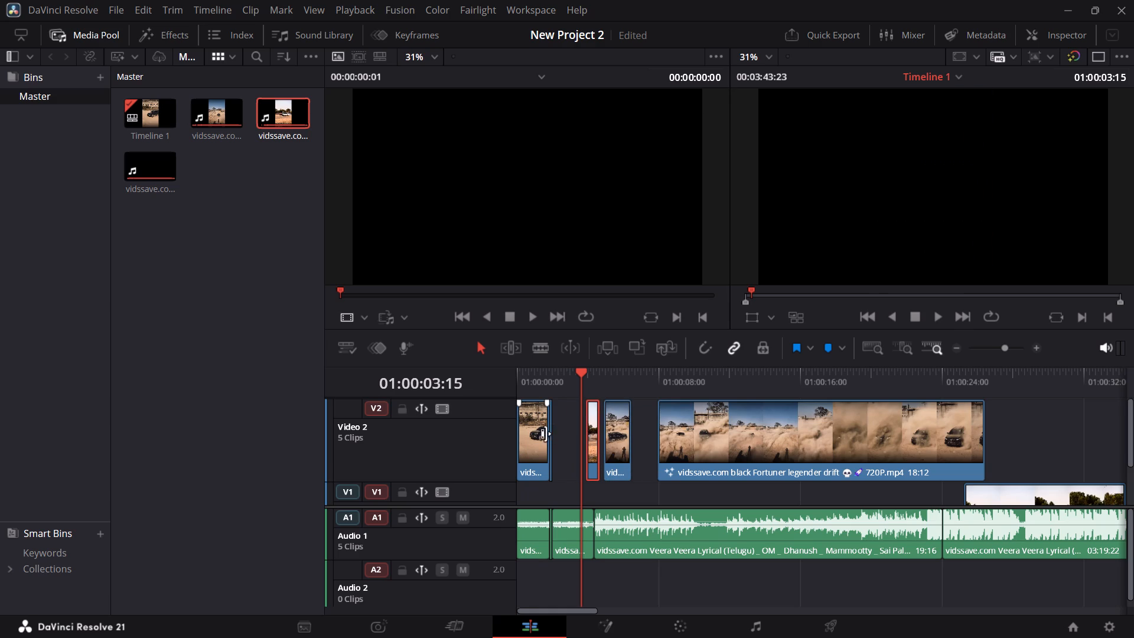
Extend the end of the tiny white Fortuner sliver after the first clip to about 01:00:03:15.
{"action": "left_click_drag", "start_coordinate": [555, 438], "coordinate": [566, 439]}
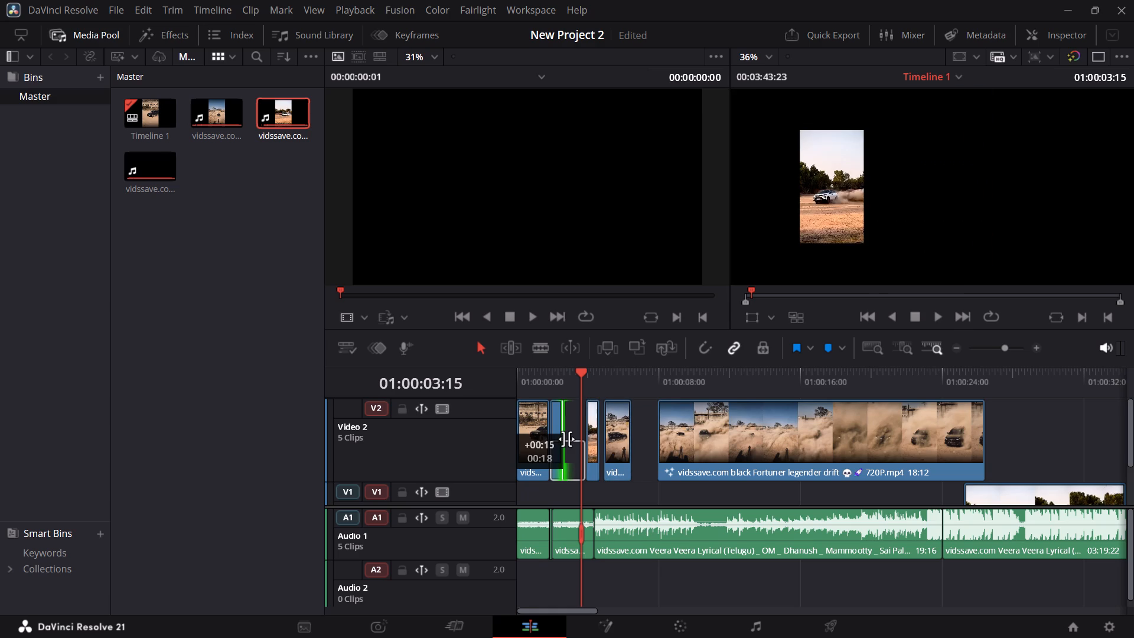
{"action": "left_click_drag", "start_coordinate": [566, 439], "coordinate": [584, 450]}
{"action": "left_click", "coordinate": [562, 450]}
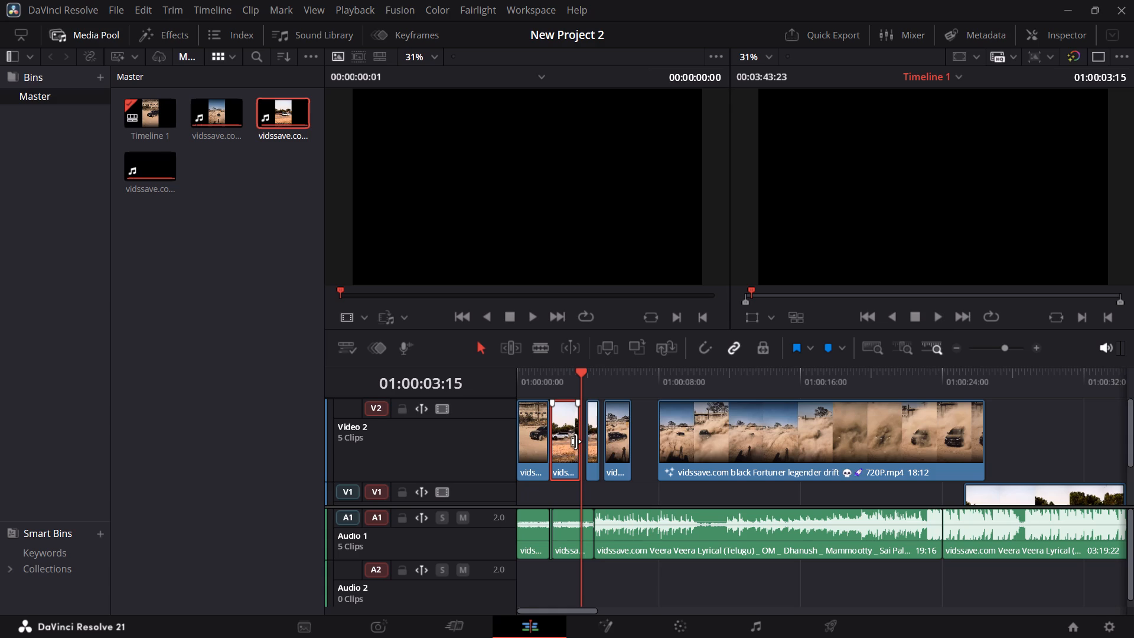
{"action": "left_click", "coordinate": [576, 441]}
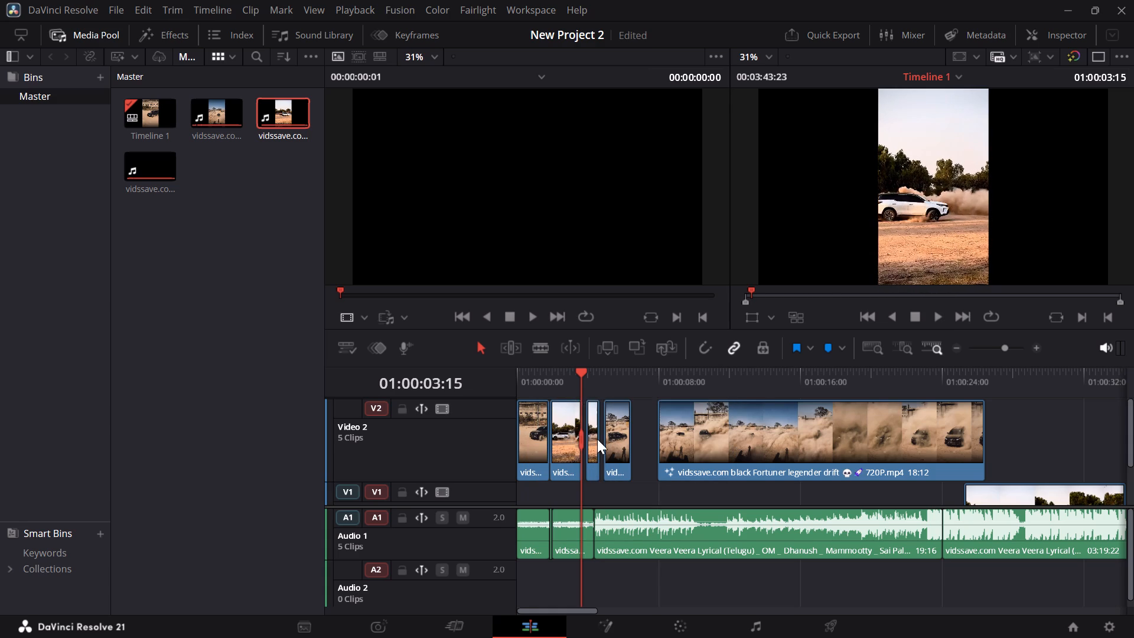
Play the timeline from the start to review the extended white Fortuner clip.
{"action": "left_click_drag", "start_coordinate": [579, 370], "coordinate": [503, 371]}
{"action": "key", "text": "space"}
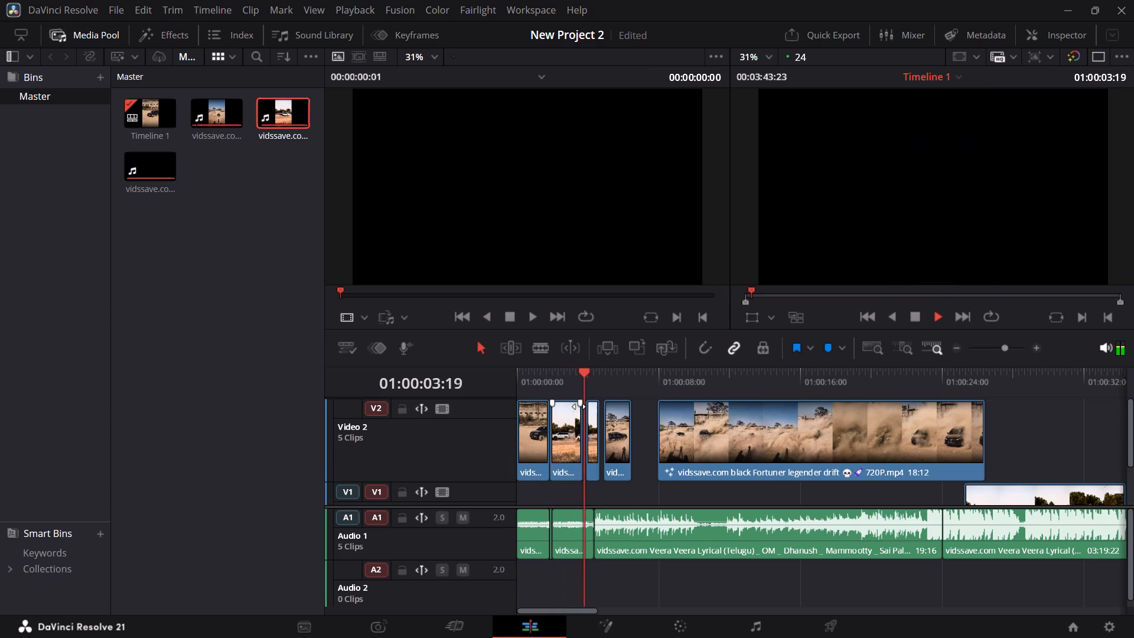
{"action": "key", "text": "space"}
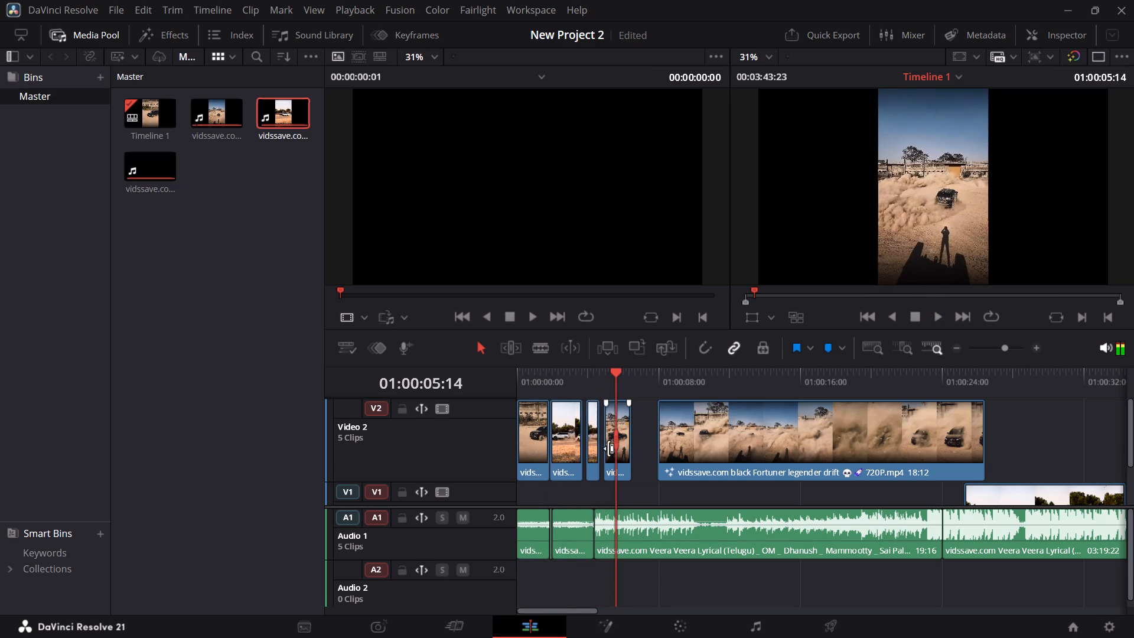
Delete the extended white Fortuner clip directly after the first clip on Video 2.
{"action": "left_click", "coordinate": [571, 442]}
{"action": "key", "text": "BackSpace"}
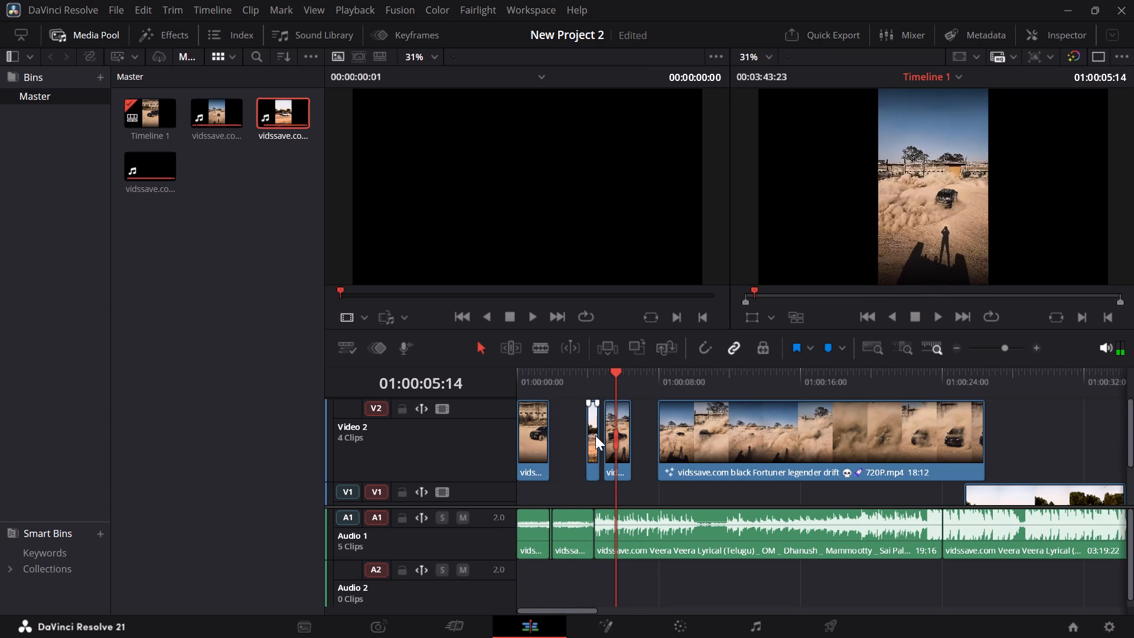
Nudge the remaining white Fortuner piece slightly earlier and ripple-delete the gap between it and the first clip.
{"action": "left_click_drag", "start_coordinate": [592, 435], "coordinate": [586, 437]}
{"action": "left_click", "coordinate": [564, 437]}
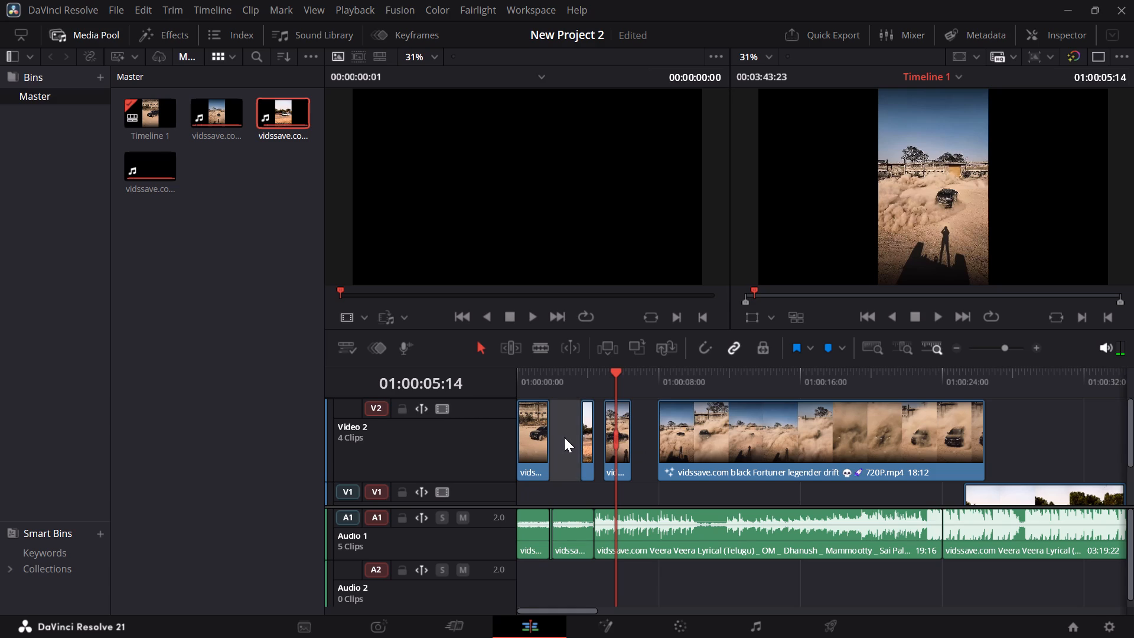
{"action": "key", "text": "BackSpace"}
Play the timeline from the start to review the join between the first clip and the white Fortuner piece.
{"action": "left_click_drag", "start_coordinate": [586, 369], "coordinate": [509, 369]}
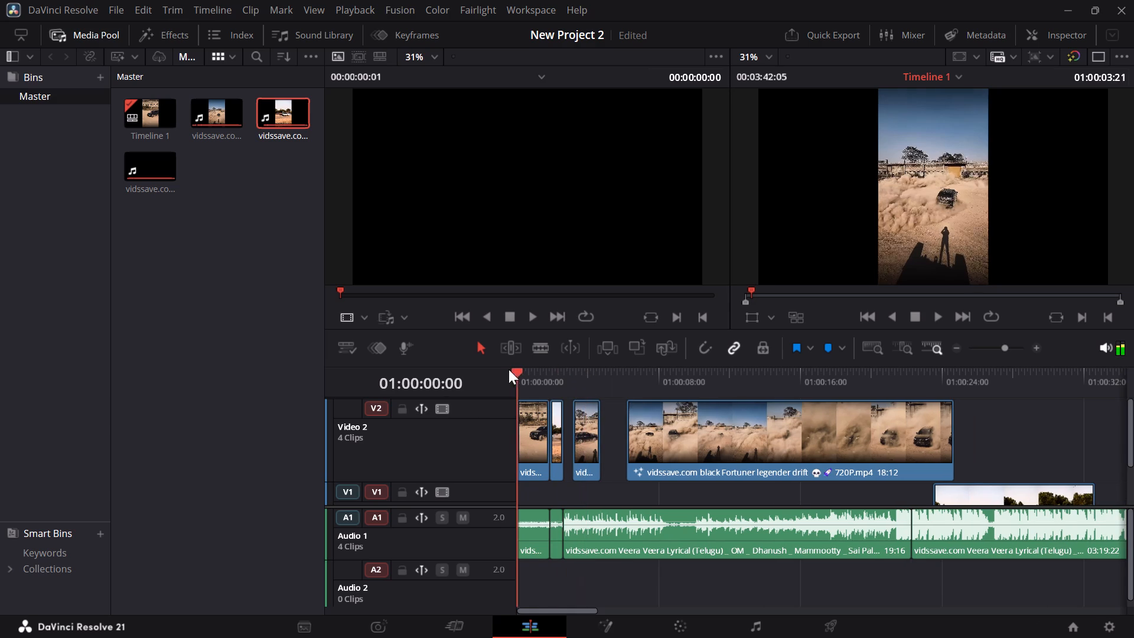
{"action": "left_click_drag", "start_coordinate": [509, 369], "coordinate": [492, 370]}
{"action": "key", "text": "space"}
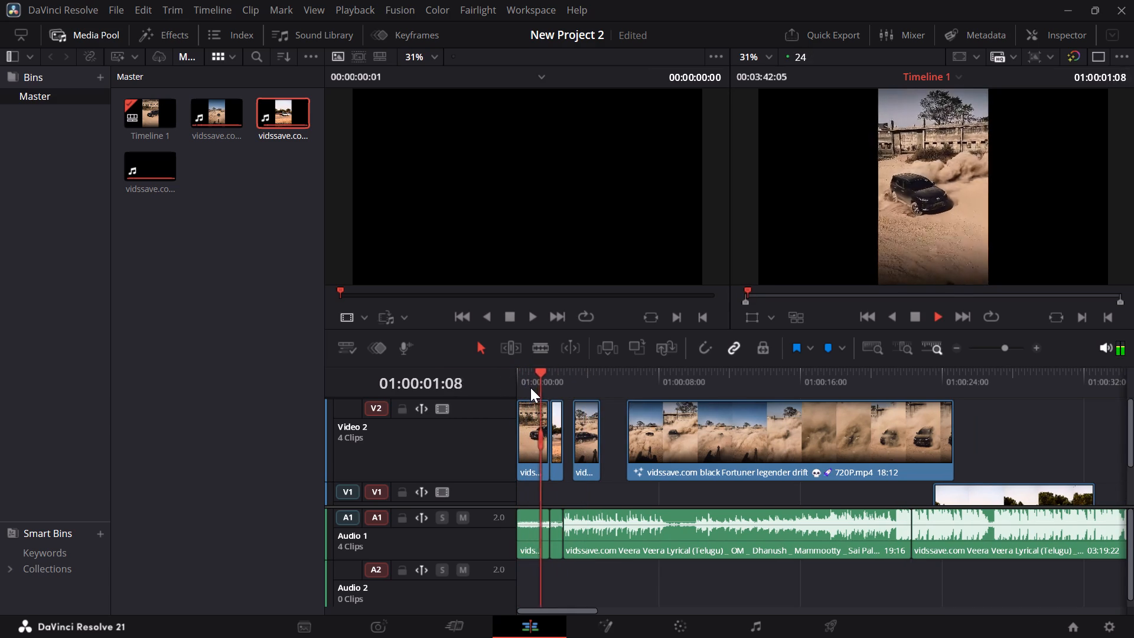
{"action": "key", "text": "space"}
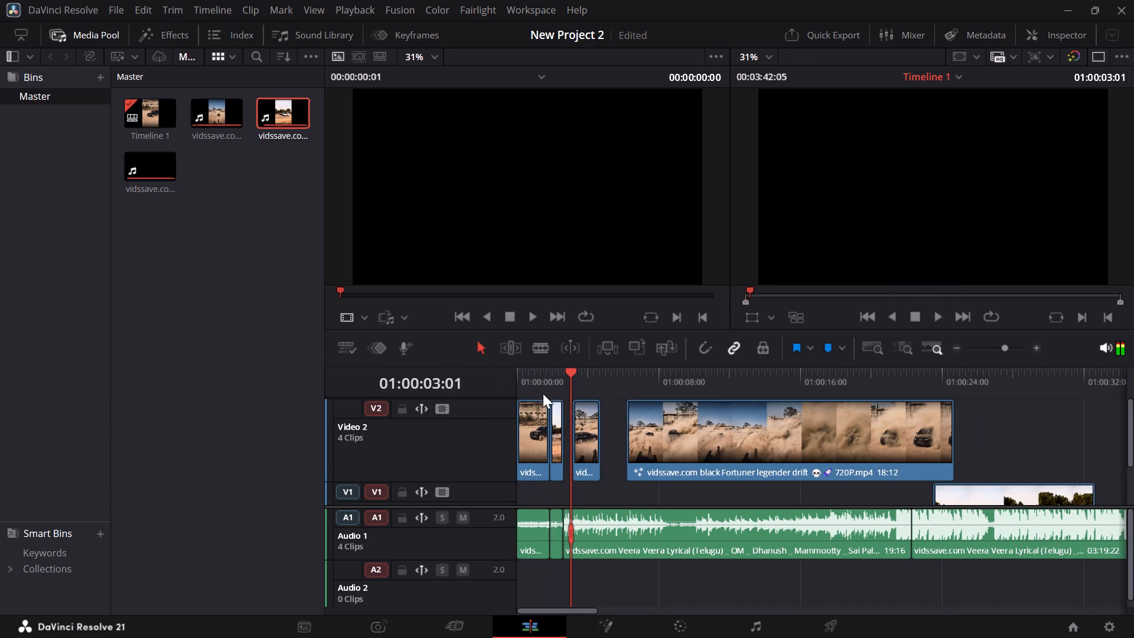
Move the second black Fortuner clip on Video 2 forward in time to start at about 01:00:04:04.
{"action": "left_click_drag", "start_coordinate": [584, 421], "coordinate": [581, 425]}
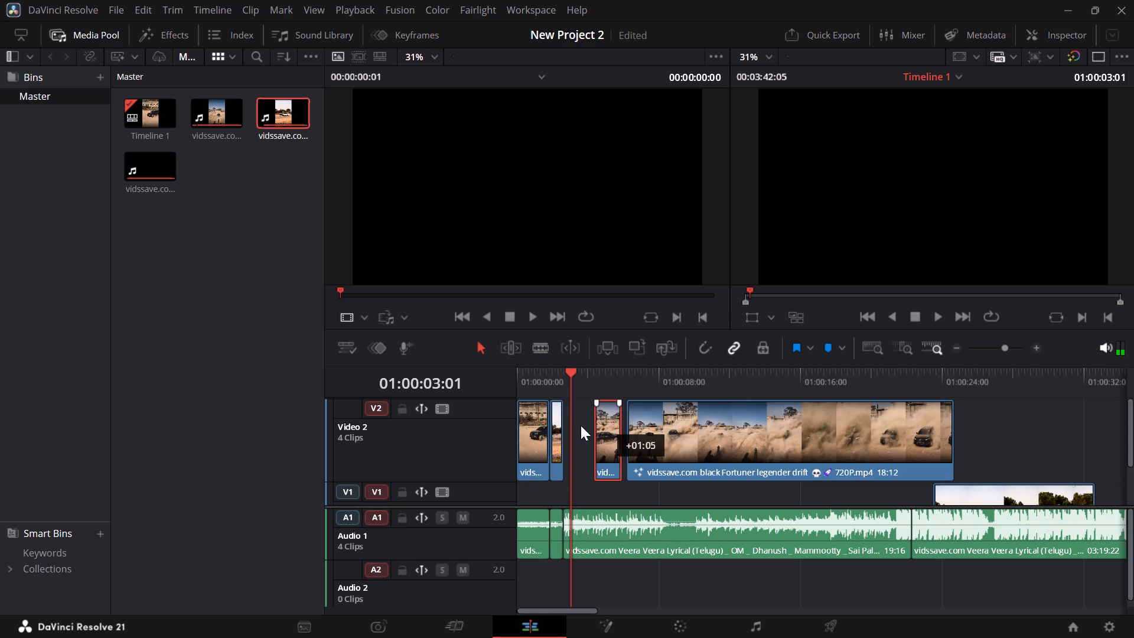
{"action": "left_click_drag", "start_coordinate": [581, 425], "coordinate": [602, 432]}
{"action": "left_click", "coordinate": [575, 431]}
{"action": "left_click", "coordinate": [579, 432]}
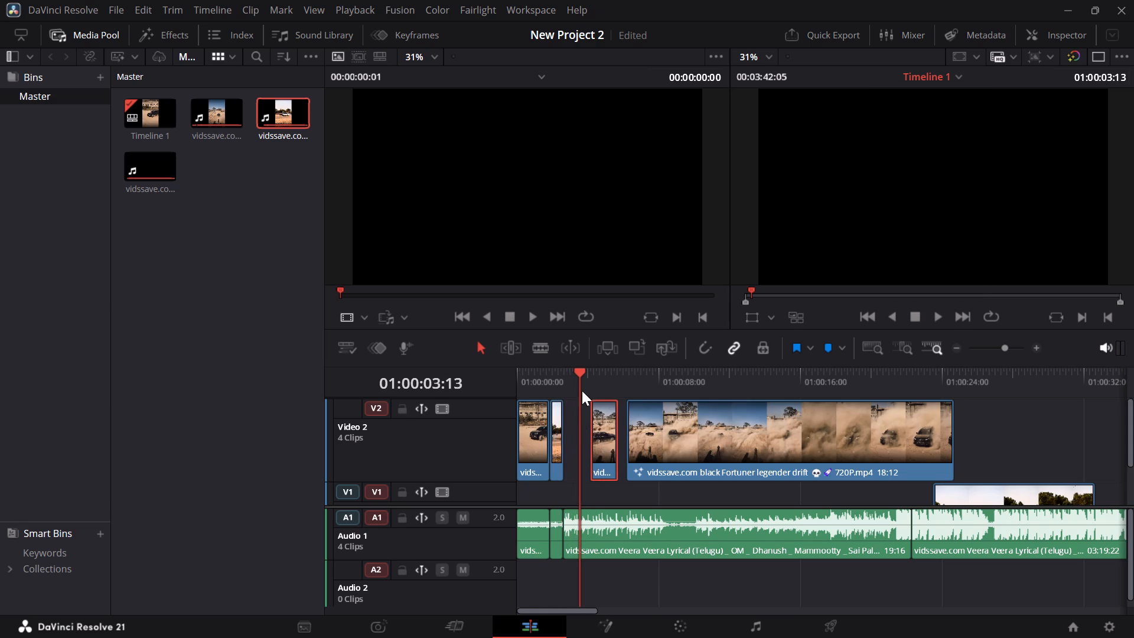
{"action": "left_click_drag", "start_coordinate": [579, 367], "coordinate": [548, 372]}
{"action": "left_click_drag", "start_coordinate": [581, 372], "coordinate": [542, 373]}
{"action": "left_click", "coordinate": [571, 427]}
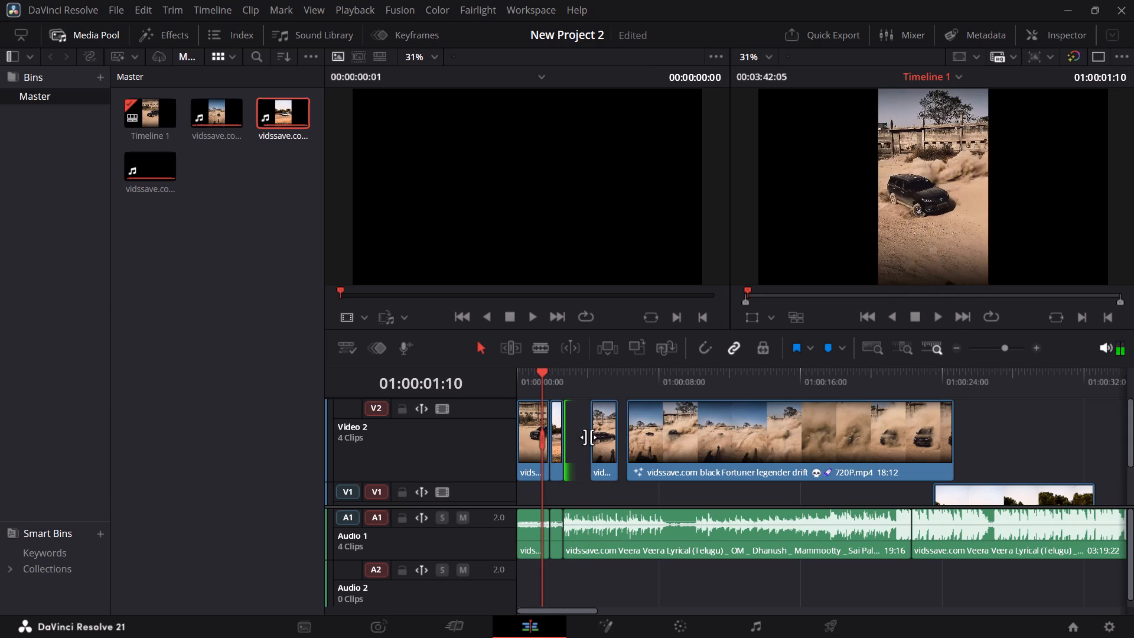
Move the long black Fortuner clip to start at about 01:00:10:18 and the second black clip at about 01:00:07:05 on Video 2.
{"action": "left_click", "coordinate": [1041, 405]}
{"action": "left_click_drag", "start_coordinate": [840, 431], "coordinate": [920, 428]}
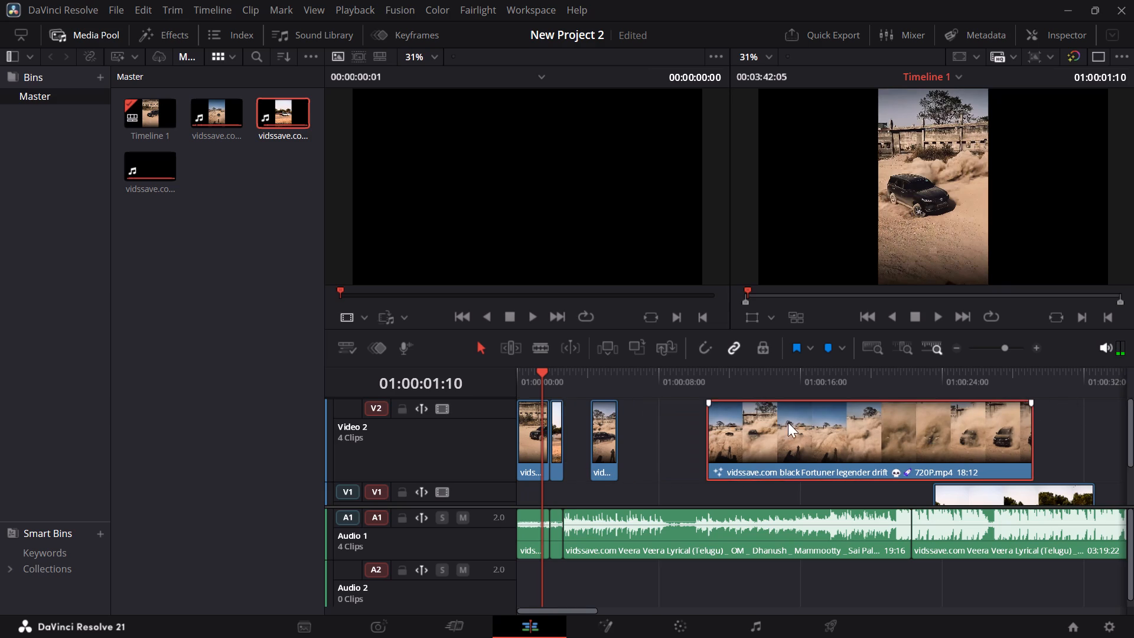
{"action": "left_click", "coordinate": [688, 422]}
{"action": "left_click_drag", "start_coordinate": [605, 432], "coordinate": [658, 432]}
Ripple-delete the gap between the white Fortuner piece and the second black Fortuner clip on Video 2.
{"action": "left_click", "coordinate": [612, 430]}
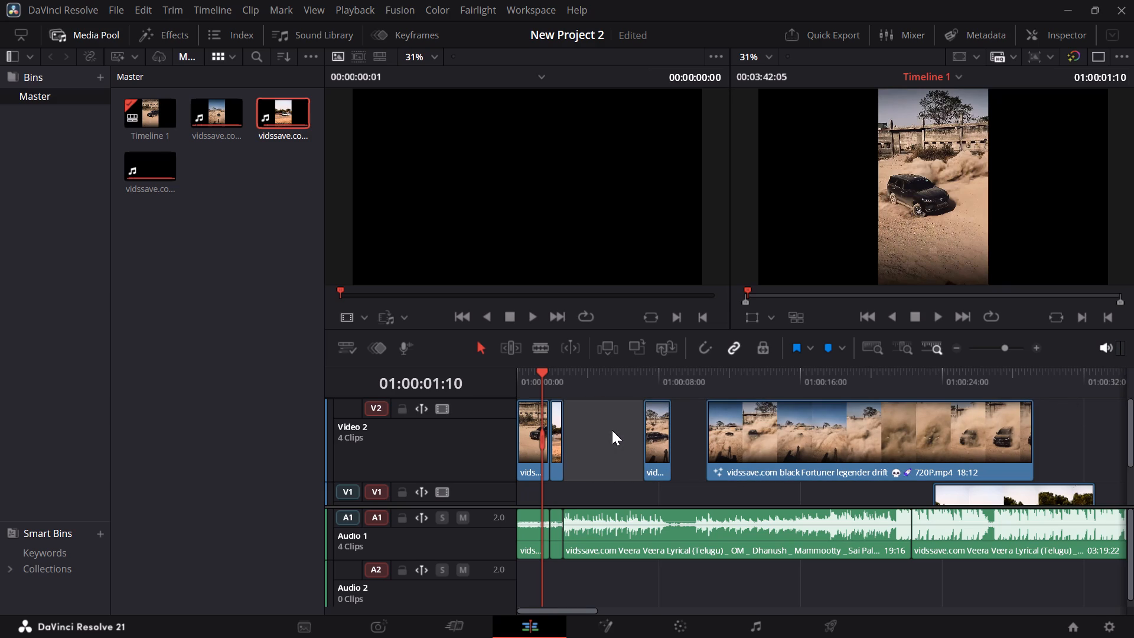
{"action": "key", "text": "BackSpace"}
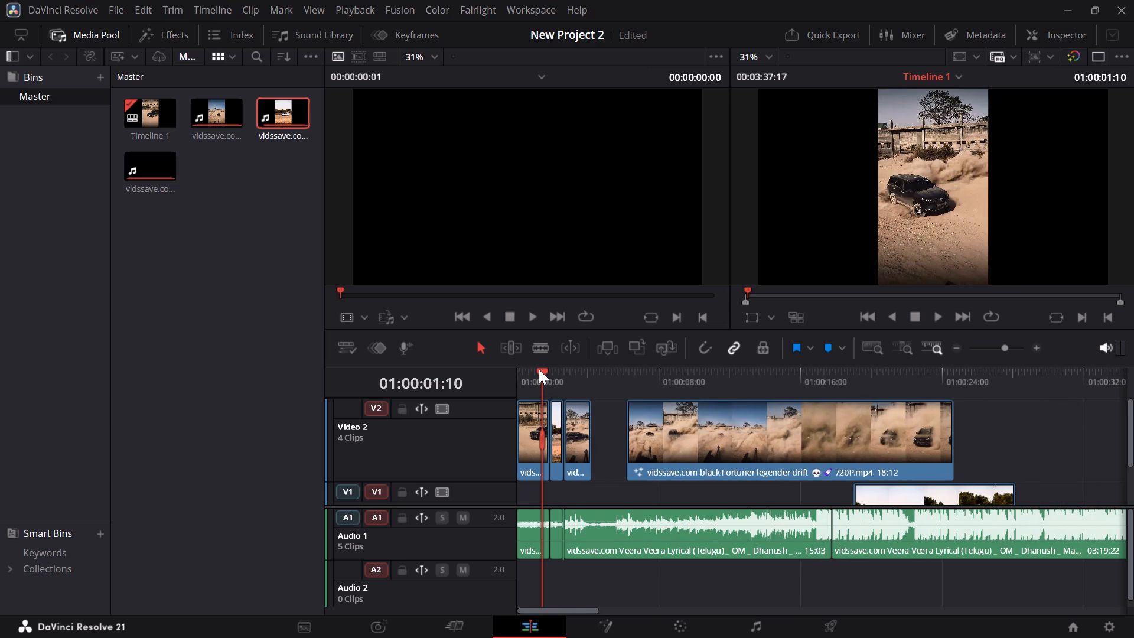
Play the timeline from the start through the first three clips to about 01:00:04:00 to review their joins.
{"action": "left_click_drag", "start_coordinate": [539, 369], "coordinate": [517, 366]}
{"action": "key", "text": "space"}
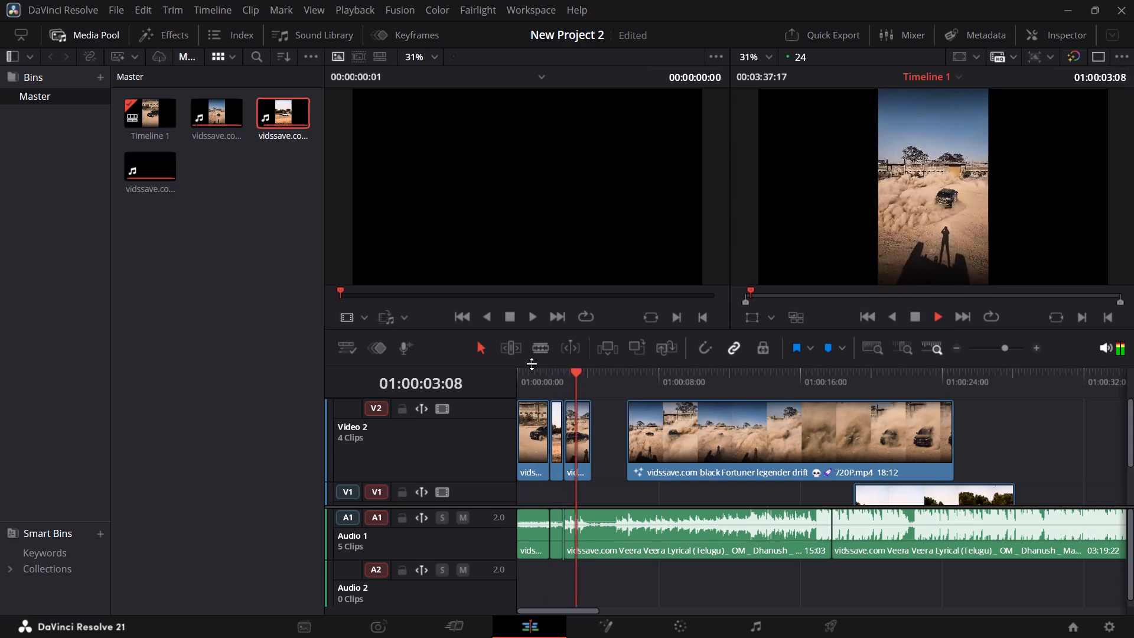
{"action": "key", "text": "space"}
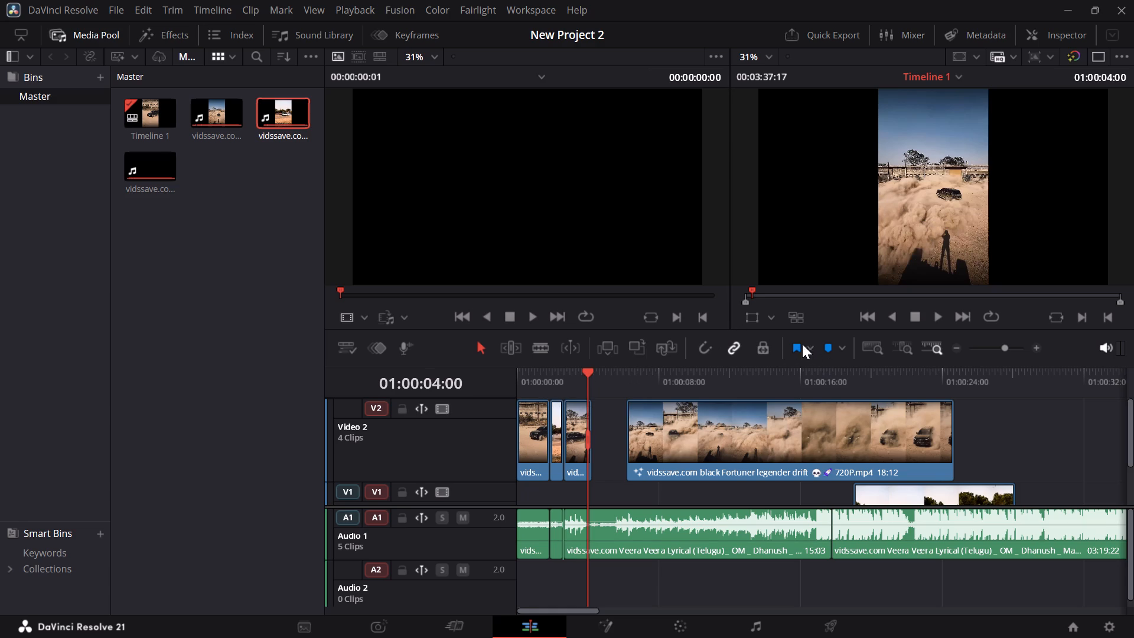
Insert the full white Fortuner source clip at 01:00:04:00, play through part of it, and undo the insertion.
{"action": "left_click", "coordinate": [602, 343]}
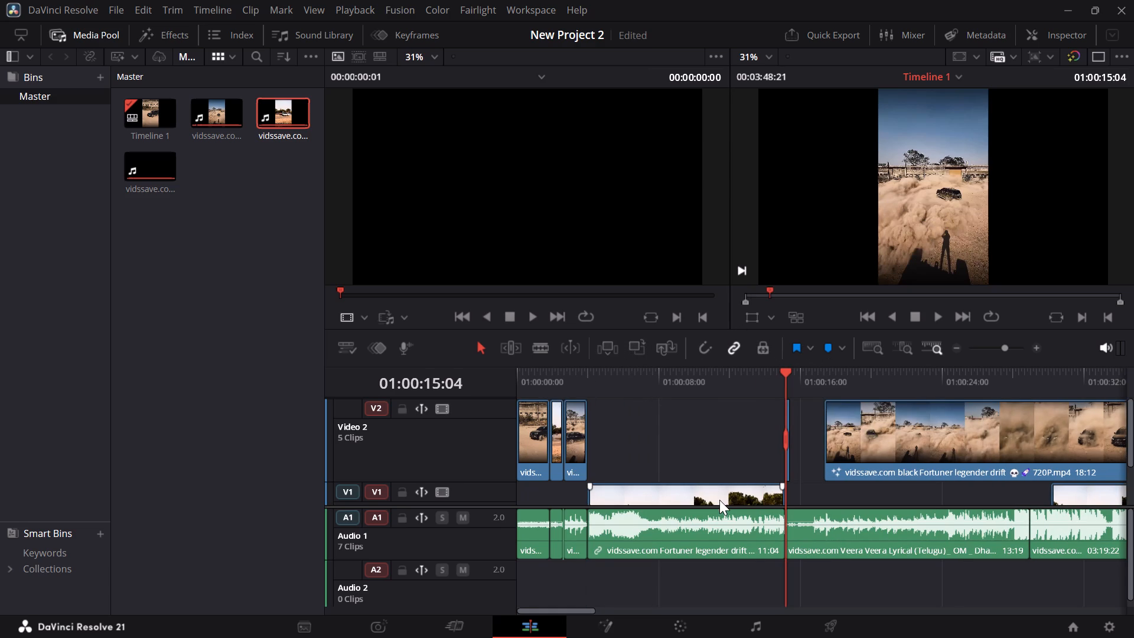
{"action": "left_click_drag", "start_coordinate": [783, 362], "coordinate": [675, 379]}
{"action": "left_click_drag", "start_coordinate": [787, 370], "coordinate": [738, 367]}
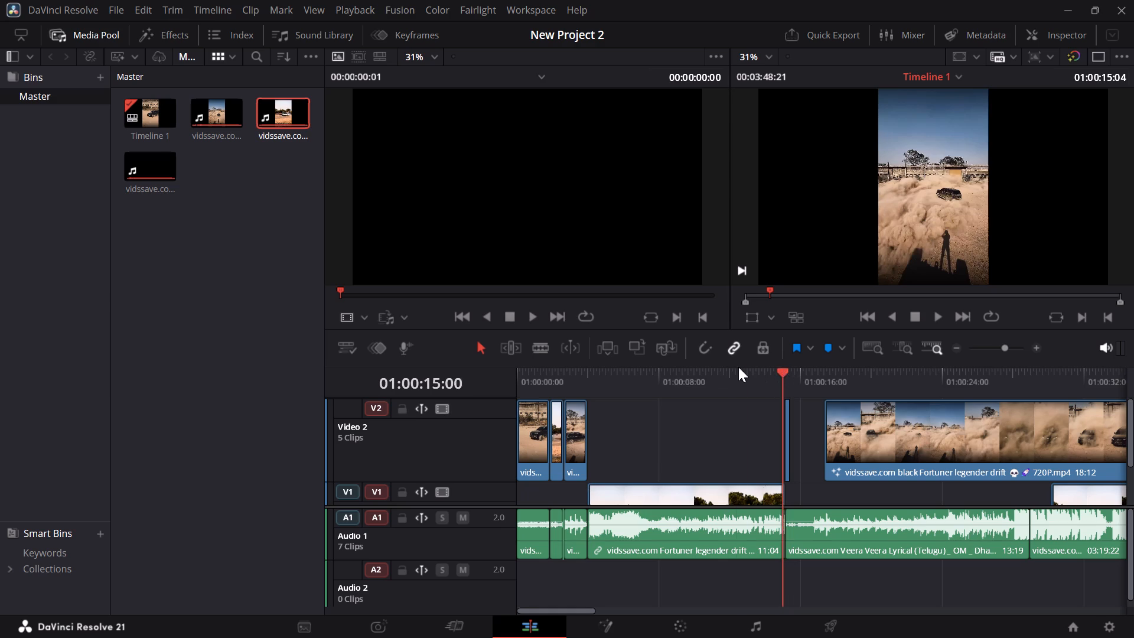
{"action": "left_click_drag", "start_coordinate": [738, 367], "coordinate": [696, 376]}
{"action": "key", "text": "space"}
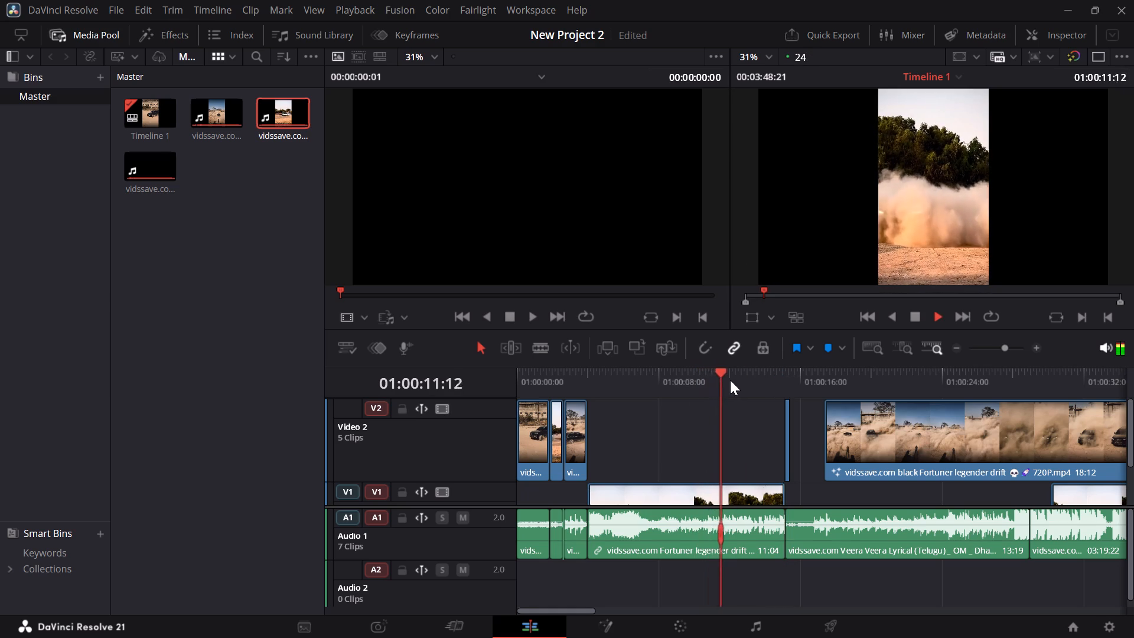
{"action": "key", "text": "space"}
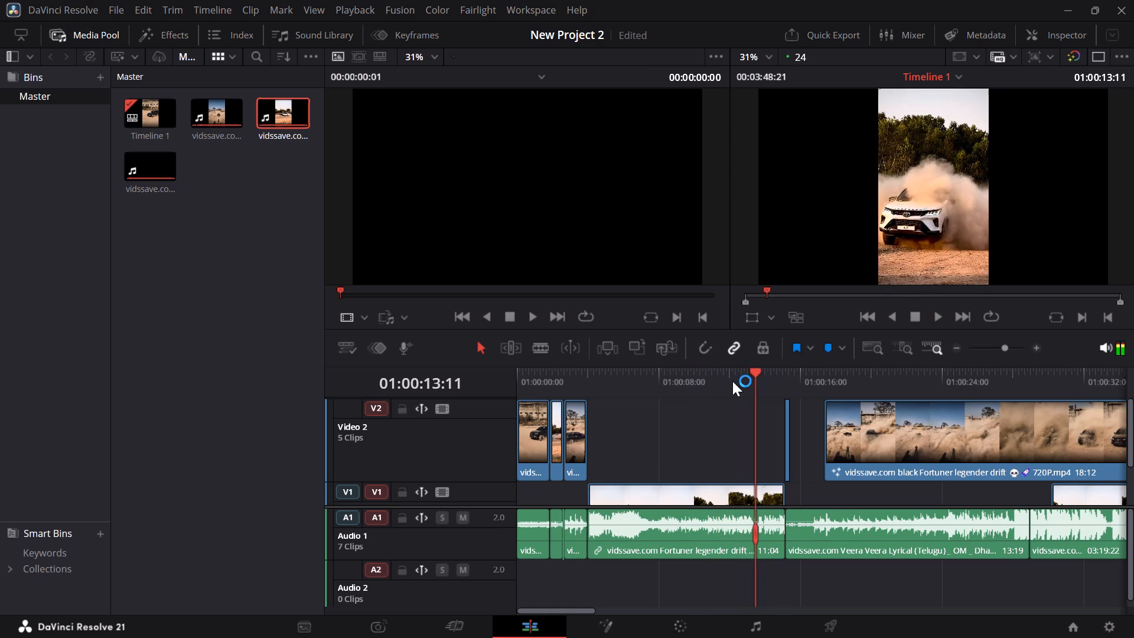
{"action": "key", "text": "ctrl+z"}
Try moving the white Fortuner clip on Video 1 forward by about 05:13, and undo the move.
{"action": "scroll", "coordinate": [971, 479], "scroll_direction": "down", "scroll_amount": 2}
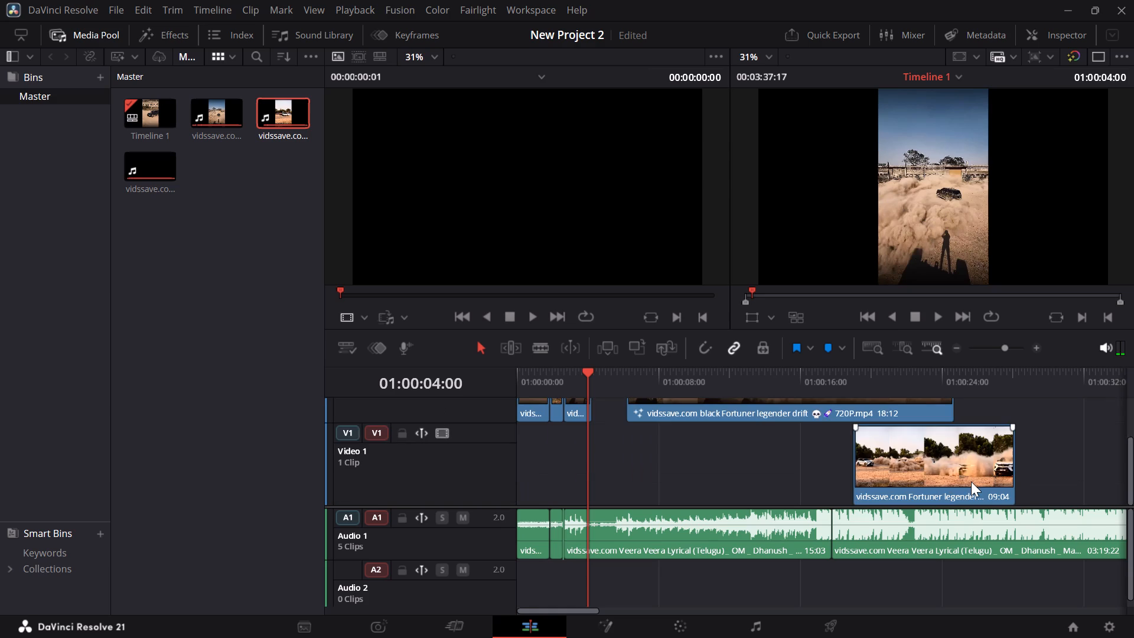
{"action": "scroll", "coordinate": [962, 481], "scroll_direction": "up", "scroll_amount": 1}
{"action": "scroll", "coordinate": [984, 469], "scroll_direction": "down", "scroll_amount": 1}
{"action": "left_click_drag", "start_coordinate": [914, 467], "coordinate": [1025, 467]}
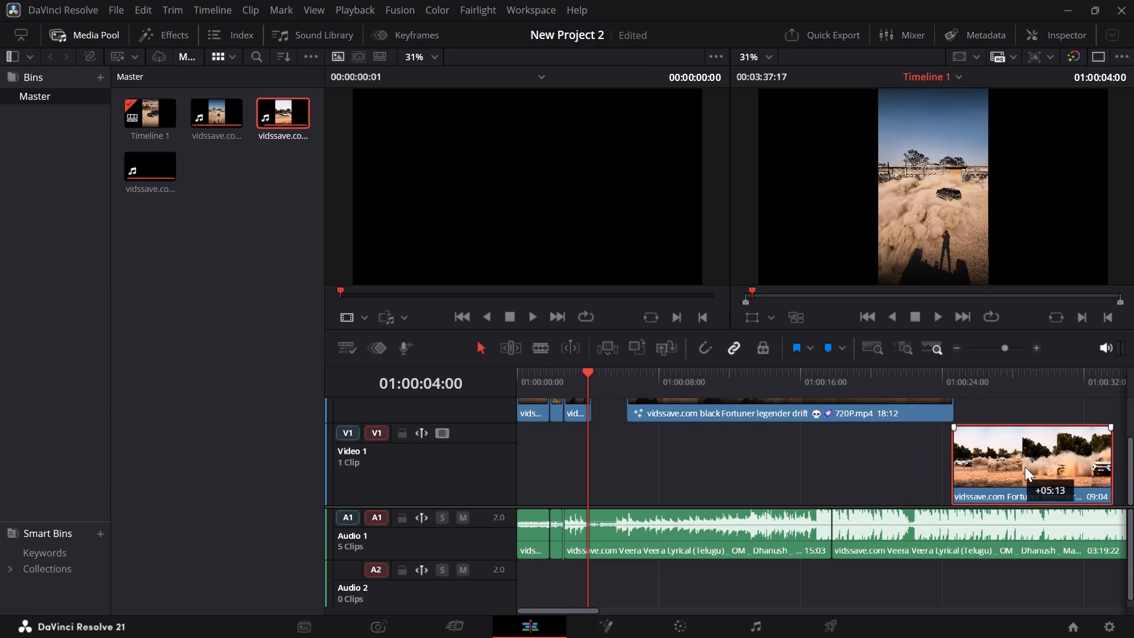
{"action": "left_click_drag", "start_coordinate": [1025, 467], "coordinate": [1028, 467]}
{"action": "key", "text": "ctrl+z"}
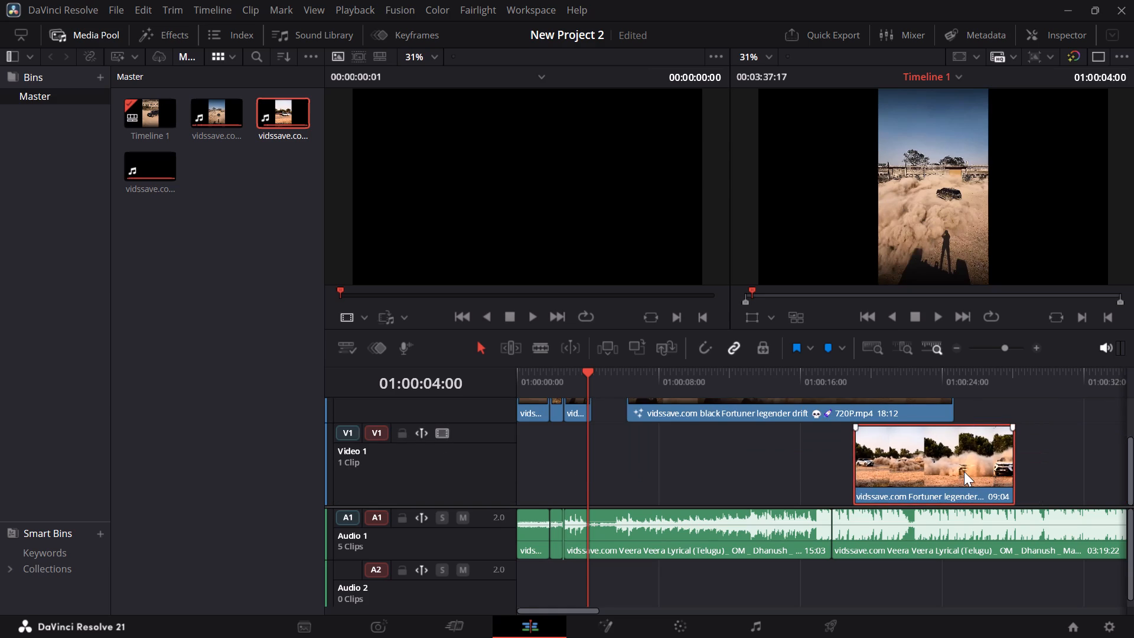
Undo the last gap deletion and the preceding moves of the second and long black Fortuner clips on Video 2.
{"action": "key", "text": "ctrl+z"}
{"action": "key", "text": "ctrl+z"}
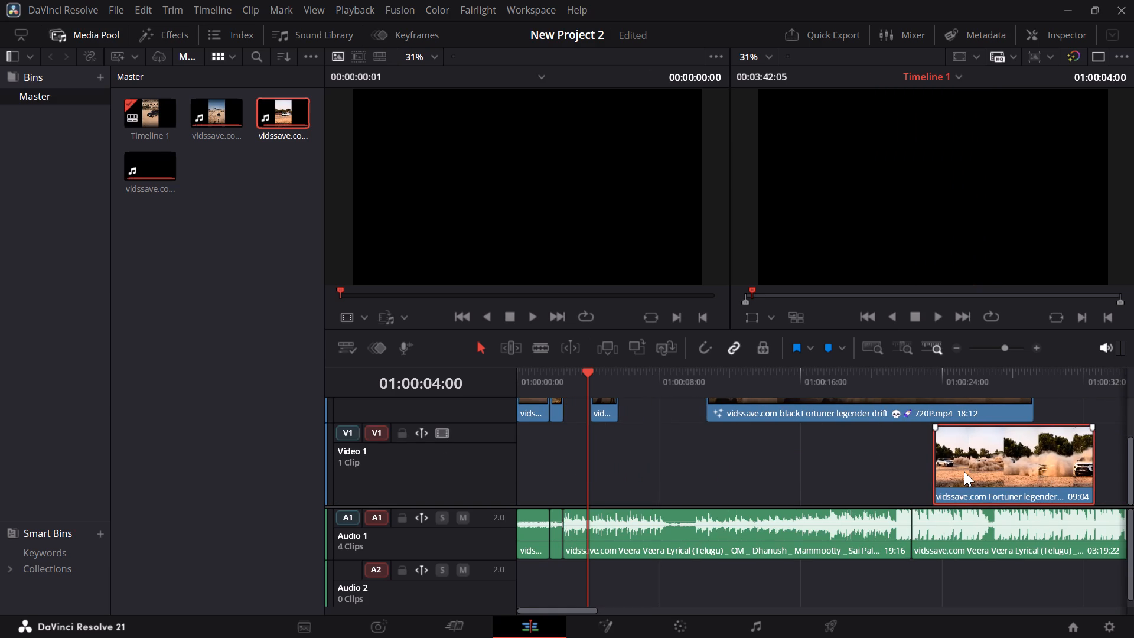
{"action": "key", "text": "ctrl+z"}
{"action": "scroll", "coordinate": [944, 485], "scroll_direction": "up", "scroll_amount": 1}
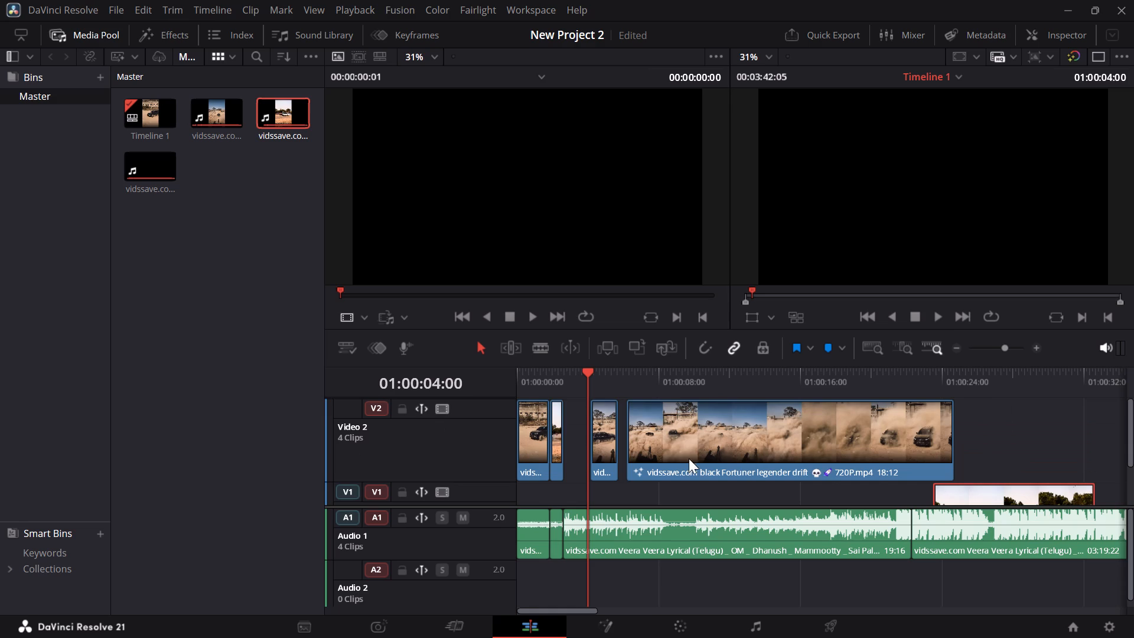
Ripple-delete the gap between the white Fortuner piece and the second black Fortuner clip on Video 2.
{"action": "left_click", "coordinate": [576, 443]}
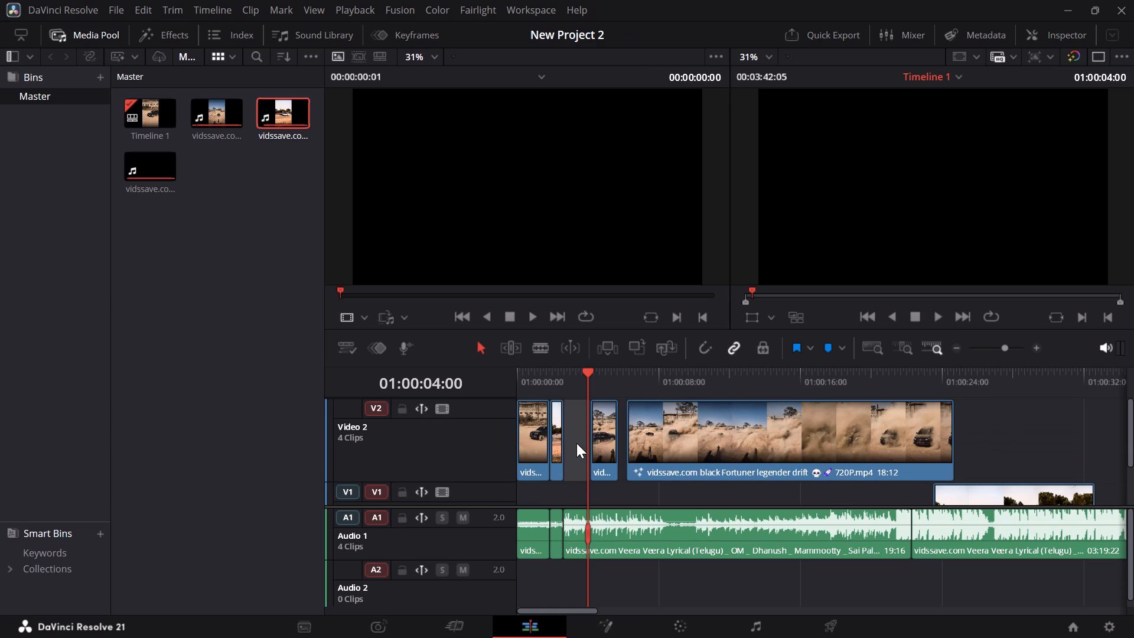
{"action": "key", "text": "BackSpace"}
Move the long black Fortuner clip on Video 2 to about 01:00:06:17 and the white Fortuner clip on Video 1 to about 01:00:26:07.
{"action": "left_click_drag", "start_coordinate": [977, 490], "coordinate": [1032, 480]}
{"action": "left_click_drag", "start_coordinate": [653, 437], "coordinate": [688, 437]}
{"action": "left_click_drag", "start_coordinate": [1018, 432], "coordinate": [1012, 460]}
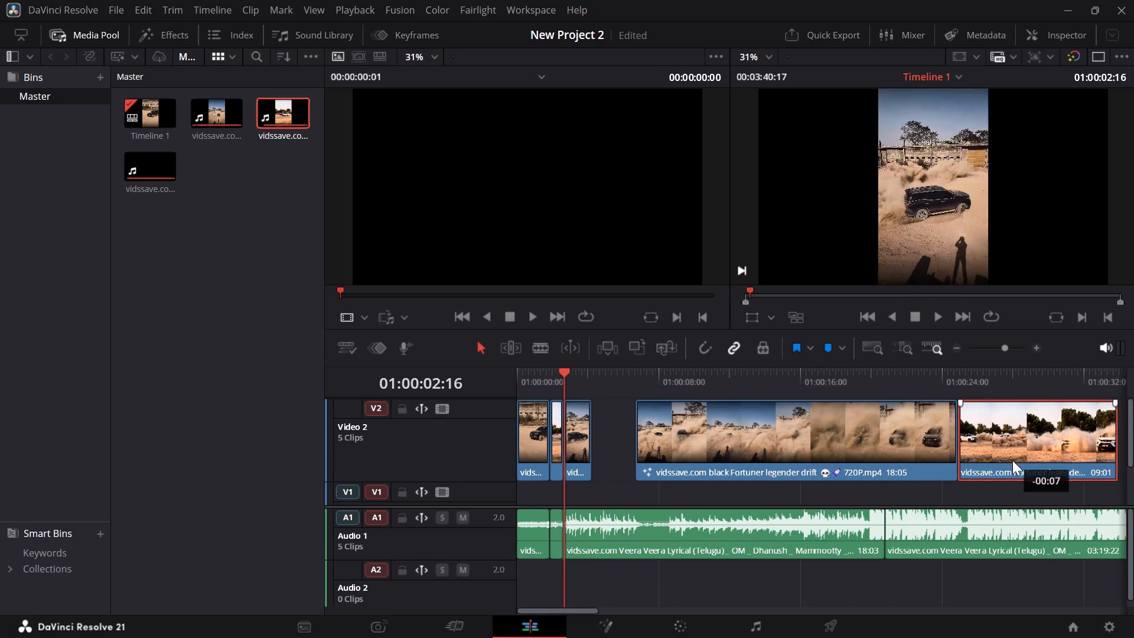
{"action": "left_click_drag", "start_coordinate": [1012, 460], "coordinate": [1037, 489]}
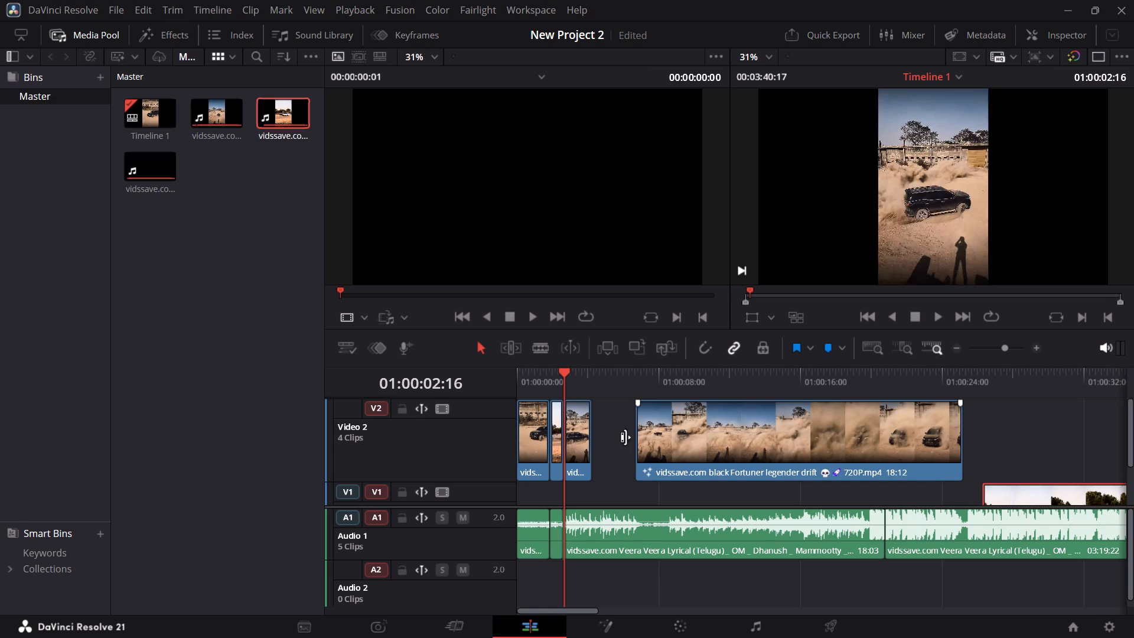
Split the white Fortuner clip on Video 1 into five pieces, cutting at about 28, 30, 32 and 34 seconds.
{"action": "scroll", "coordinate": [940, 408], "scroll_direction": "down", "scroll_amount": 1}
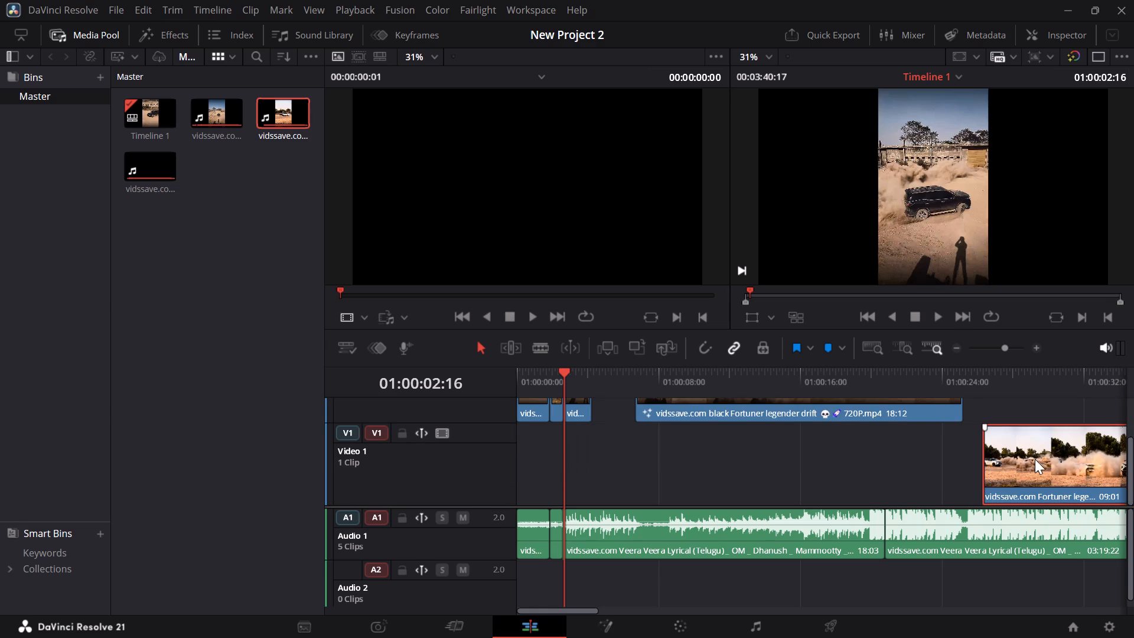
{"action": "left_click", "coordinate": [548, 348]}
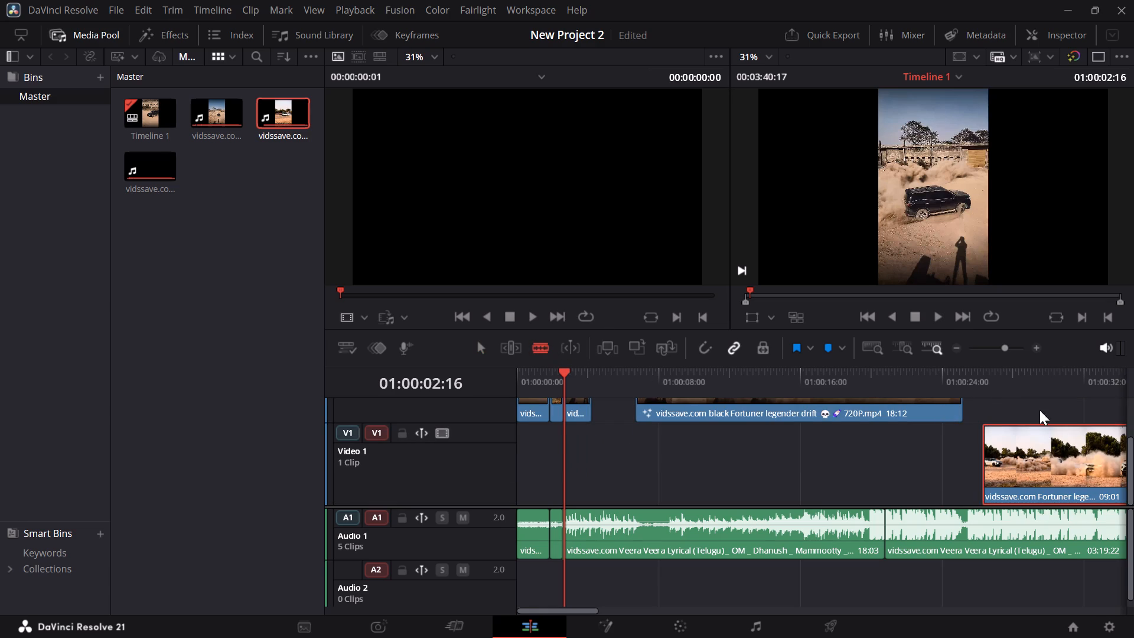
{"action": "left_click", "coordinate": [1015, 431]}
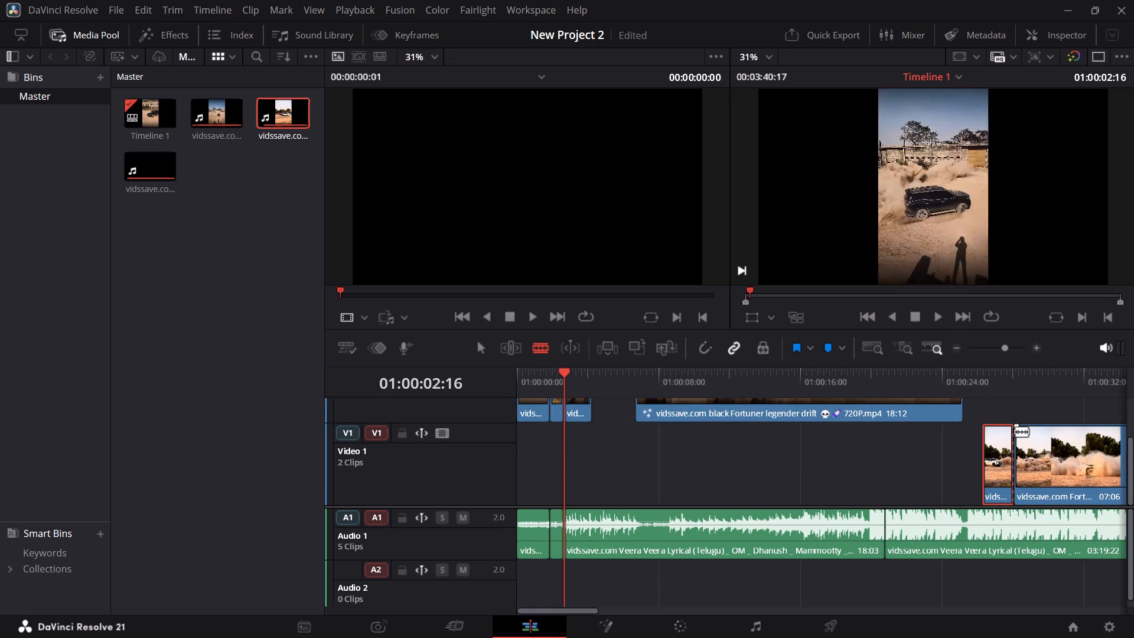
{"action": "left_click", "coordinate": [1050, 426]}
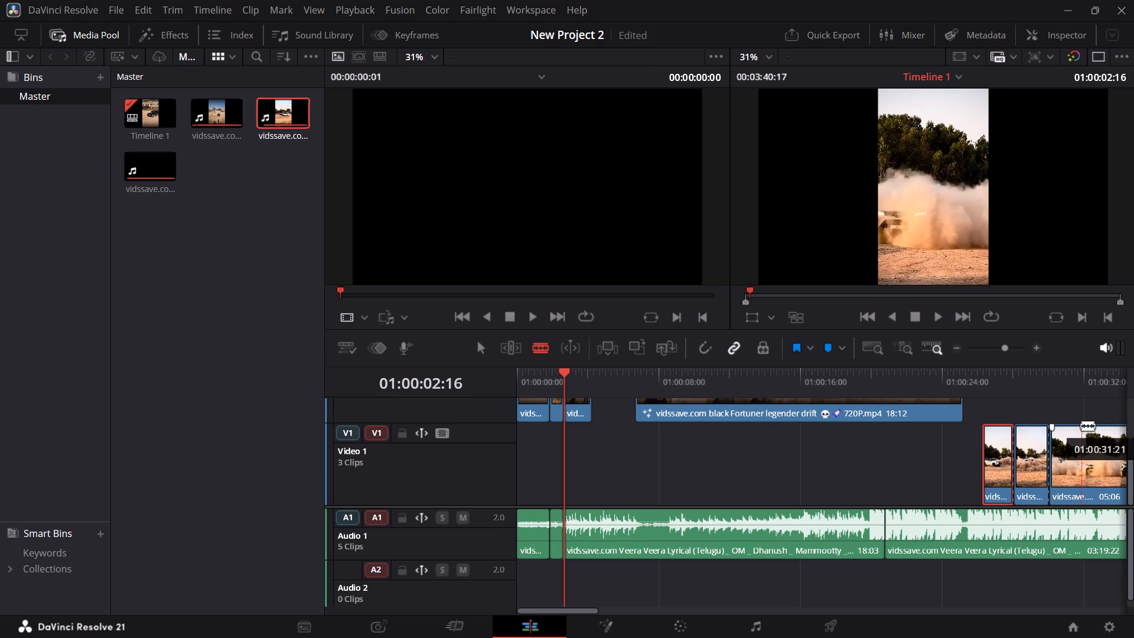
{"action": "left_click", "coordinate": [1084, 424]}
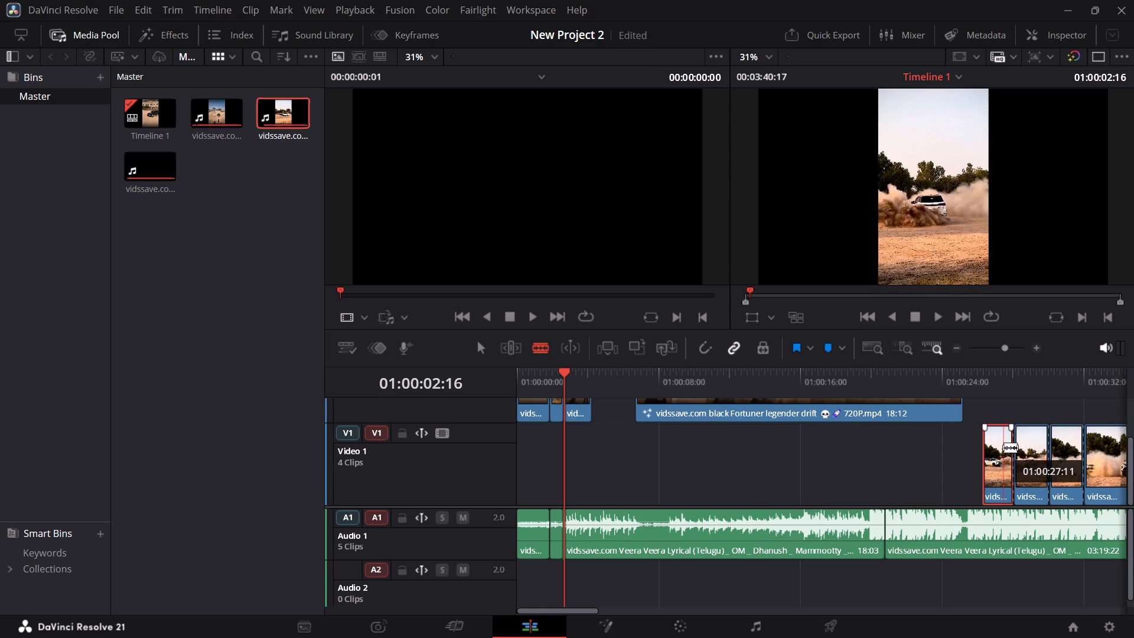
{"action": "scroll", "coordinate": [1002, 448], "scroll_direction": "left", "scroll_amount": 1}
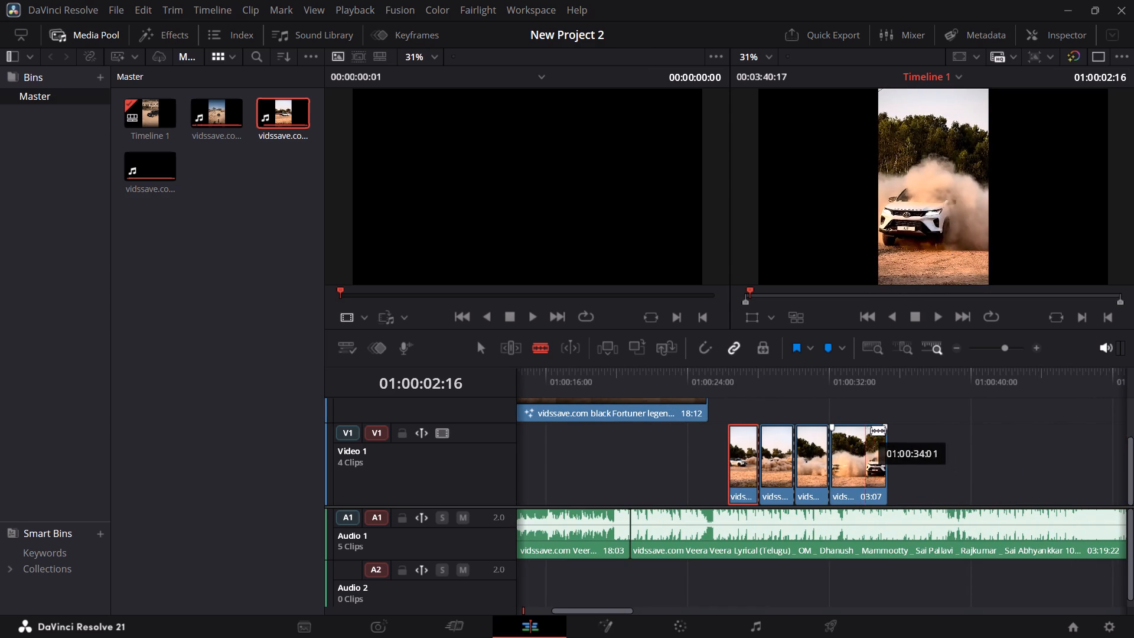
{"action": "left_click", "coordinate": [866, 427]}
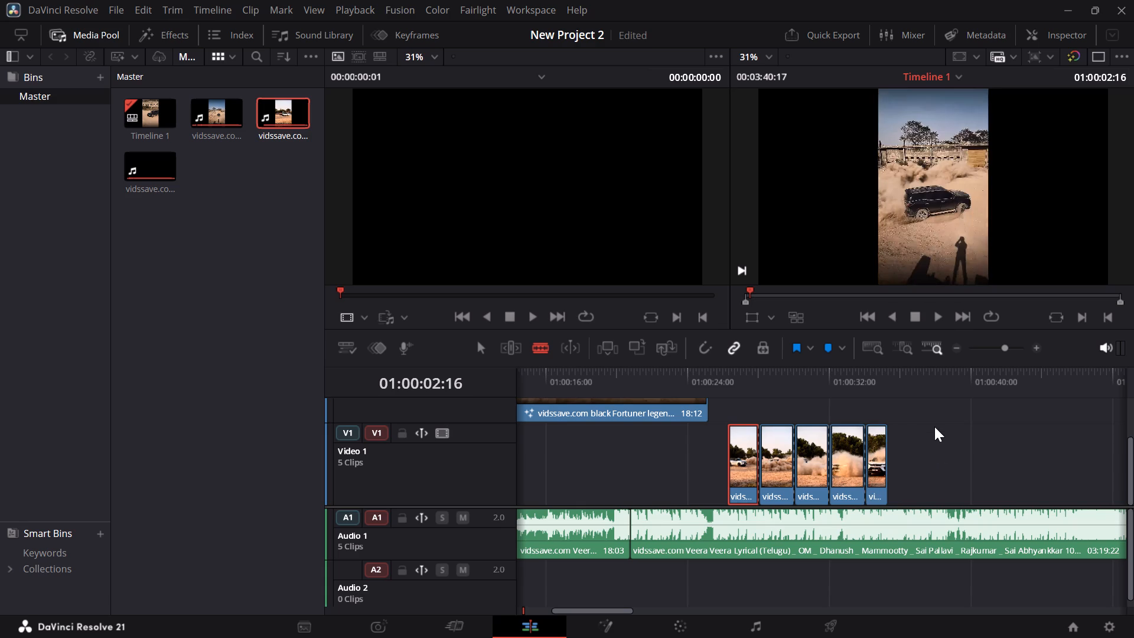
Split the long black Fortuner clip on Video 2 into six pieces at about 8:17, 10:19, 14:17, 18:11 and 22:06.
{"action": "scroll", "coordinate": [667, 445], "scroll_direction": "right", "scroll_amount": 1}
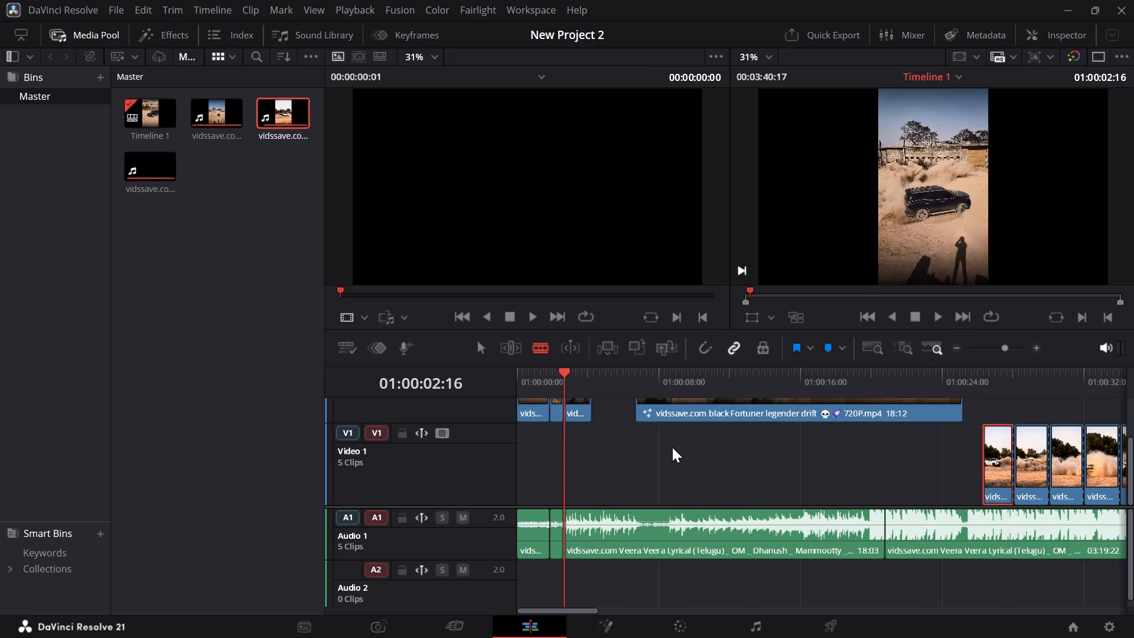
{"action": "scroll", "coordinate": [676, 448], "scroll_direction": "up", "scroll_amount": 1}
{"action": "left_click", "coordinate": [672, 436]}
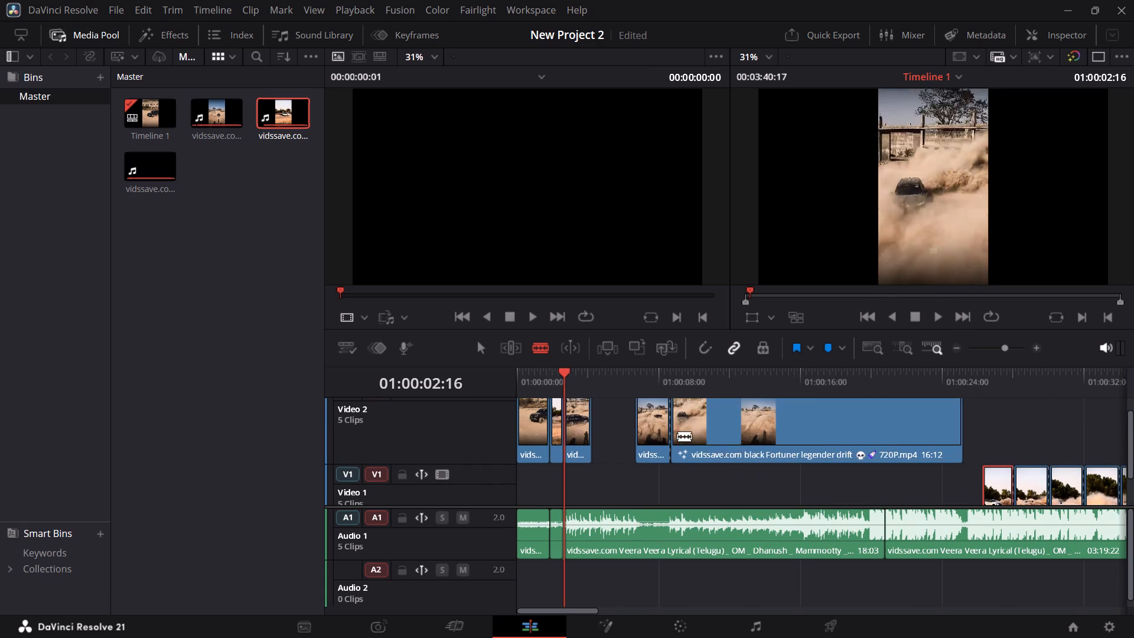
{"action": "left_click", "coordinate": [708, 438]}
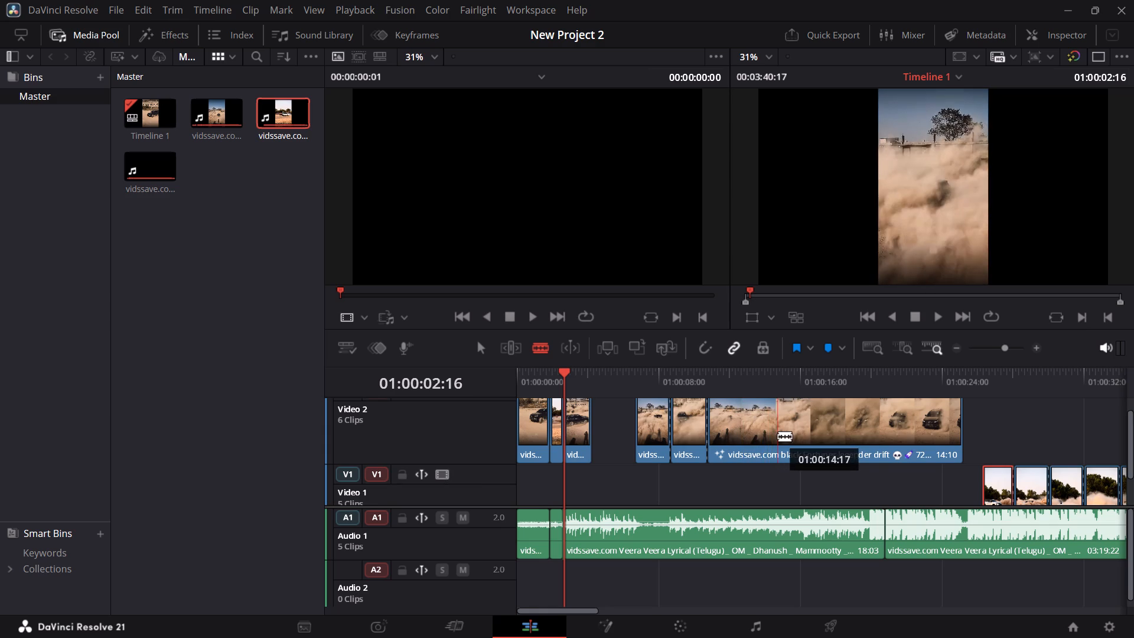
{"action": "left_click", "coordinate": [778, 436]}
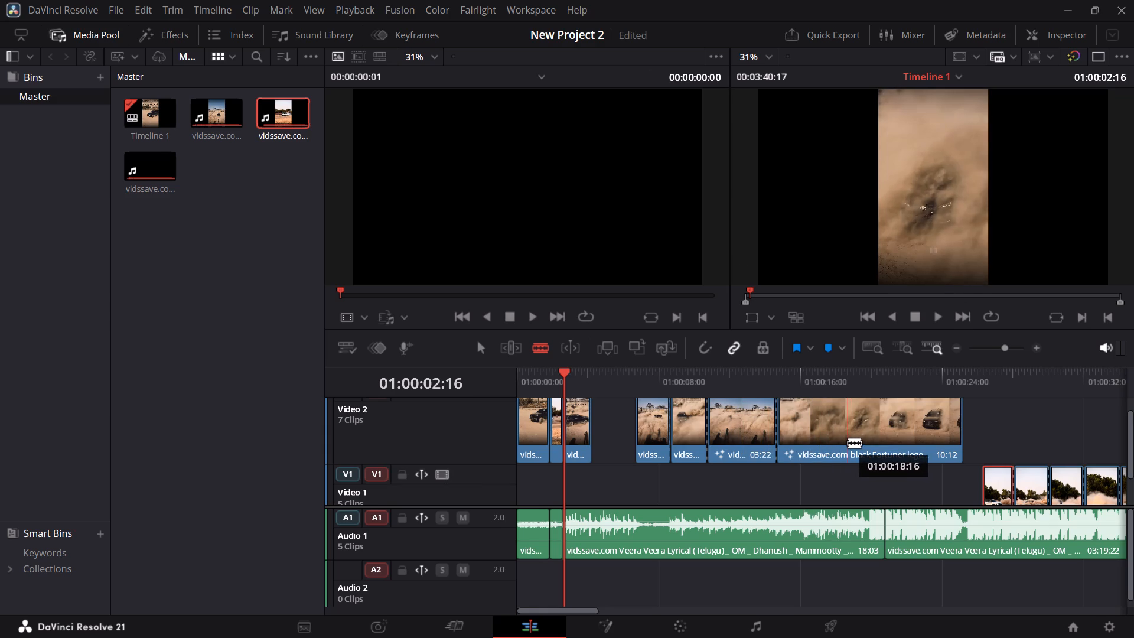
{"action": "left_click", "coordinate": [844, 441]}
{"action": "left_click", "coordinate": [911, 442]}
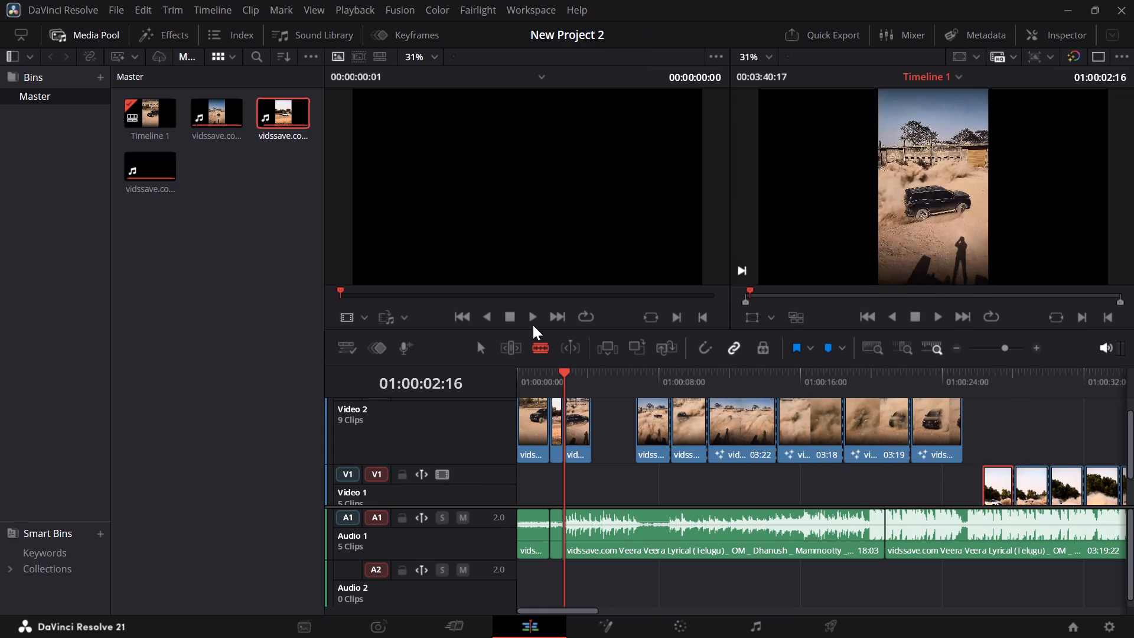
Move the first white Fortuner piece from Video 1 to Video 2, starting at about 01:00:04:18.
{"action": "left_click", "coordinate": [484, 346]}
{"action": "left_click_drag", "start_coordinate": [996, 487], "coordinate": [625, 435]}
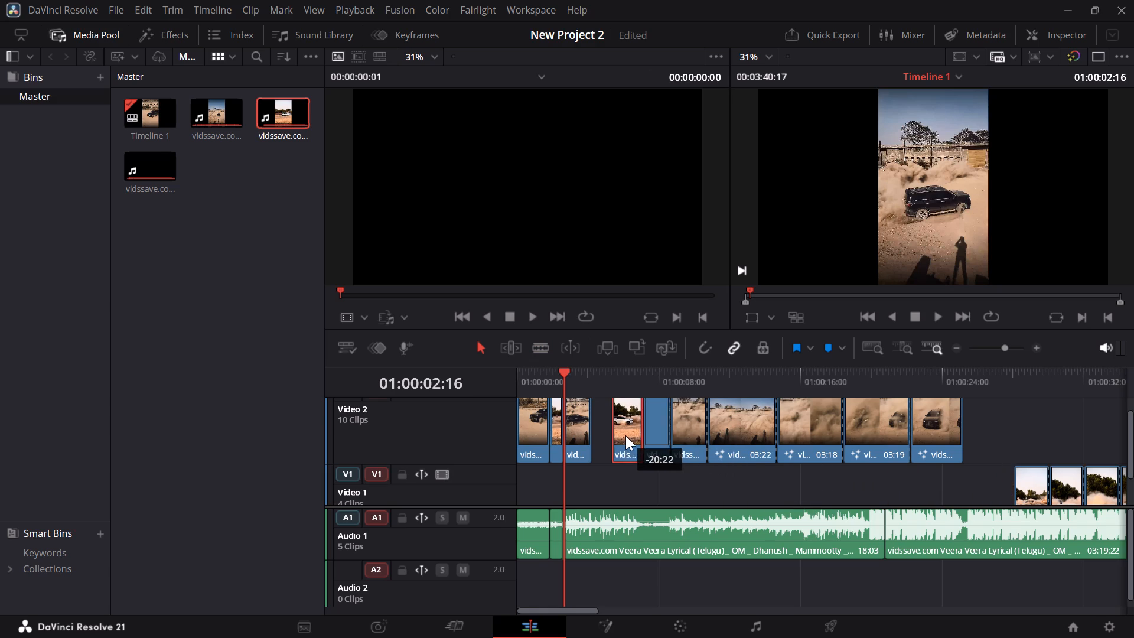
{"action": "left_click_drag", "start_coordinate": [625, 435], "coordinate": [614, 439]}
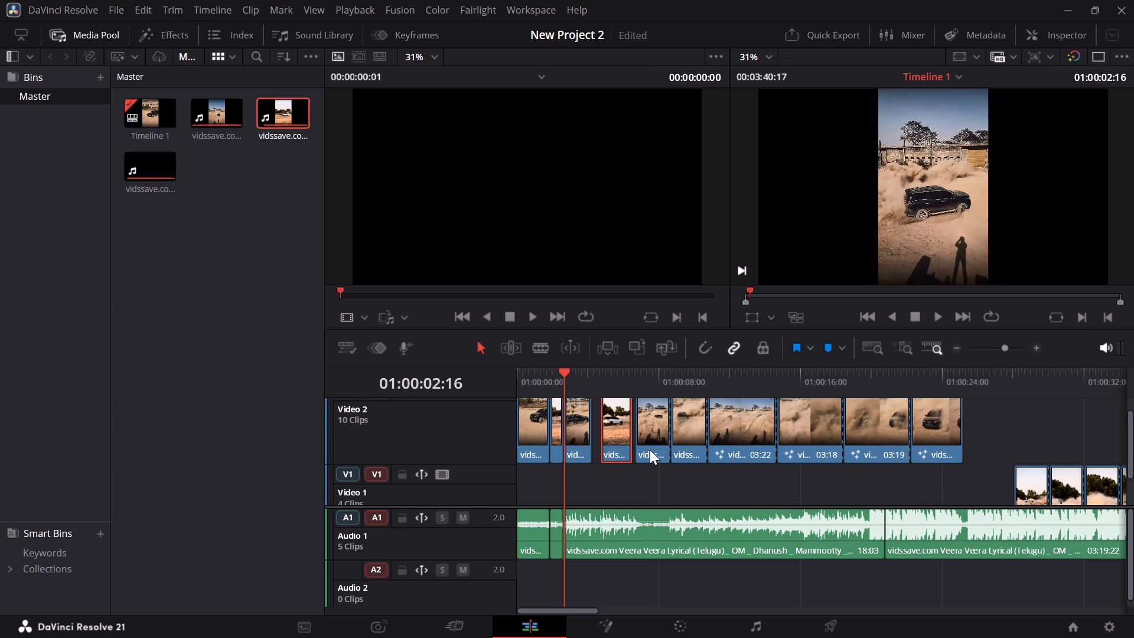
Move the last four black Fortuner pieces forward on Video 2 to start at about 01:00:16:21, 01:00:20:19, 01:00:23:06 and 01:00:26:13.
{"action": "left_click_drag", "start_coordinate": [937, 445], "coordinate": [988, 441]}
{"action": "left_click_drag", "start_coordinate": [858, 437], "coordinate": [934, 439]}
{"action": "left_click_drag", "start_coordinate": [812, 426], "coordinate": [897, 428]}
{"action": "left_click_drag", "start_coordinate": [726, 428], "coordinate": [834, 424]}
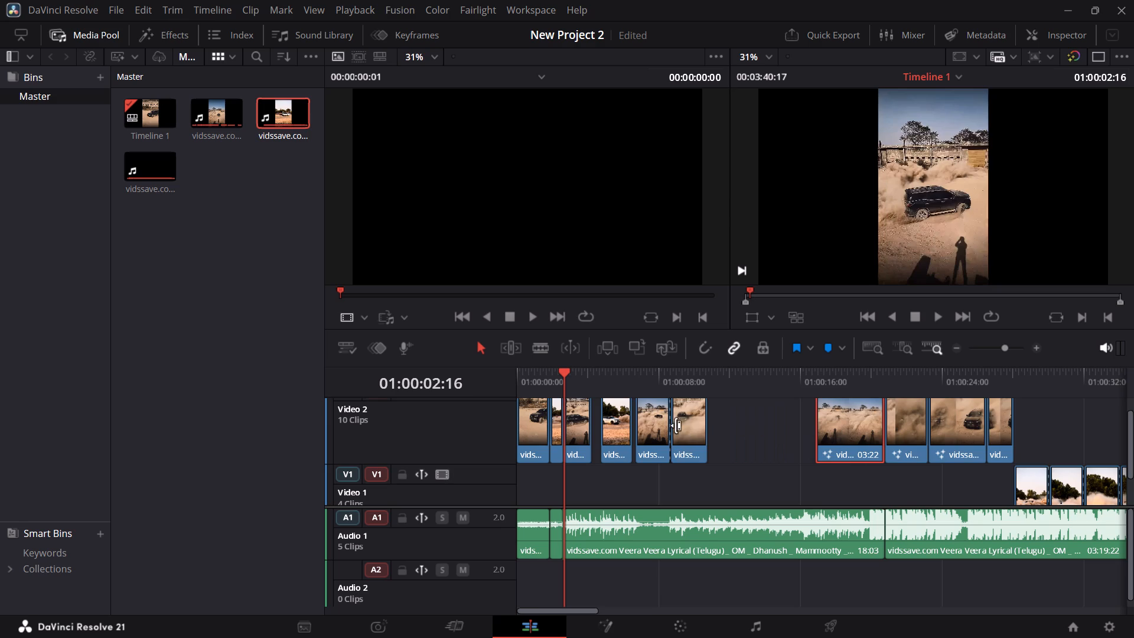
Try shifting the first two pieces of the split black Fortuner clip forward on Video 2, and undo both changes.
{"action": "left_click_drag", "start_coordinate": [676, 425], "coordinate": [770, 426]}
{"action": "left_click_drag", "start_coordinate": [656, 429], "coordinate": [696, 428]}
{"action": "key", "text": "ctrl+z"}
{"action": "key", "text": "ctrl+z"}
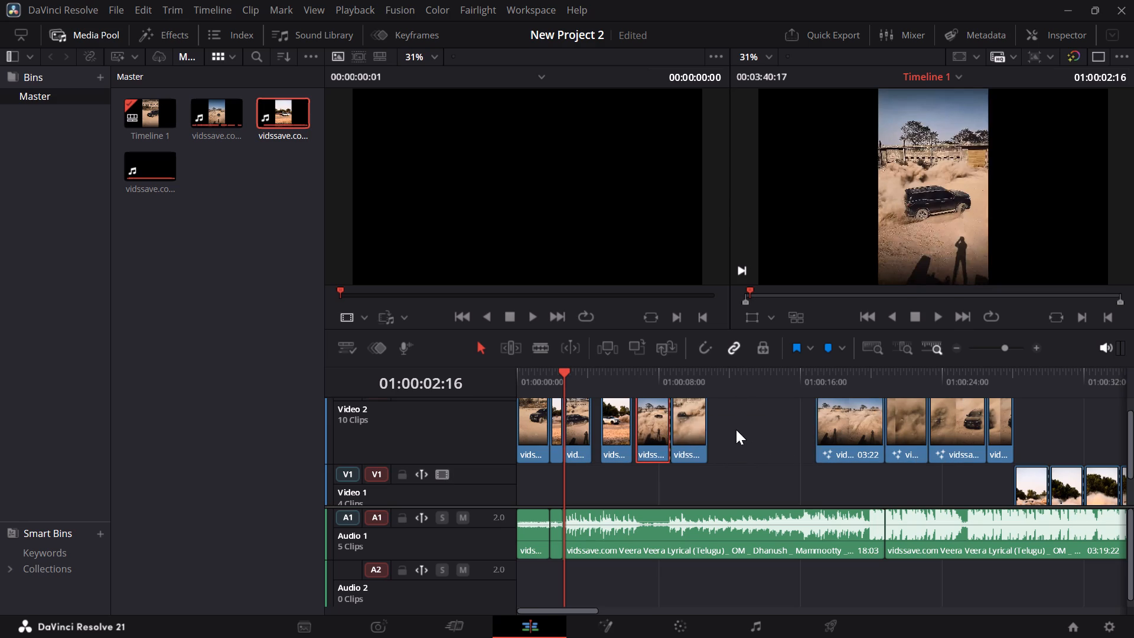
Spread out the next three pieces on Video 2: second black piece to about 01:00:14:09, first black to 01:00:11:09, white to 01:00:07:15.
{"action": "left_click_drag", "start_coordinate": [690, 427], "coordinate": [790, 429]}
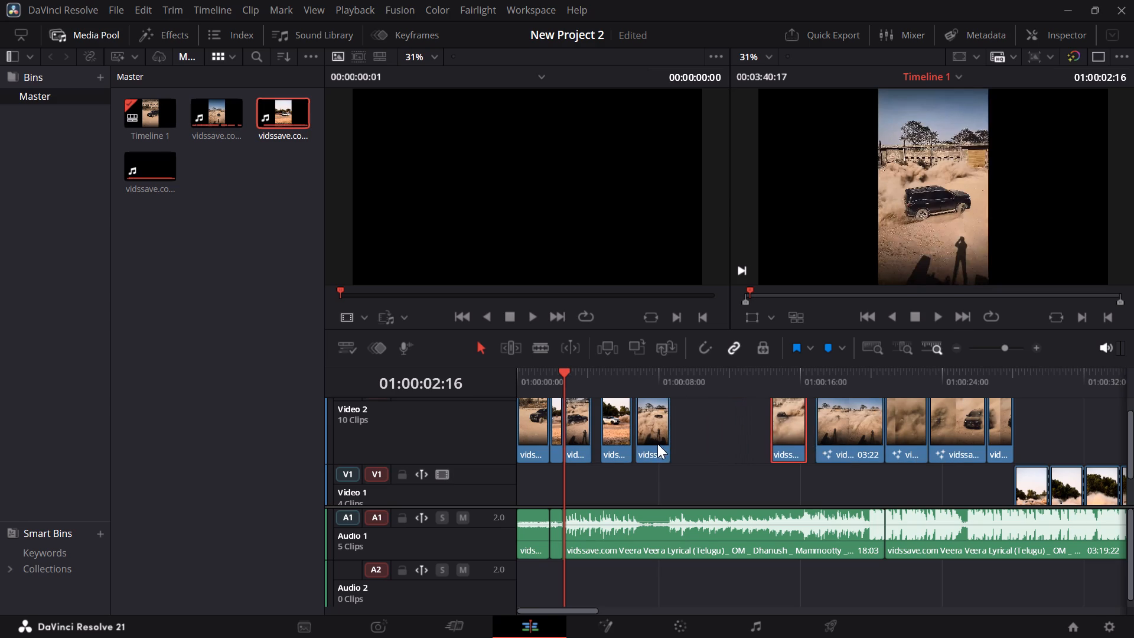
{"action": "left_click_drag", "start_coordinate": [657, 444], "coordinate": [738, 440]}
{"action": "left_click_drag", "start_coordinate": [614, 436], "coordinate": [700, 435]}
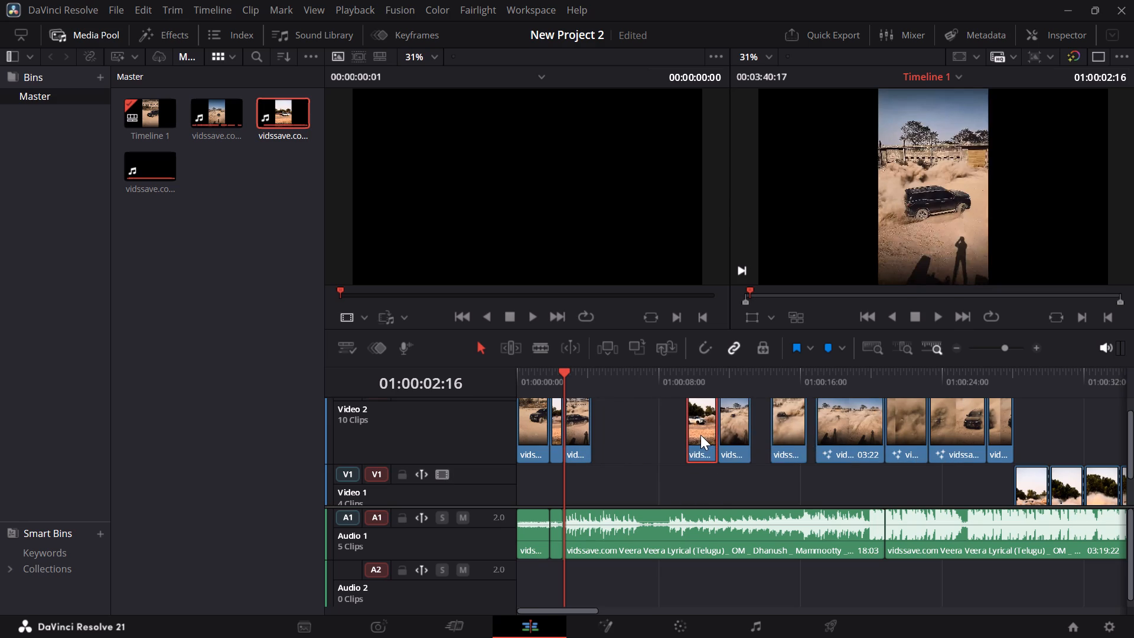
{"action": "left_click_drag", "start_coordinate": [702, 437], "coordinate": [667, 431]}
Close the gap before the first white Fortuner piece on Video 2, and place the next black piece directly after it at about 01:00:06:00.
{"action": "left_click", "coordinate": [623, 429]}
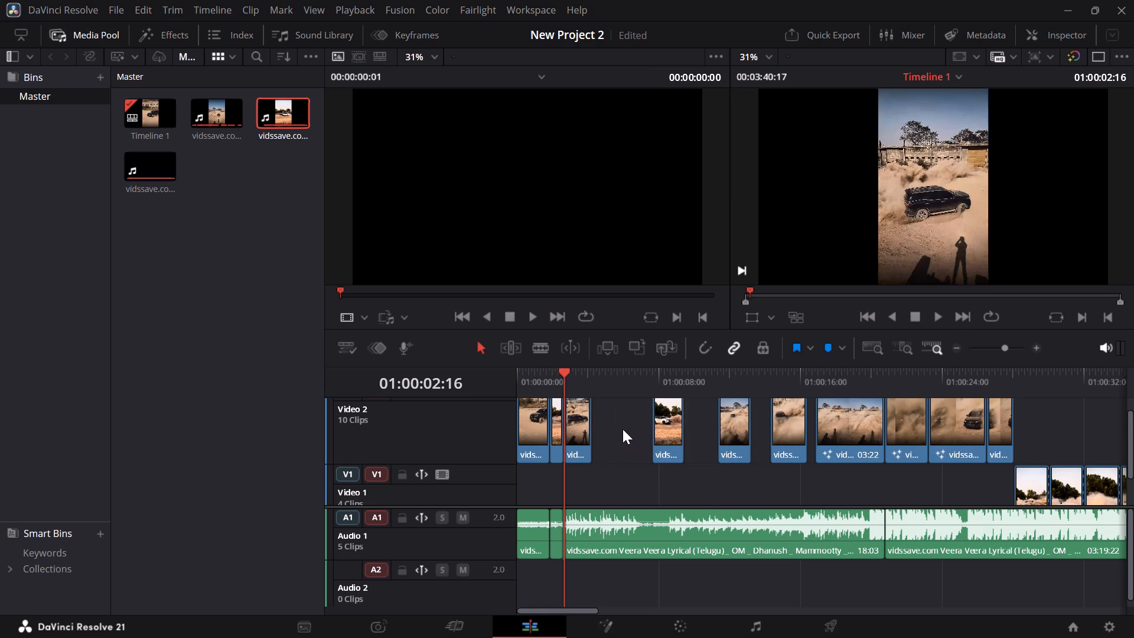
{"action": "key", "text": "BackSpace"}
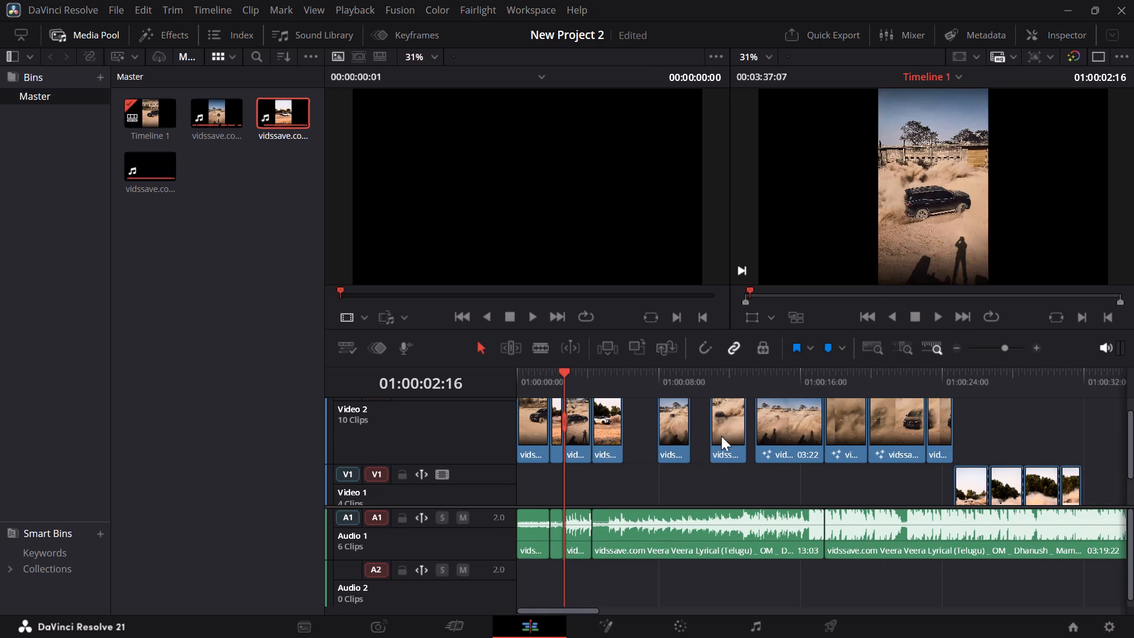
{"action": "left_click_drag", "start_coordinate": [673, 440], "coordinate": [649, 438]}
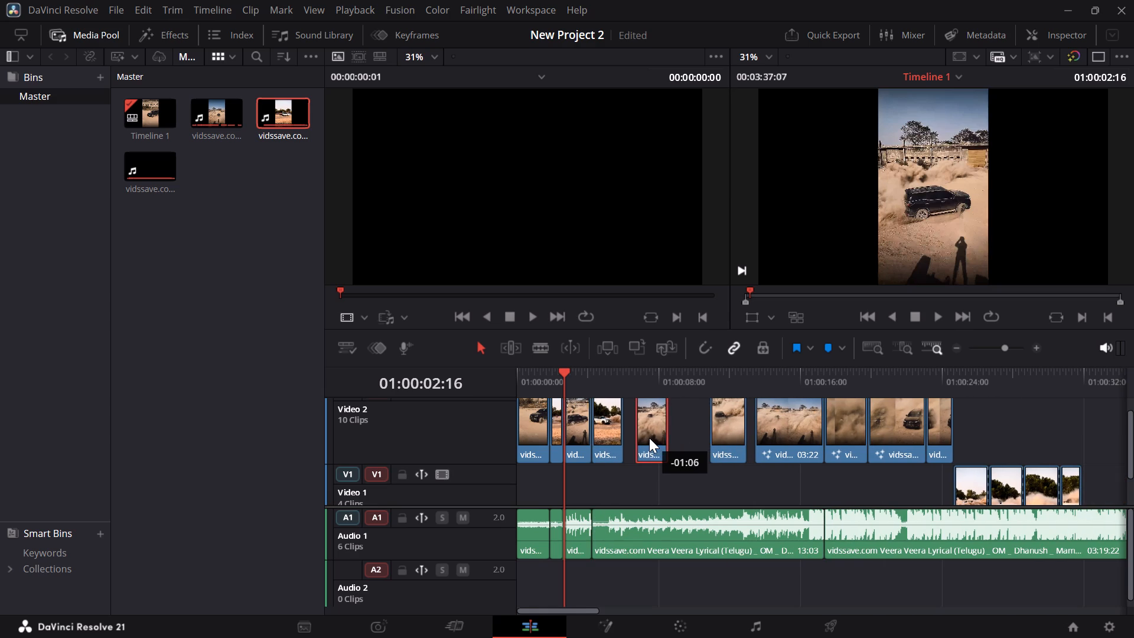
{"action": "left_click_drag", "start_coordinate": [649, 438], "coordinate": [638, 438]}
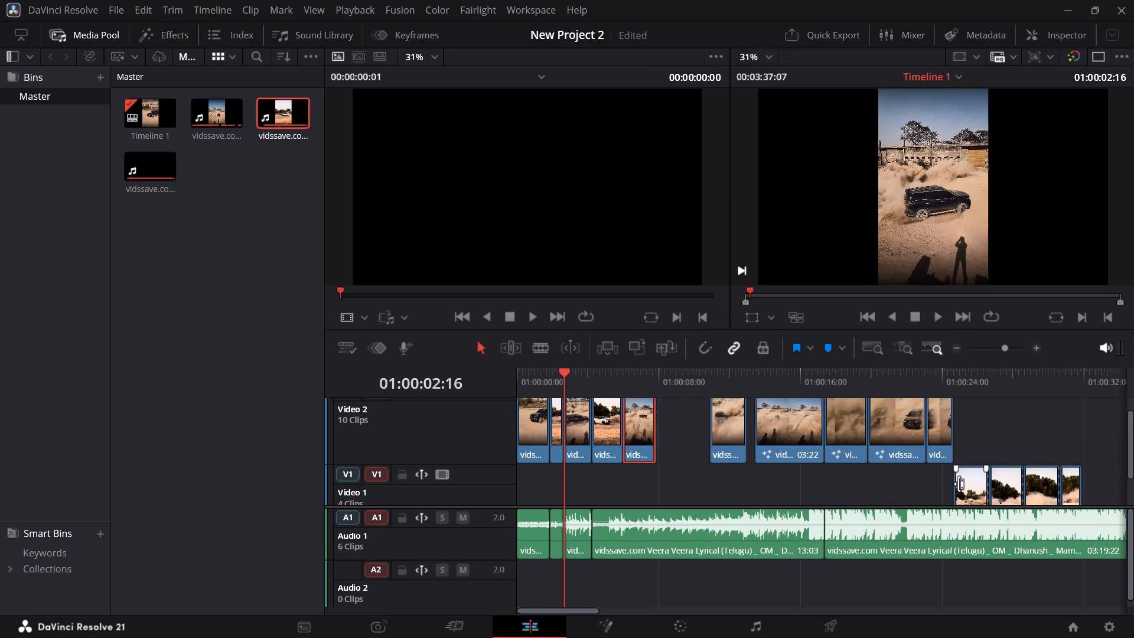
Move the next white Fortuner piece from Video 1 to Video 2, starting at about 01:00:08:15.
{"action": "left_click_drag", "start_coordinate": [967, 487], "coordinate": [690, 445]}
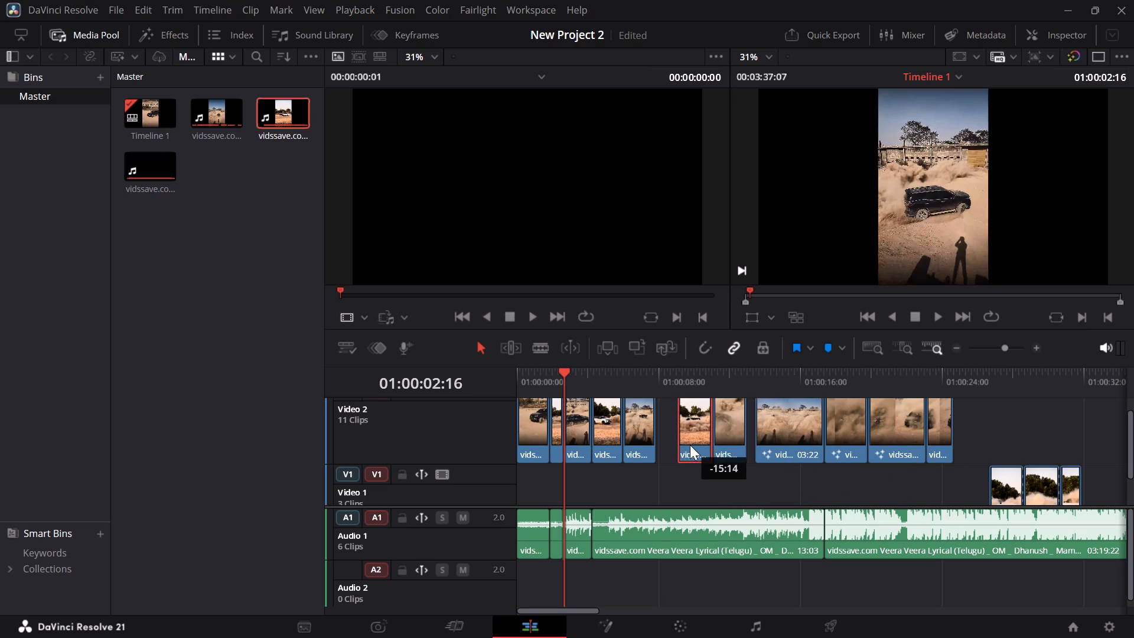
{"action": "left_click_drag", "start_coordinate": [690, 445], "coordinate": [683, 446]}
Move the last four black Fortuner pieces forward on Video 2 to about 01:00:20:22, 01:00:25:00, 01:00:27:12 and 01:00:30:08.
{"action": "left_click_drag", "start_coordinate": [943, 434], "coordinate": [1067, 418]}
{"action": "left_click_drag", "start_coordinate": [883, 429], "coordinate": [1010, 429]}
{"action": "left_click_drag", "start_coordinate": [836, 433], "coordinate": [973, 434]}
{"action": "left_click_drag", "start_coordinate": [796, 440], "coordinate": [928, 440]}
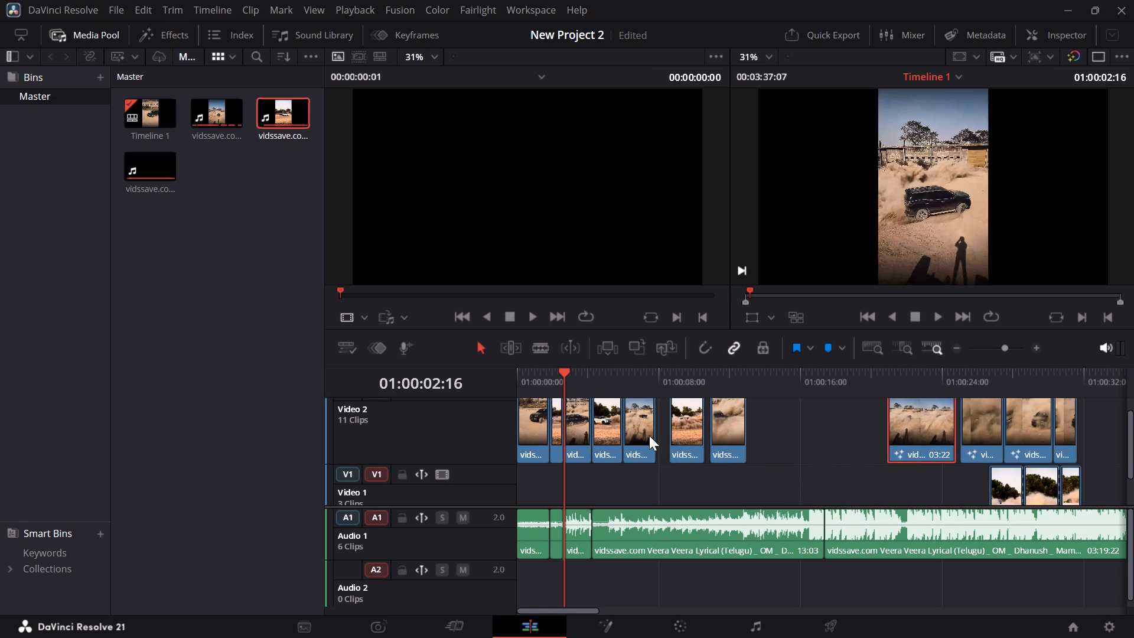
Move the second white piece and the black piece after it forward on Video 2 to about 01:00:14:07 and 01:00:16:04.
{"action": "left_click_drag", "start_coordinate": [726, 429], "coordinate": [820, 434]}
{"action": "left_click_drag", "start_coordinate": [684, 444], "coordinate": [781, 445]}
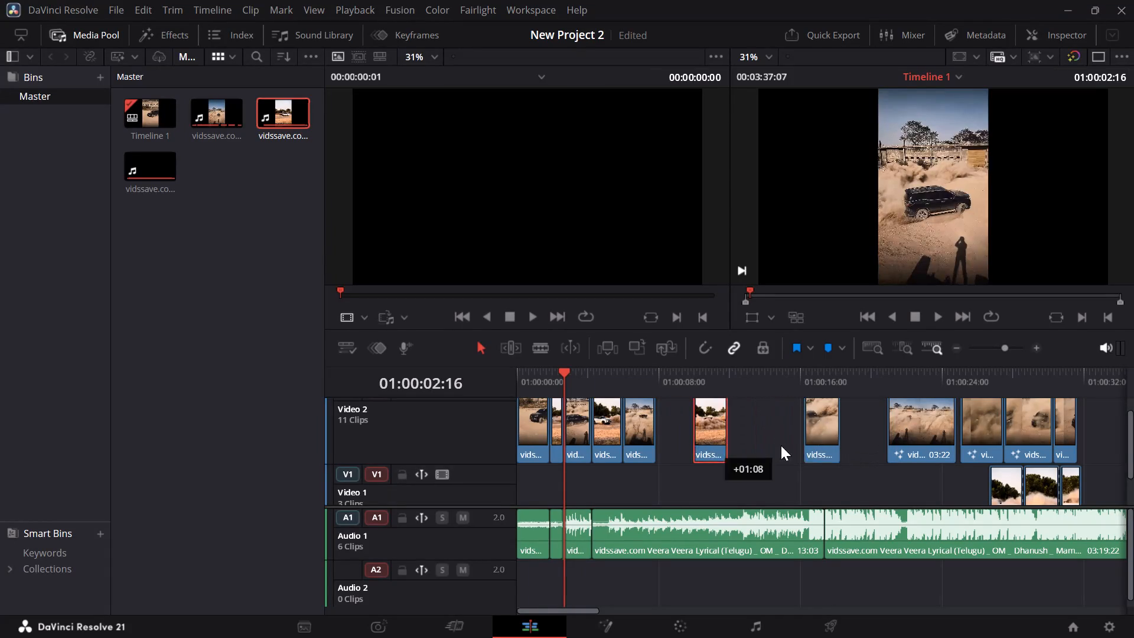
{"action": "left_click_drag", "start_coordinate": [781, 445], "coordinate": [785, 445]}
Move the black piece following the first white piece to about 01:00:11:15, and ripple delete the gap in front of it.
{"action": "left_click_drag", "start_coordinate": [643, 438], "coordinate": [744, 434]}
{"action": "left_click", "coordinate": [648, 431]}
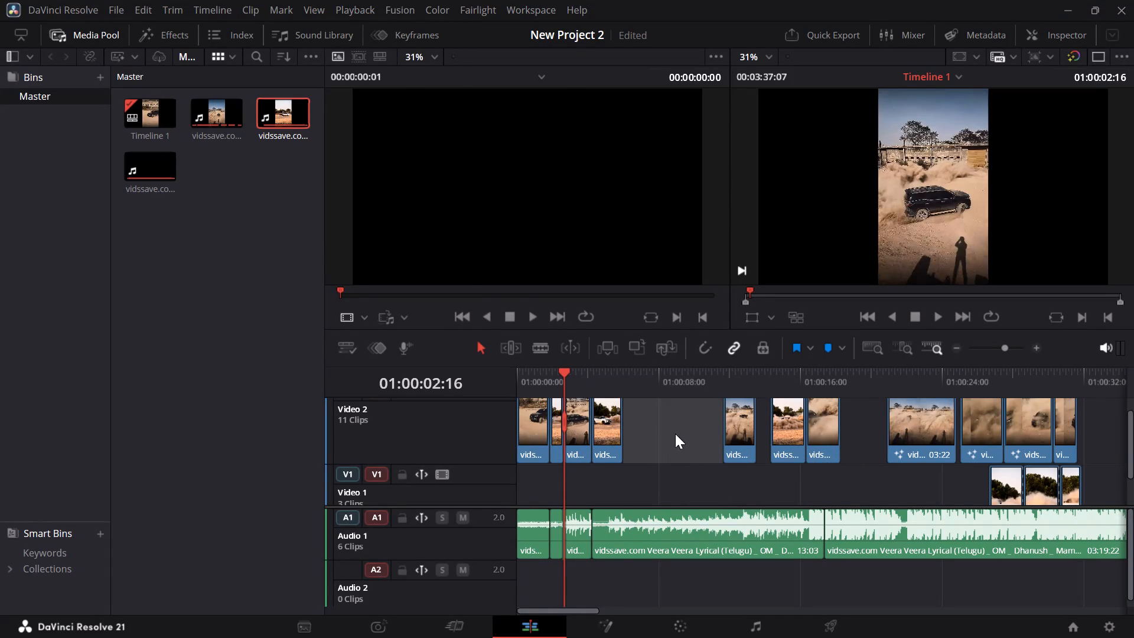
{"action": "key", "text": "BackSpace"}
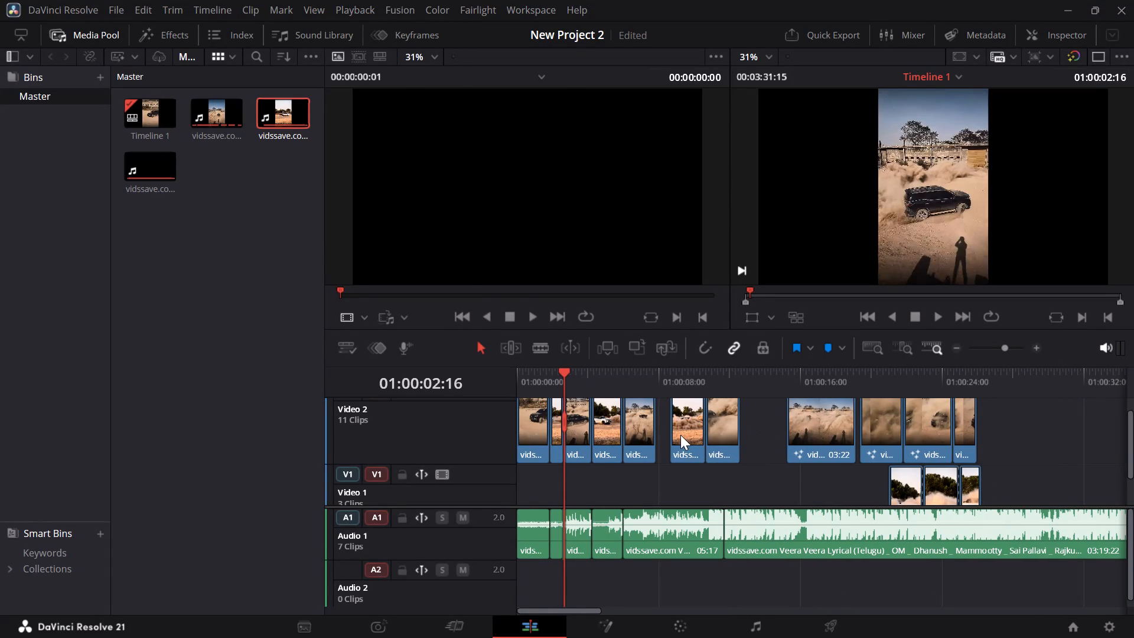
Move the second white piece and the following black piece forward on Video 2 to about 01:00:12:19 and 01:00:14:15.
{"action": "left_click_drag", "start_coordinate": [723, 435], "coordinate": [791, 429]}
{"action": "left_click_drag", "start_coordinate": [686, 432], "coordinate": [761, 429]}
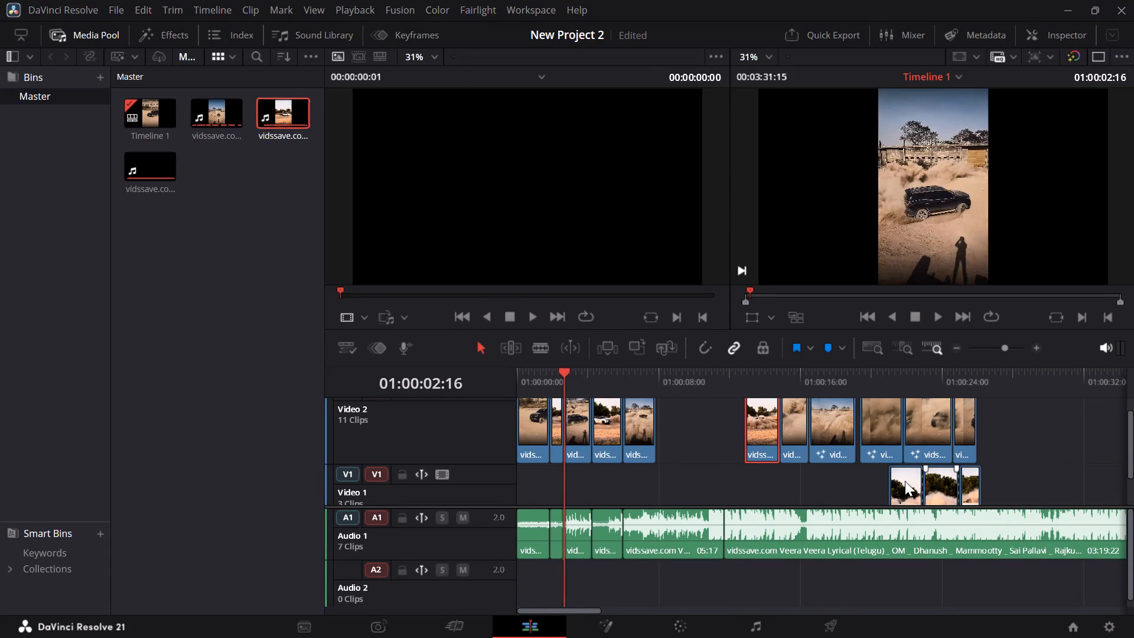
Move the next white piece from Video 1 to Video 2 at about 01:00:10:10, and close the gap before it.
{"action": "left_click_drag", "start_coordinate": [902, 481], "coordinate": [716, 438]}
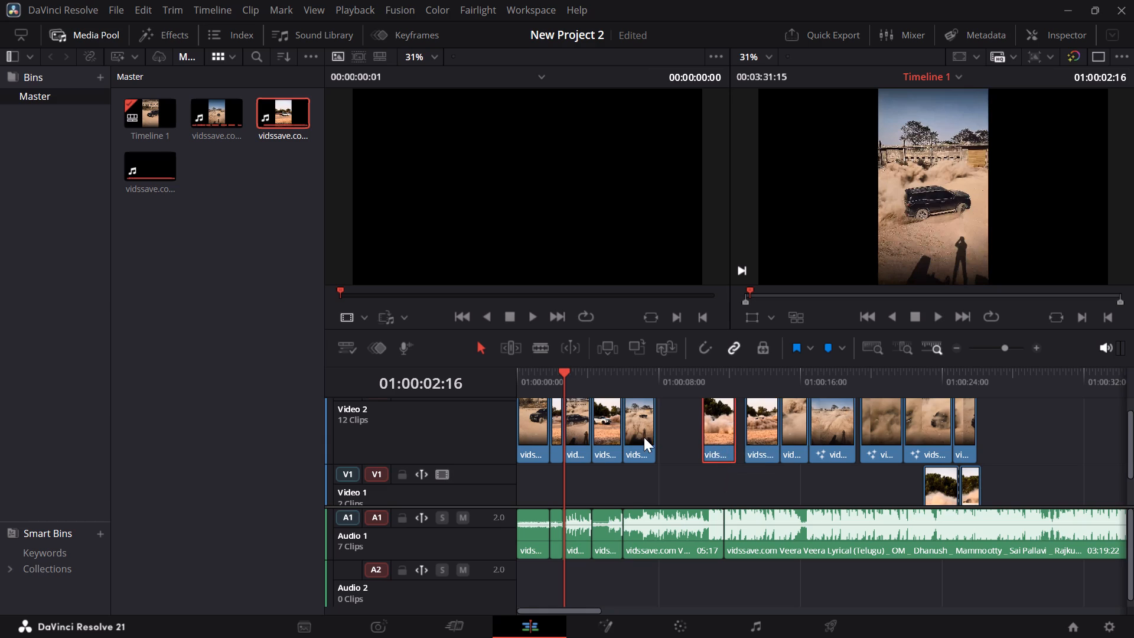
{"action": "left_click", "coordinate": [675, 428]}
{"action": "key", "text": "BackSpace"}
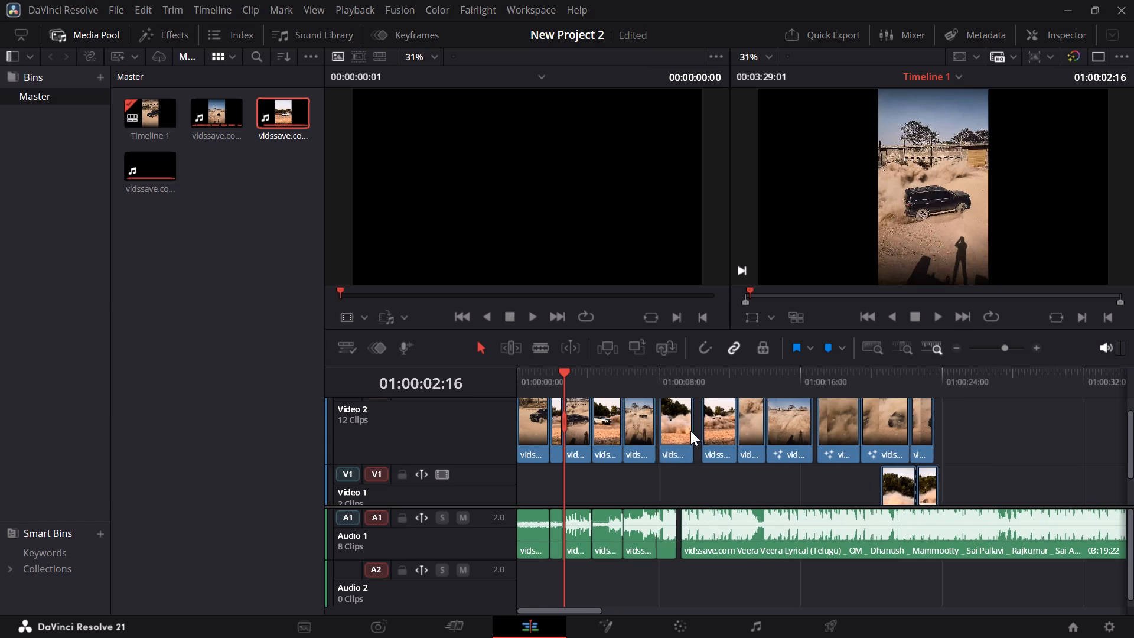
Move the last two black Fortuner pieces forward on Video 2 to start at about 01:00:24:18 and 01:00:29:00.
{"action": "left_click_drag", "start_coordinate": [921, 434], "coordinate": [1029, 433]}
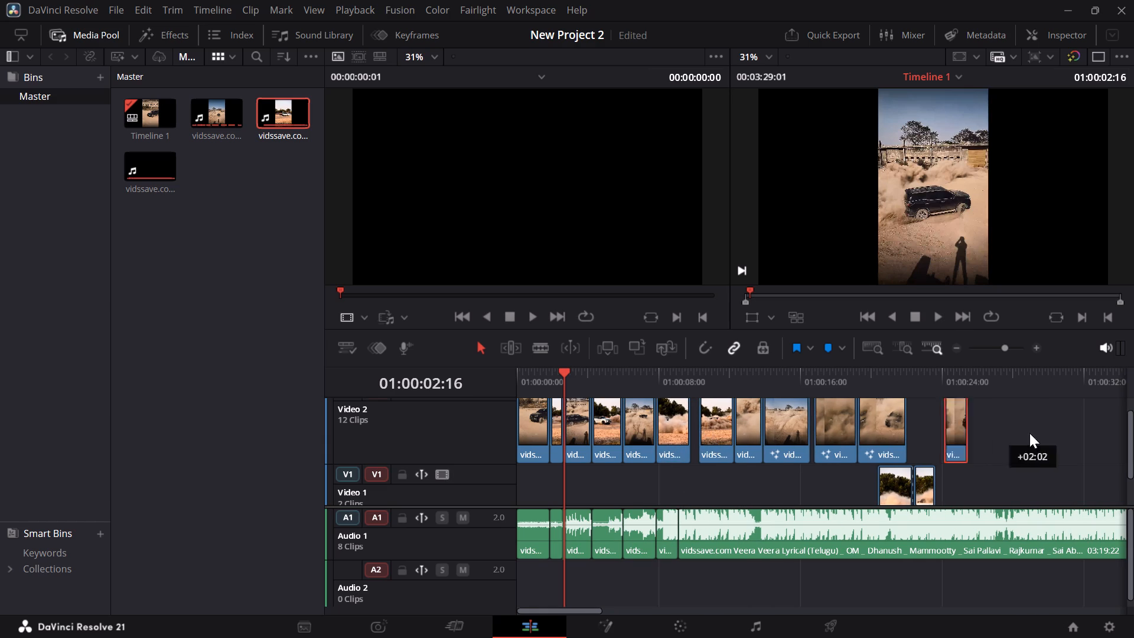
{"action": "left_click_drag", "start_coordinate": [1029, 433], "coordinate": [1044, 434]}
{"action": "left_click_drag", "start_coordinate": [874, 420], "coordinate": [971, 425]}
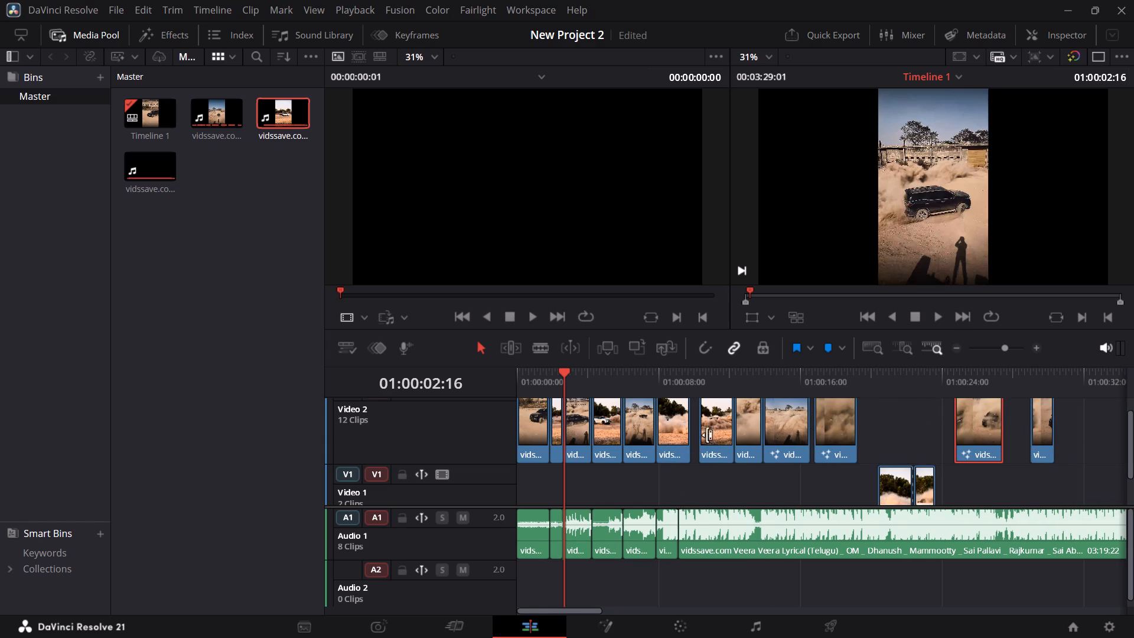
Nudge the second of the two neighbouring white pieces on Video 2, and close the gap between the pair.
{"action": "left_click_drag", "start_coordinate": [720, 435], "coordinate": [710, 435]}
{"action": "left_click_drag", "start_coordinate": [711, 434], "coordinate": [722, 434]}
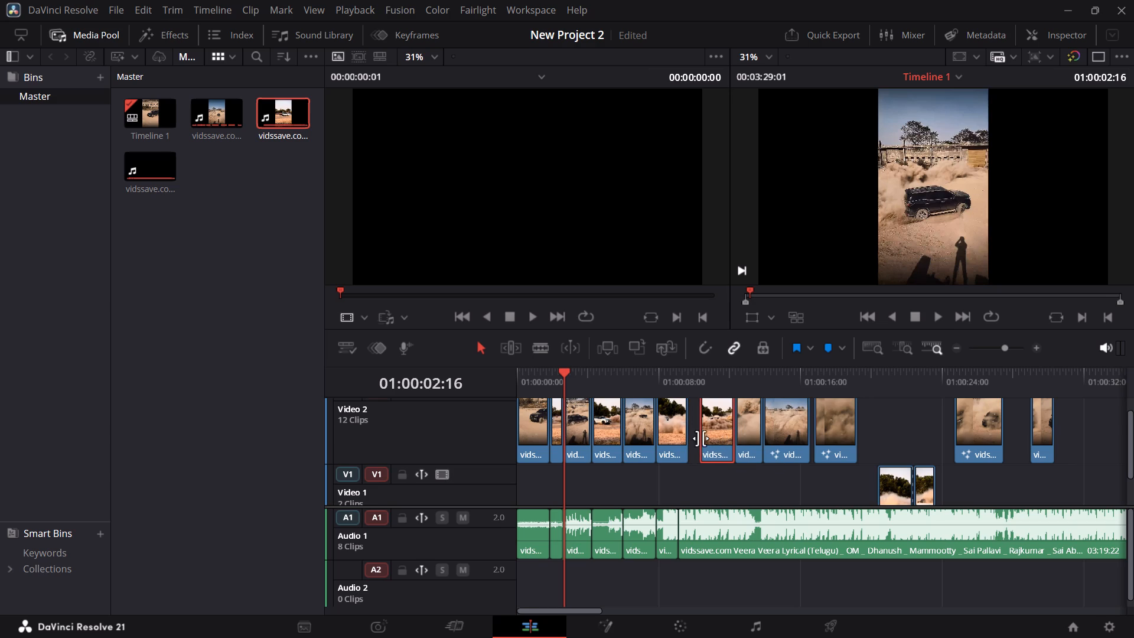
{"action": "left_click", "coordinate": [691, 437]}
{"action": "key", "text": "BackSpace"}
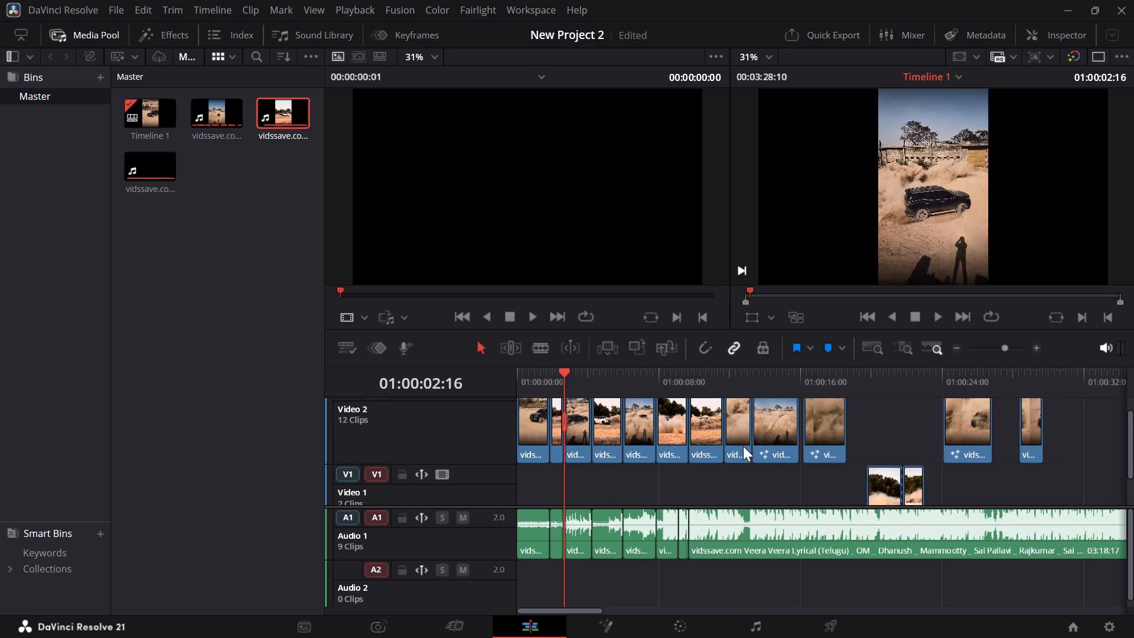
Move the last two white Fortuner pieces from Video 1 to Video 2, starting at about 01:00:18:14 and 01:00:22:06.
{"action": "left_click_drag", "start_coordinate": [890, 486], "coordinate": [869, 435]}
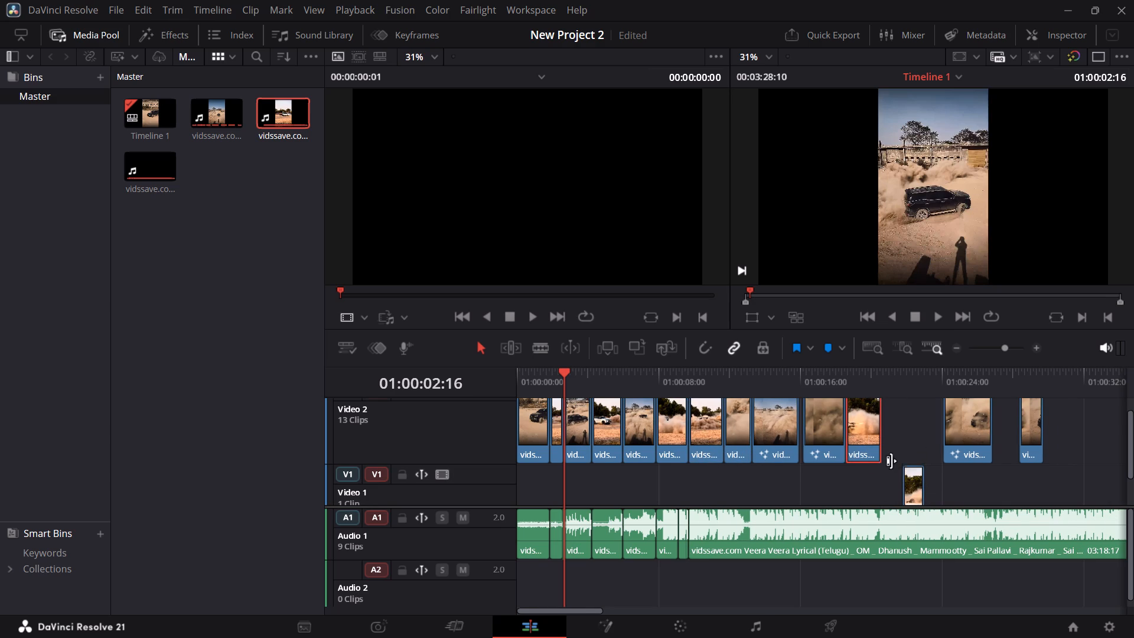
{"action": "left_click_drag", "start_coordinate": [914, 488], "coordinate": [923, 448]}
Ripple delete the remaining gaps on Video 2 around the last two white pieces and between the late black pieces.
{"action": "left_click", "coordinate": [890, 444]}
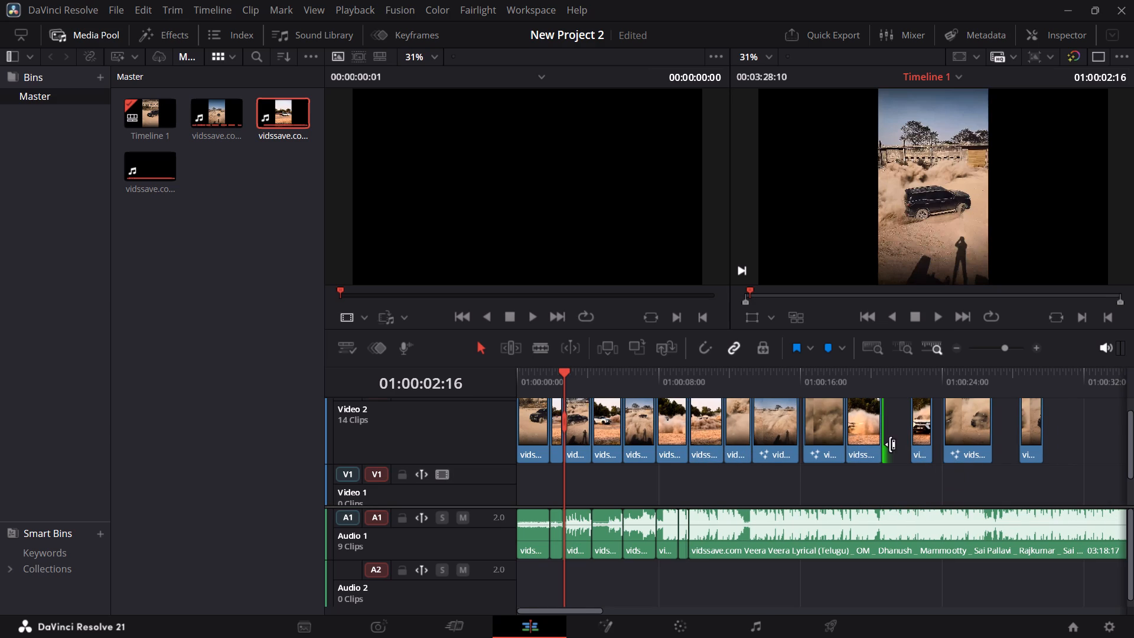
{"action": "left_click", "coordinate": [897, 439]}
{"action": "key", "text": "BackSpace"}
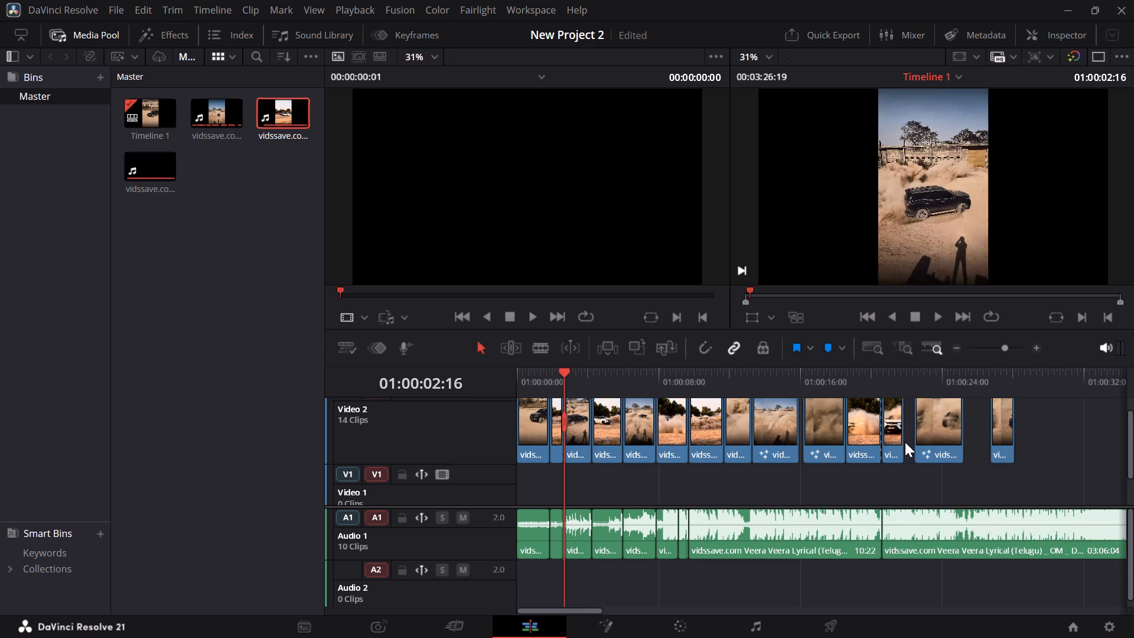
{"action": "left_click", "coordinate": [907, 441]}
{"action": "key", "text": "BackSpace"}
{"action": "left_click", "coordinate": [967, 437]}
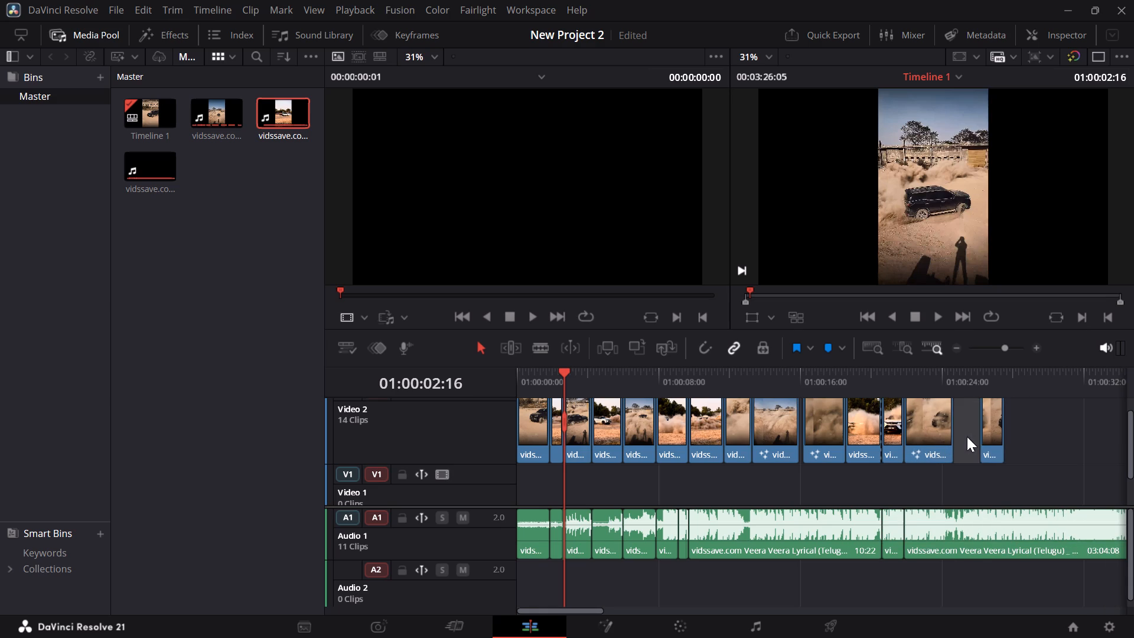
{"action": "key", "text": "BackSpace"}
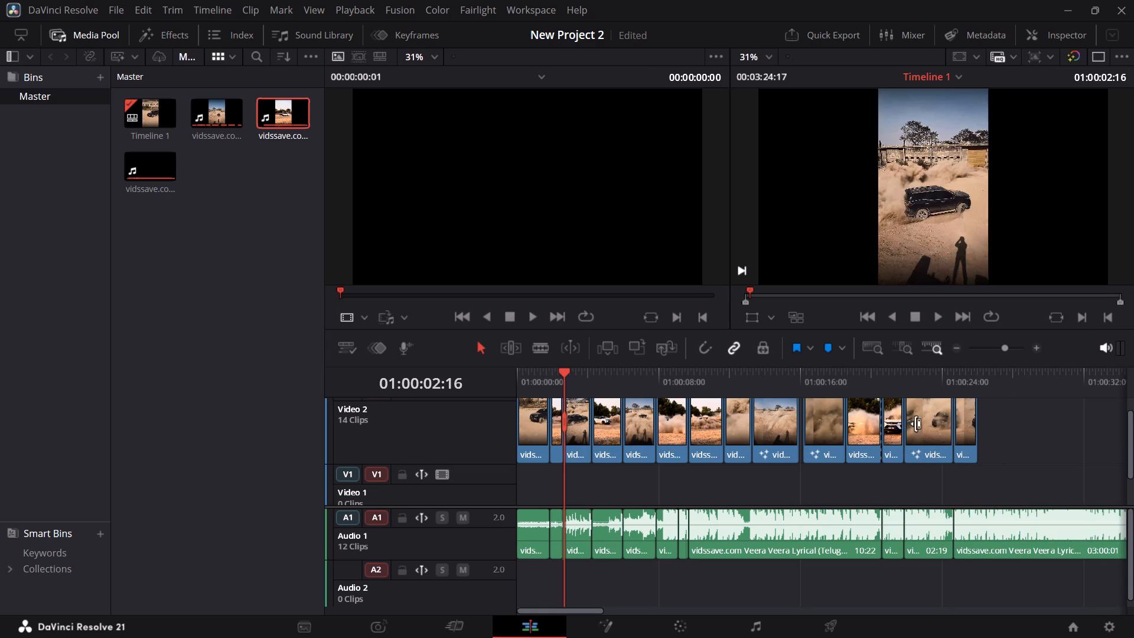
{"action": "left_click", "coordinate": [801, 449]}
{"action": "key", "text": "BackSpace"}
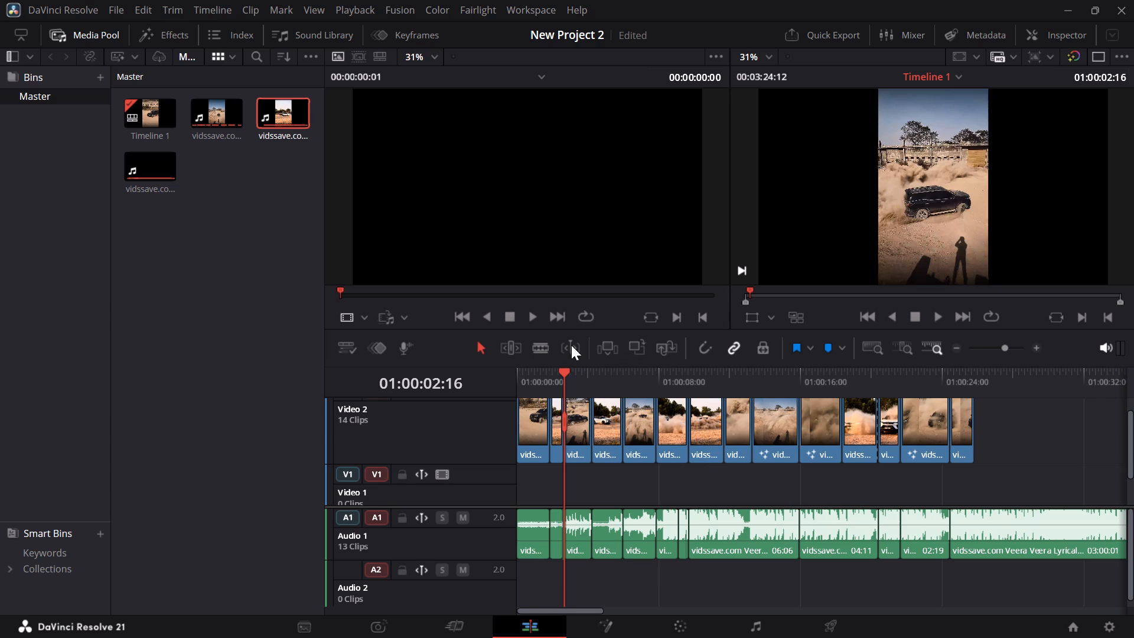
Play back the edited timeline from its start through the last two white Fortuner pieces.
{"action": "left_click_drag", "start_coordinate": [566, 368], "coordinate": [495, 365]}
{"action": "key", "text": "space"}
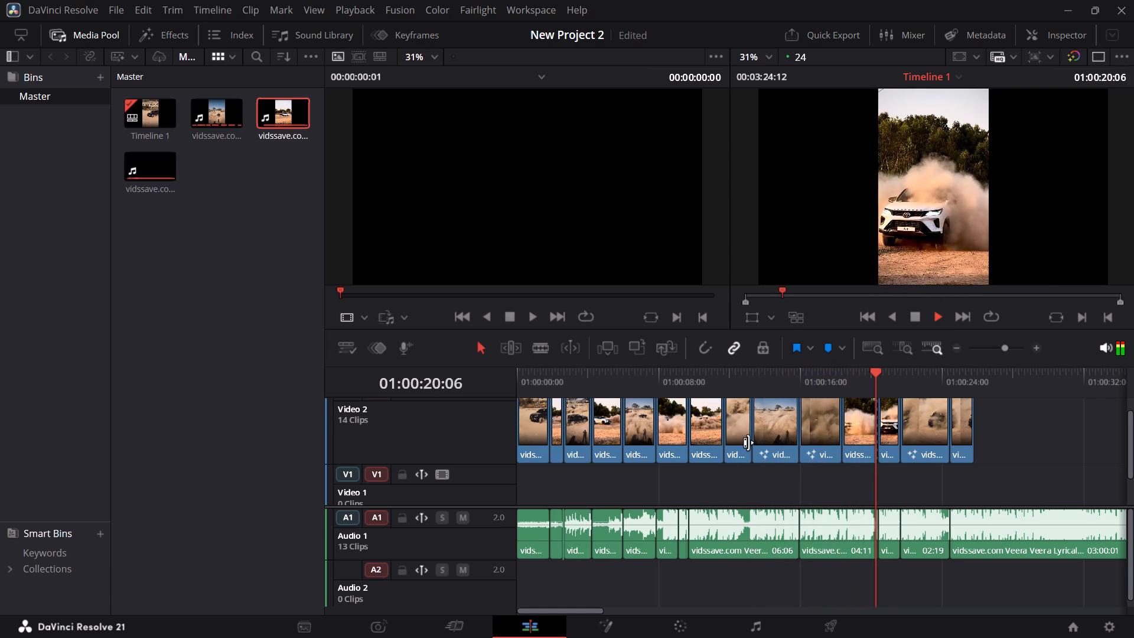
{"action": "key", "text": "space"}
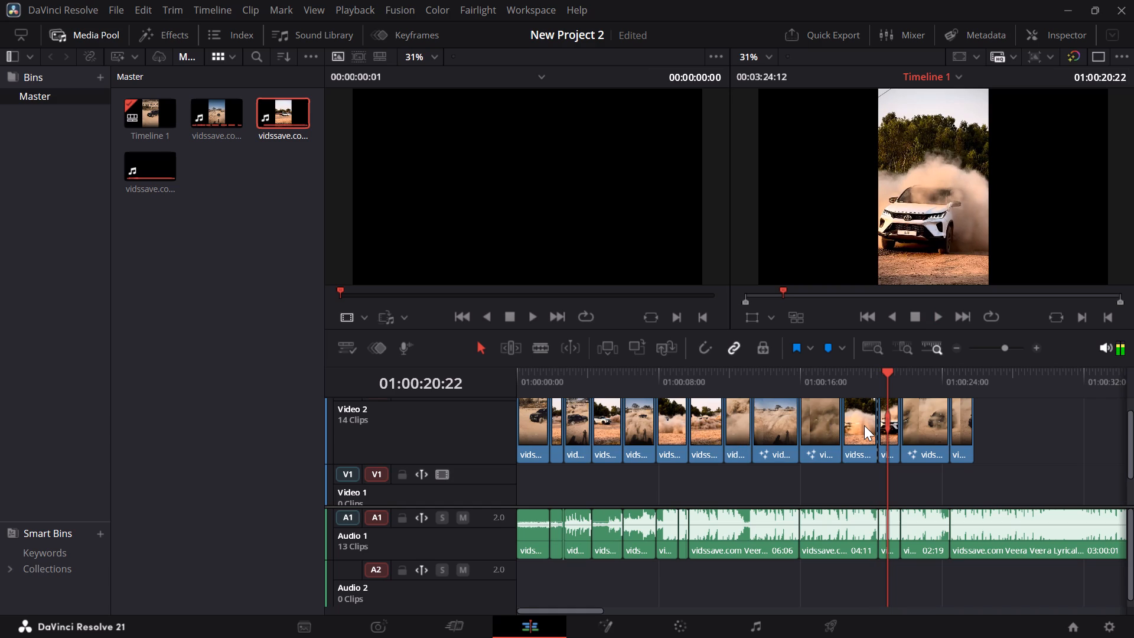
Replay the last two white Fortuner pieces on Video 2 to examine where the car emerges from the dust.
{"action": "left_click", "coordinate": [864, 425]}
{"action": "key", "text": "space"}
{"action": "left_click_drag", "start_coordinate": [901, 367], "coordinate": [865, 373]}
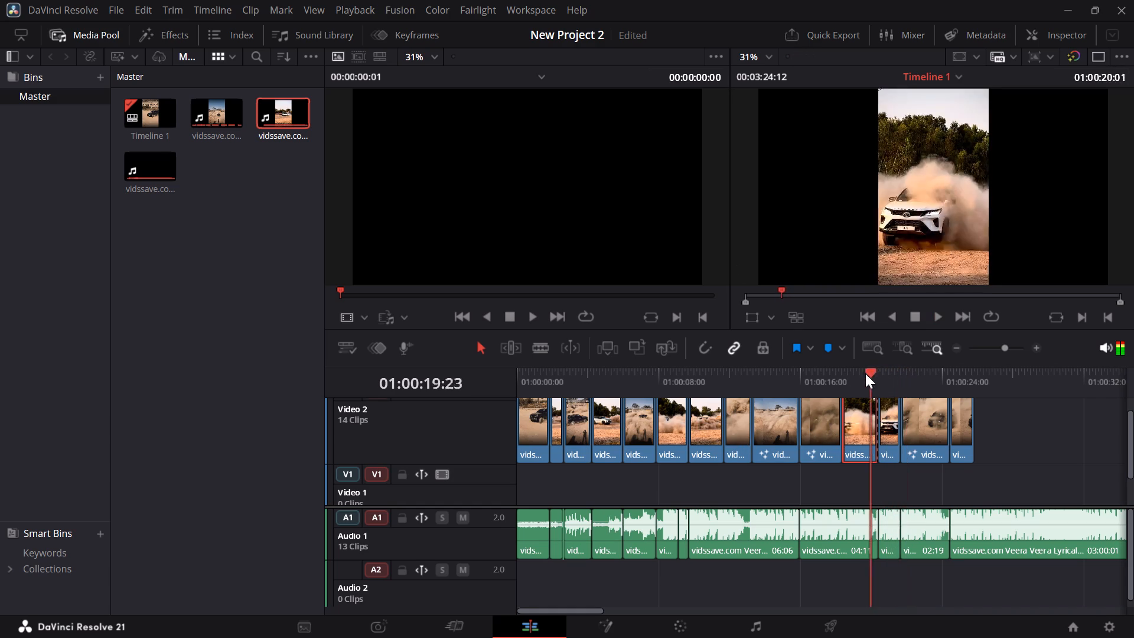
{"action": "left_click_drag", "start_coordinate": [865, 373], "coordinate": [845, 373]}
{"action": "key", "text": "space"}
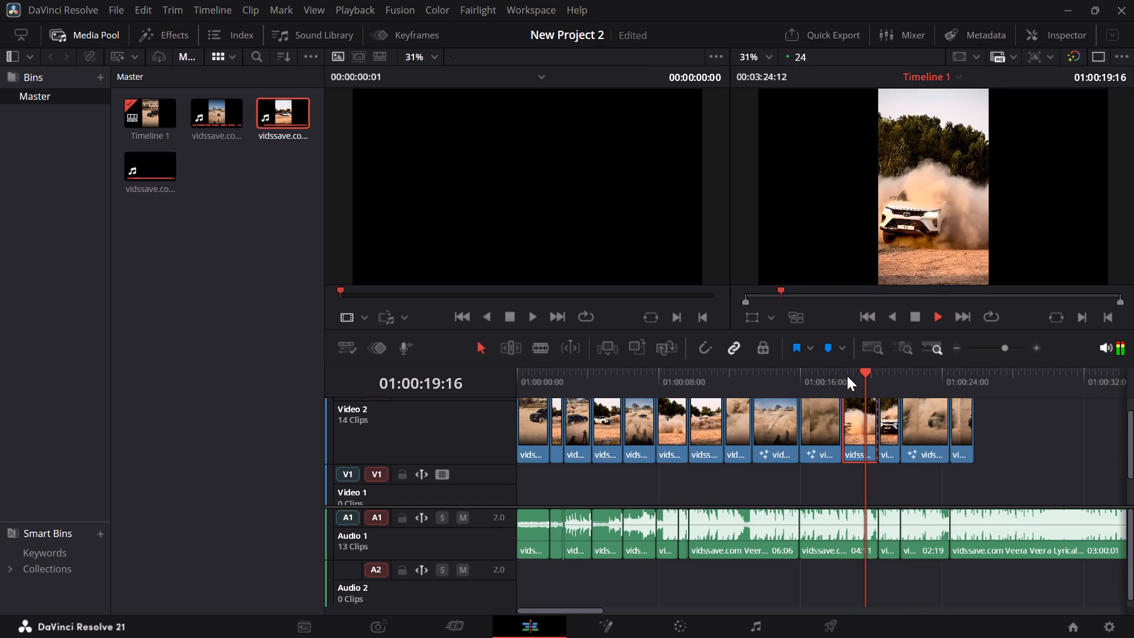
{"action": "left_click", "coordinate": [887, 413]}
{"action": "key", "text": "space"}
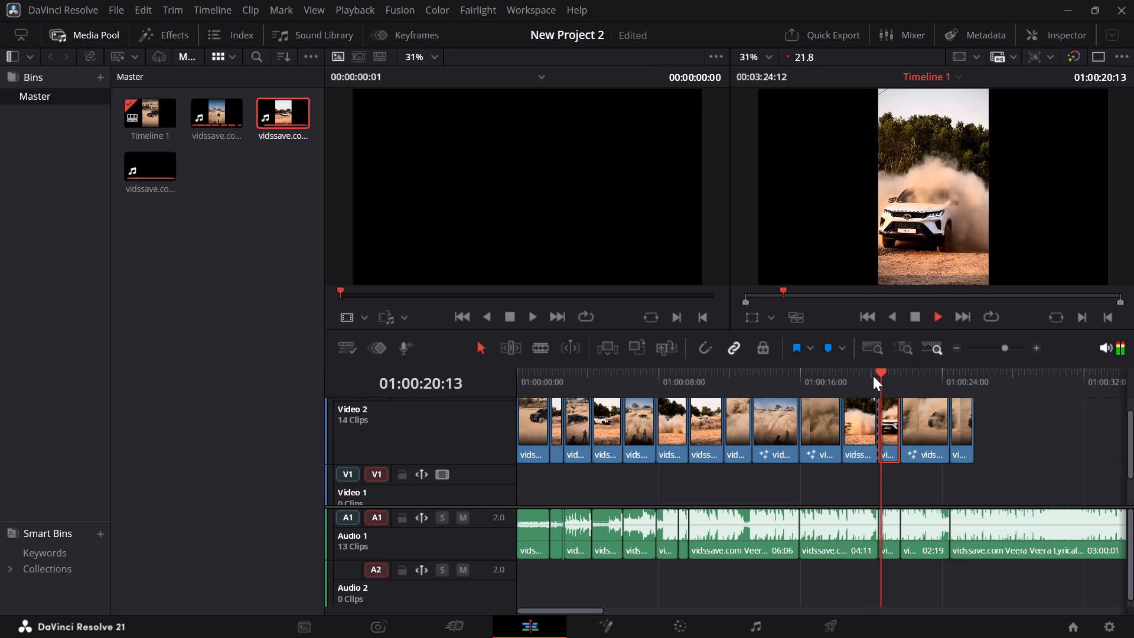
{"action": "key", "text": "space"}
{"action": "left_click", "coordinate": [860, 419]}
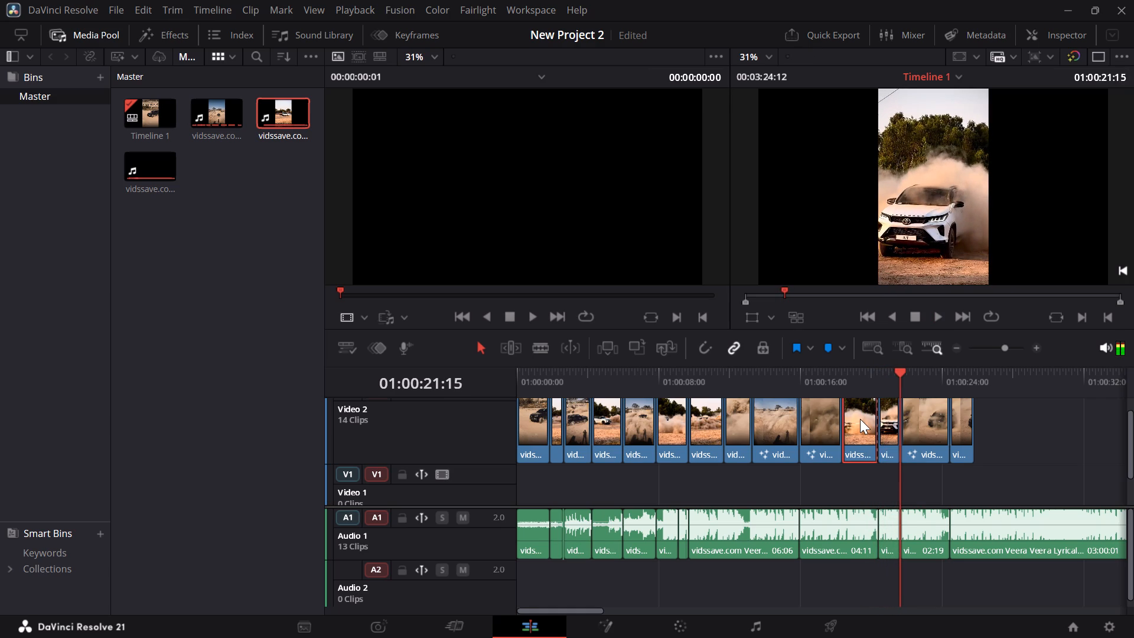
{"action": "key", "text": "space"}
{"action": "left_click_drag", "start_coordinate": [918, 373], "coordinate": [853, 375]}
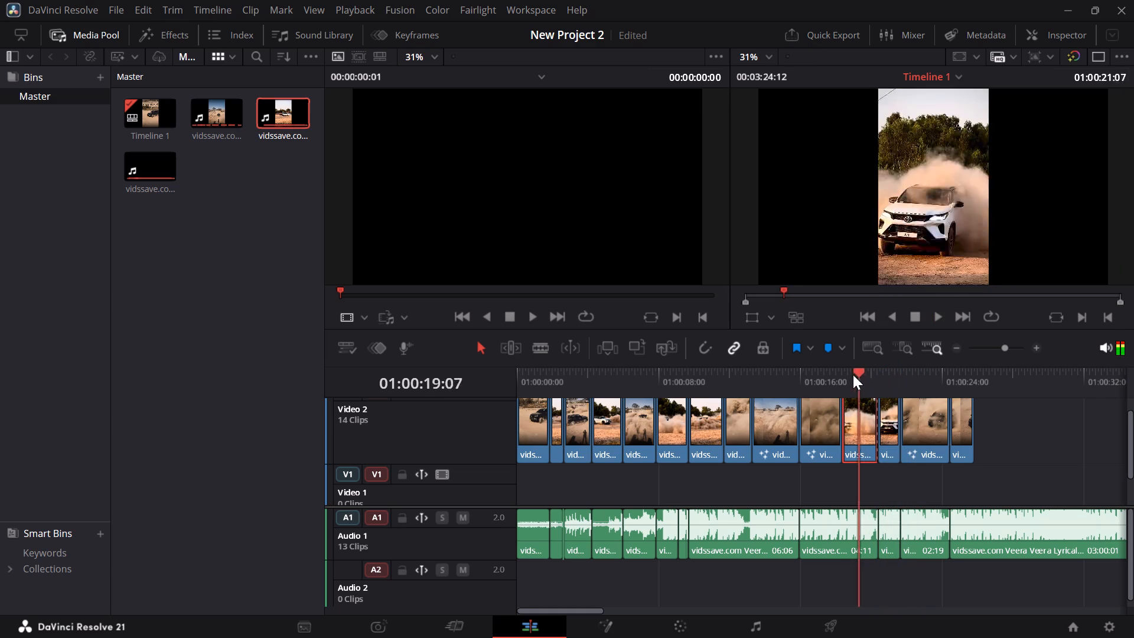
{"action": "left_click_drag", "start_coordinate": [853, 375], "coordinate": [845, 372]}
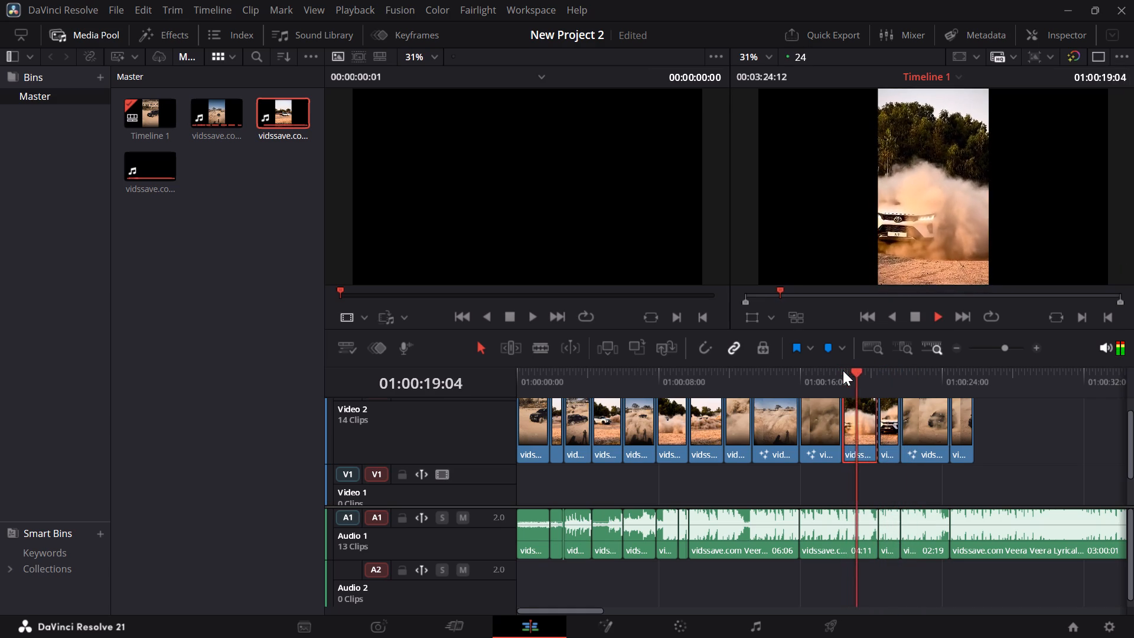
{"action": "key", "text": "space"}
Cut the second-to-last white Fortuner piece on Video 2 at about 01:00:18:20 with the Blade tool.
{"action": "left_click_drag", "start_coordinate": [866, 369], "coordinate": [856, 370]}
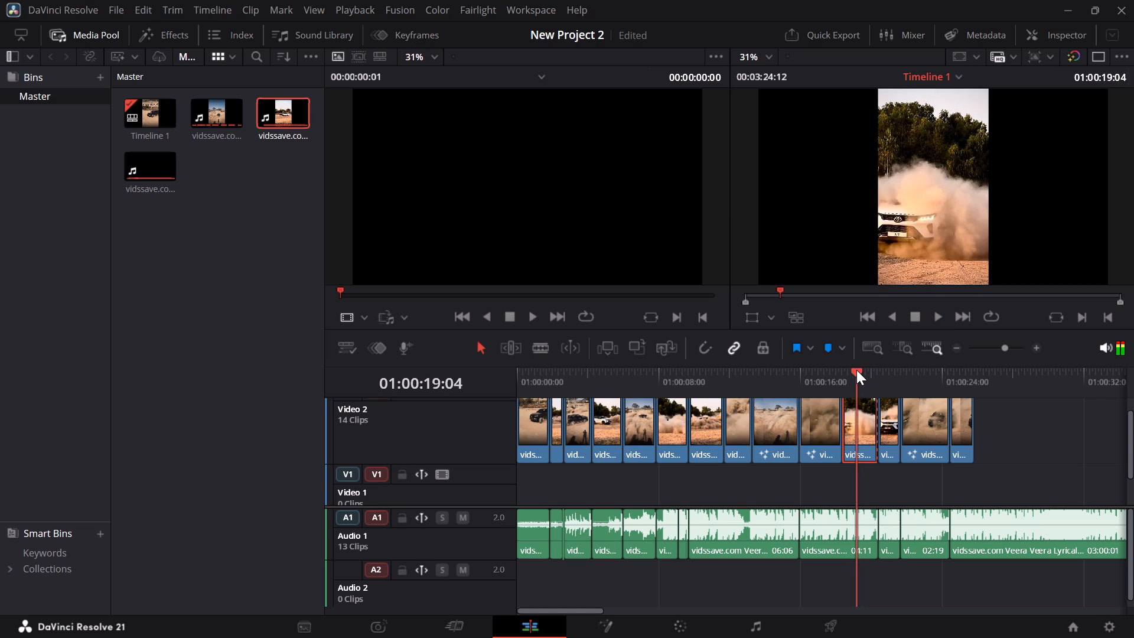
{"action": "left_click_drag", "start_coordinate": [856, 370], "coordinate": [853, 370]}
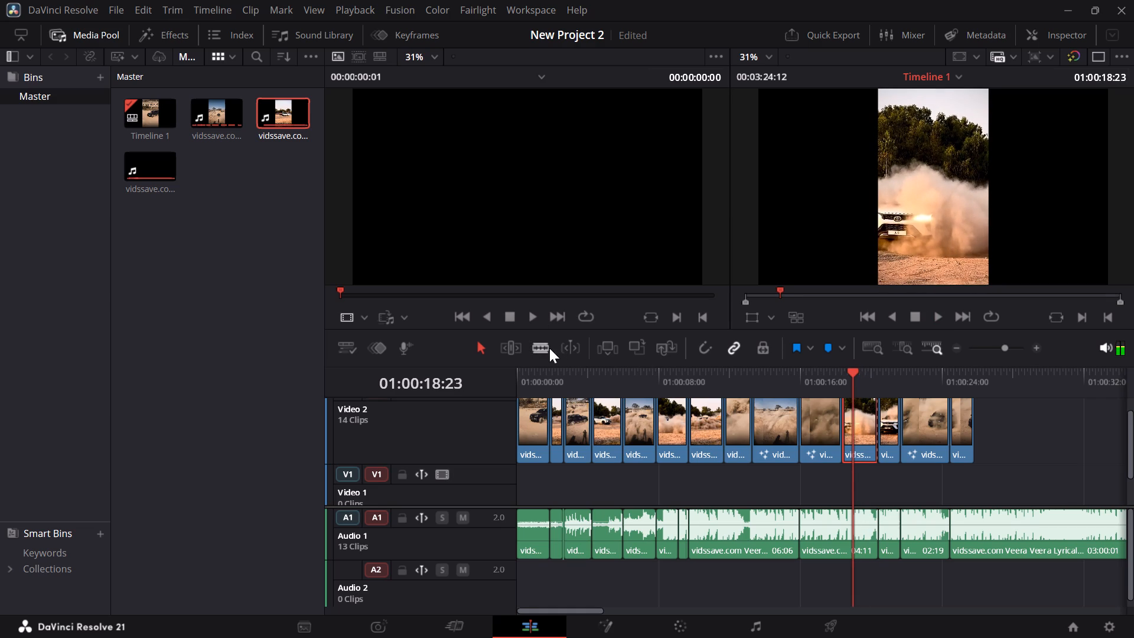
{"action": "left_click", "coordinate": [546, 347]}
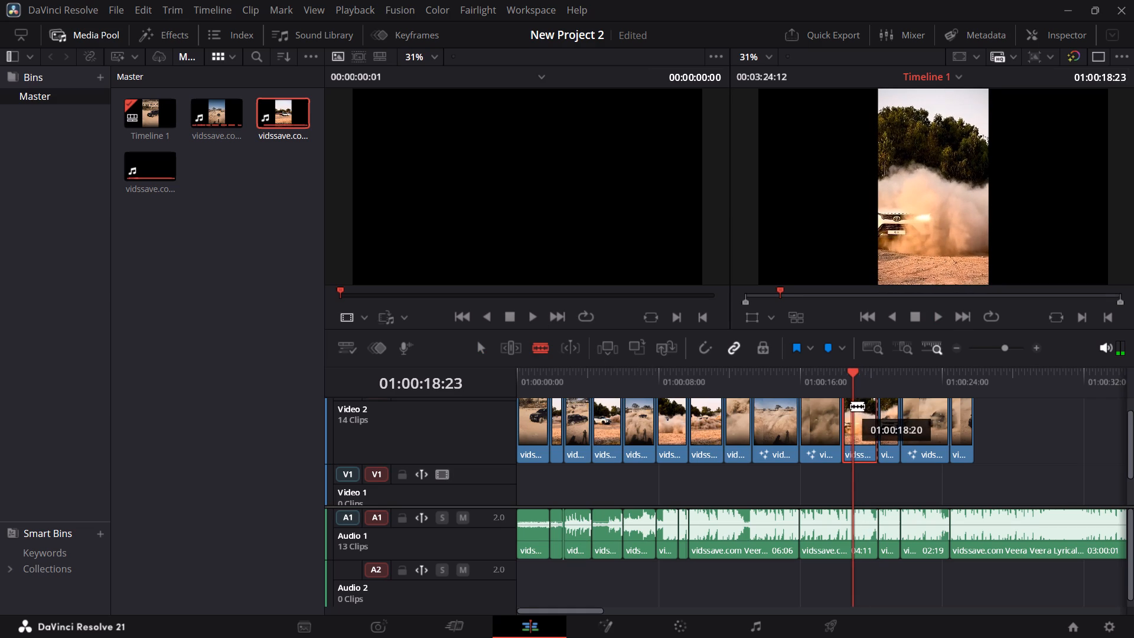
{"action": "left_click", "coordinate": [850, 406]}
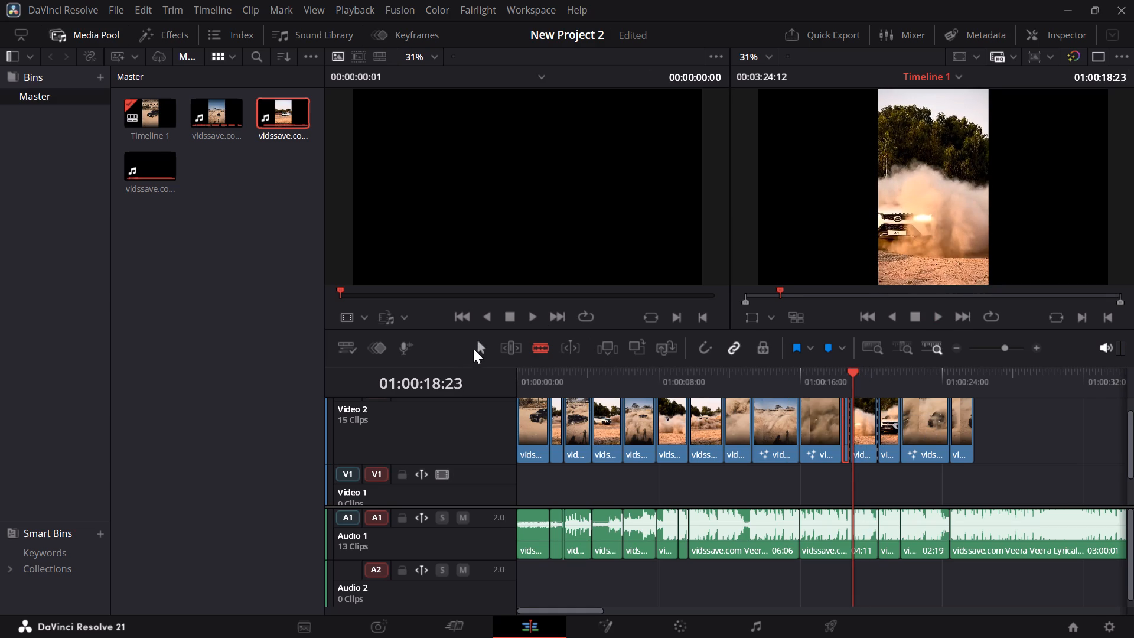
{"action": "left_click", "coordinate": [484, 340]}
Move the four pieces after the new cut forward on Video 2, placing the last two black ones at about 01:00:22:23 and 01:00:26:03.
{"action": "left_click_drag", "start_coordinate": [849, 369], "coordinate": [801, 369]}
{"action": "left_click_drag", "start_coordinate": [960, 419], "coordinate": [990, 421]}
{"action": "left_click_drag", "start_coordinate": [922, 431], "coordinate": [945, 431]}
{"action": "left_click_drag", "start_coordinate": [884, 440], "coordinate": [896, 440]}
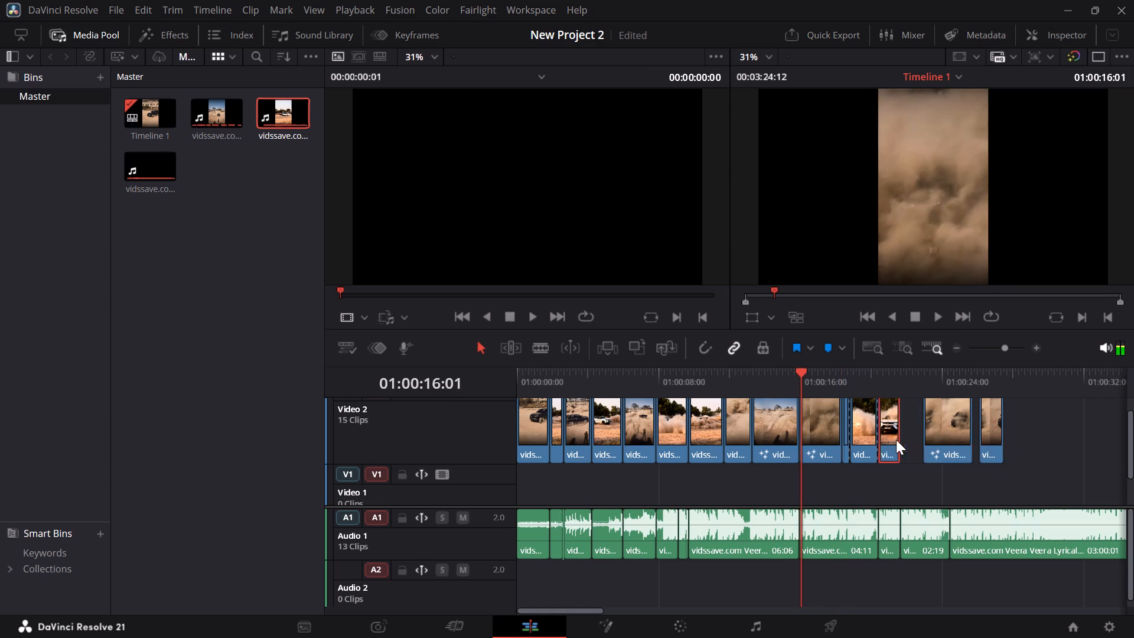
{"action": "left_click_drag", "start_coordinate": [896, 440], "coordinate": [915, 440]}
{"action": "left_click_drag", "start_coordinate": [866, 433], "coordinate": [892, 433]}
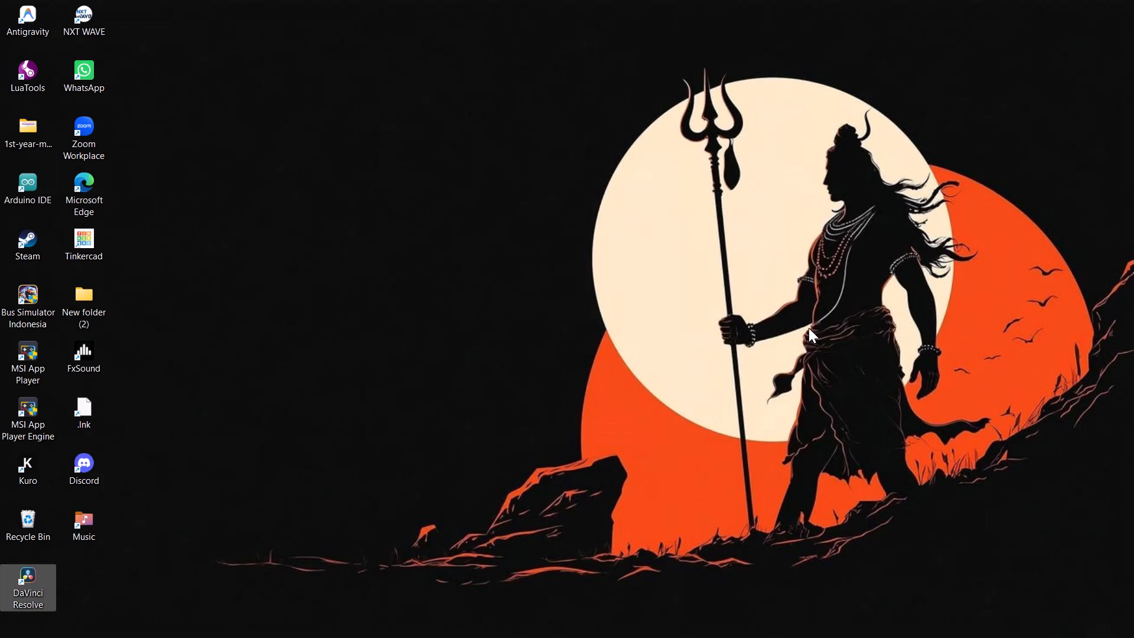
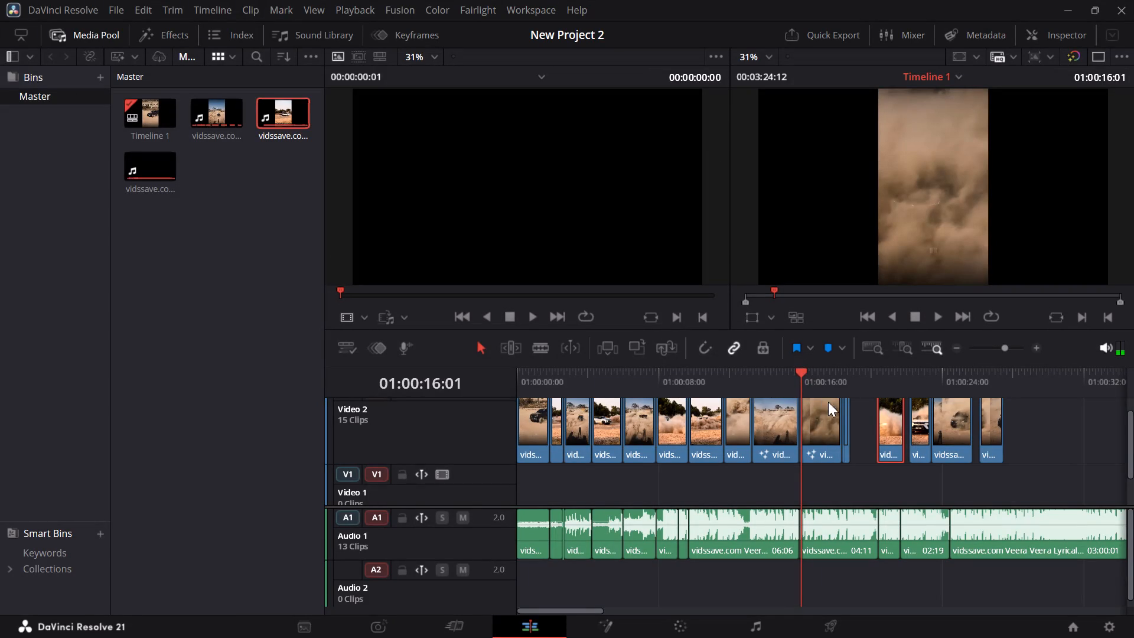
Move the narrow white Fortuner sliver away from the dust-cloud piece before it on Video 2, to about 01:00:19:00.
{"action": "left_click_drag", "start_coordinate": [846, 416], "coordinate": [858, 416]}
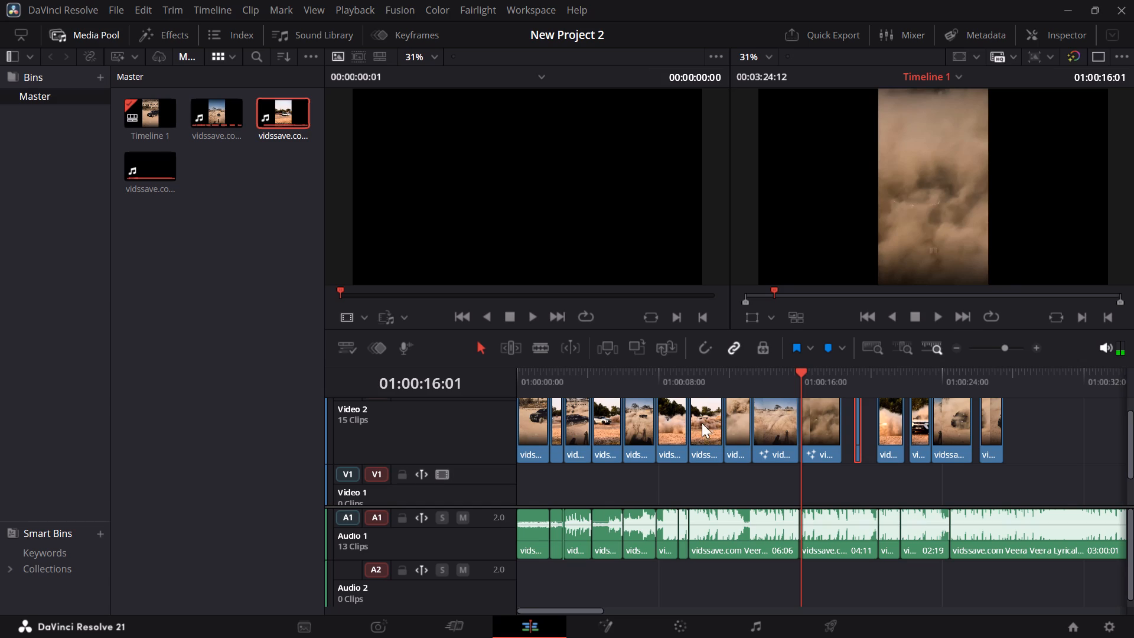
Play back the timeline from about 01:00:07:17 into the dust-cloud piece, and replay the piece before it from about 01:00:14.
{"action": "left_click_drag", "start_coordinate": [800, 369], "coordinate": [664, 381]}
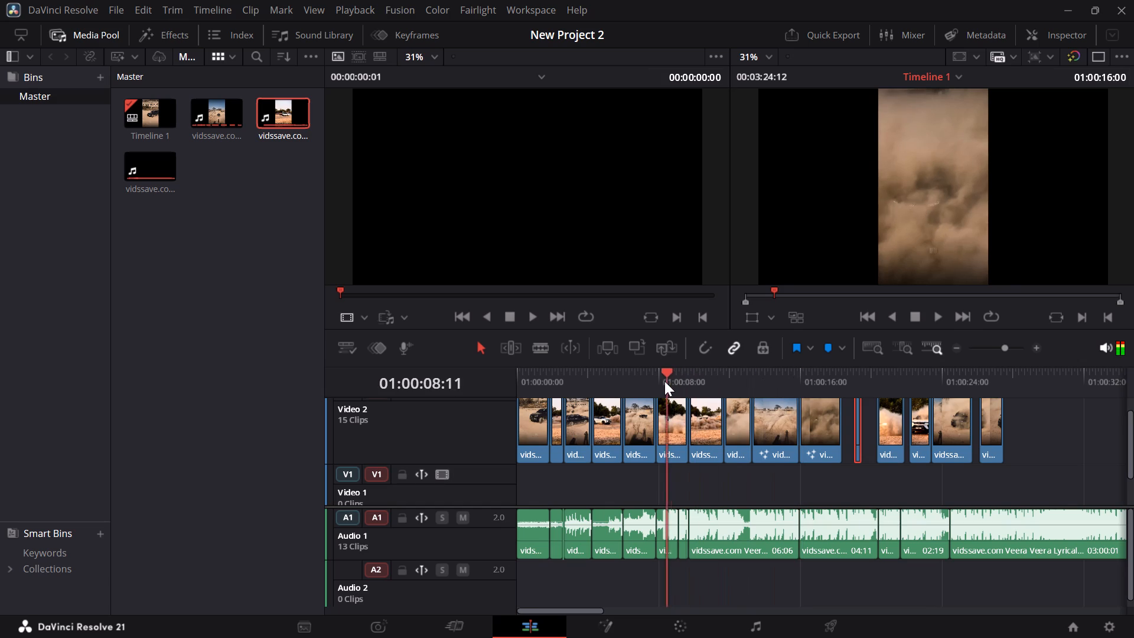
{"action": "left_click_drag", "start_coordinate": [664, 381], "coordinate": [654, 381]}
{"action": "key", "text": "space"}
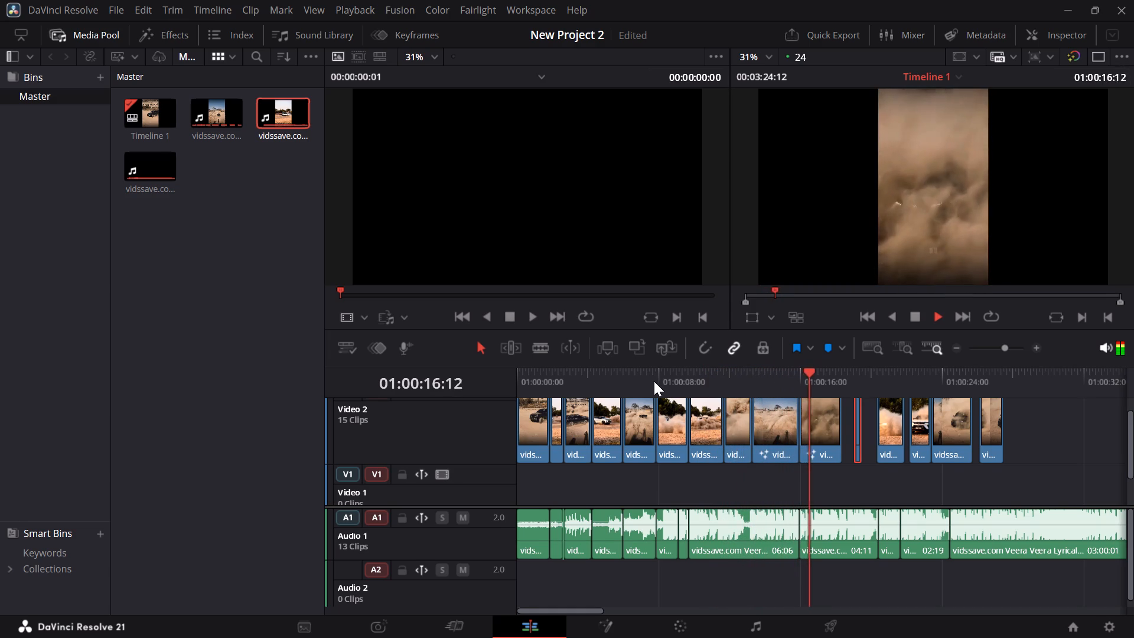
{"action": "key", "text": "space"}
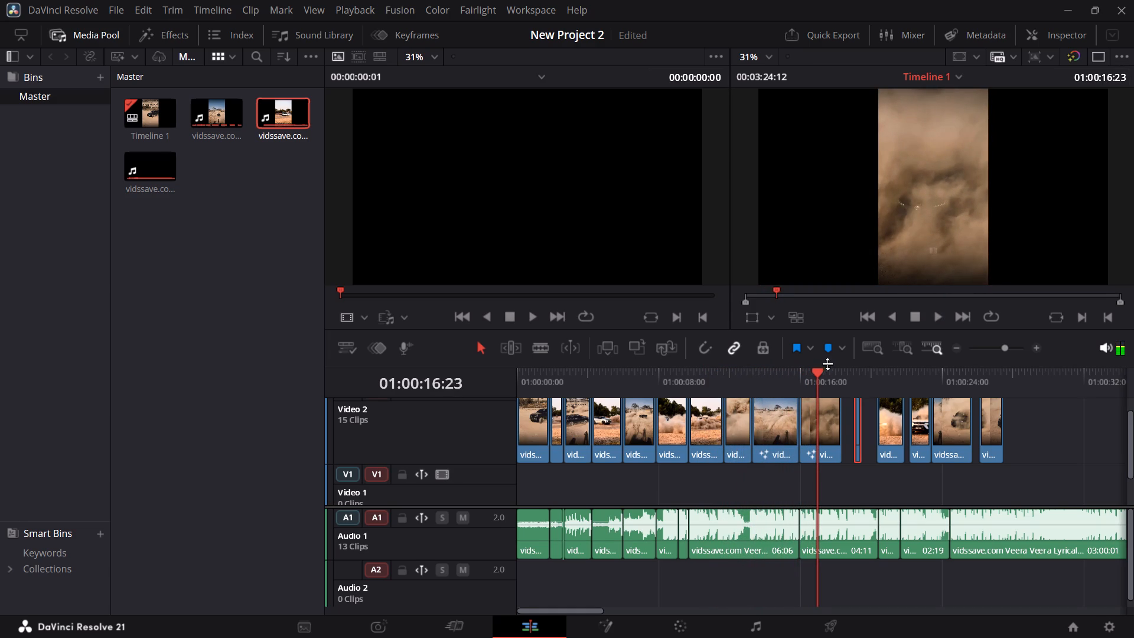
{"action": "left_click_drag", "start_coordinate": [821, 369], "coordinate": [809, 370]}
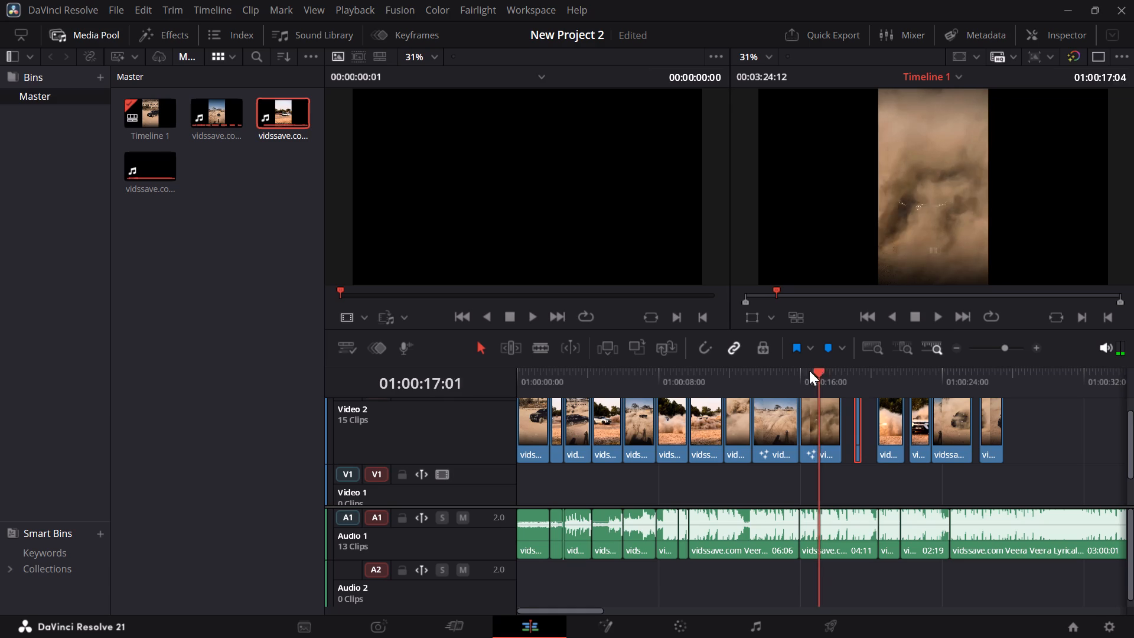
{"action": "left_click_drag", "start_coordinate": [809, 370], "coordinate": [769, 372]}
{"action": "key", "text": "space"}
{"action": "key", "text": "space"}
{"action": "key", "text": "space"}
{"action": "key", "text": "space"}
{"action": "key", "text": "space"}
{"action": "key", "text": "space"}
{"action": "key", "text": "space"}
{"action": "key", "text": "space"}
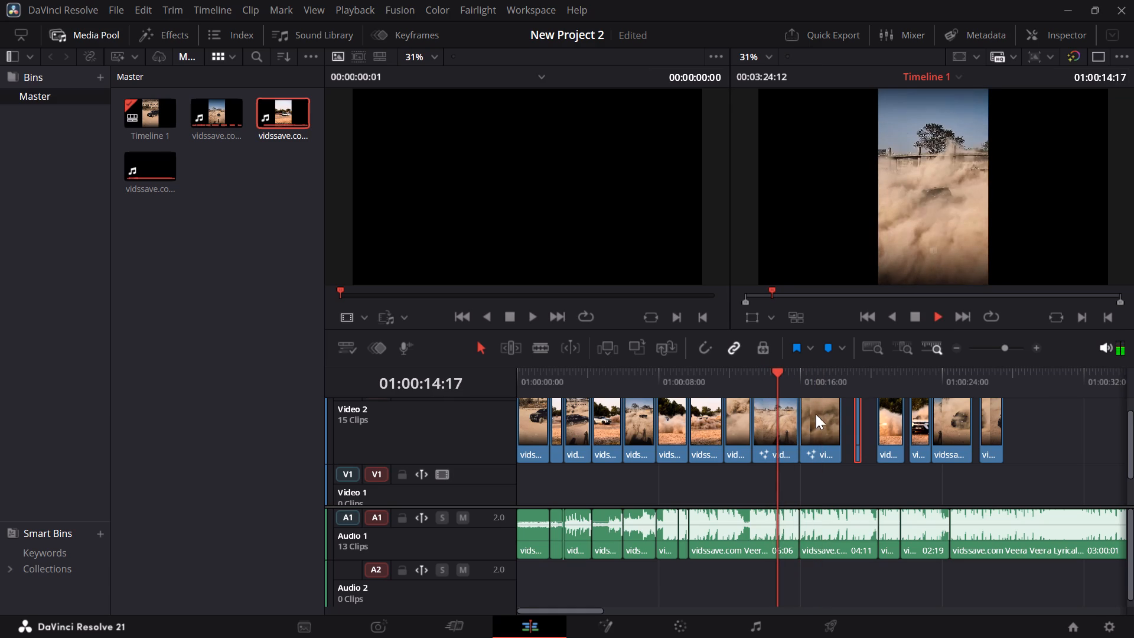
Place the narrow white Fortuner sliver ahead of the dust-cloud piece on Video 2, shifting the dust-cloud piece to about 01:00:17.
{"action": "left_click_drag", "start_coordinate": [822, 427], "coordinate": [826, 426]}
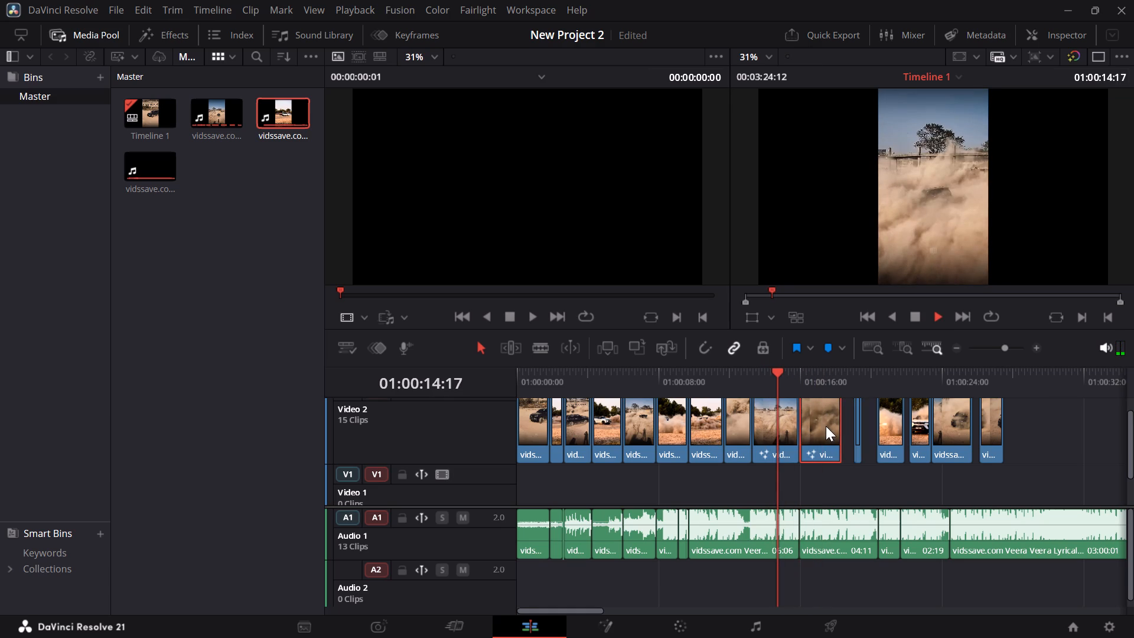
{"action": "left_click_drag", "start_coordinate": [826, 426], "coordinate": [829, 426]}
{"action": "left_click_drag", "start_coordinate": [858, 429], "coordinate": [837, 451]}
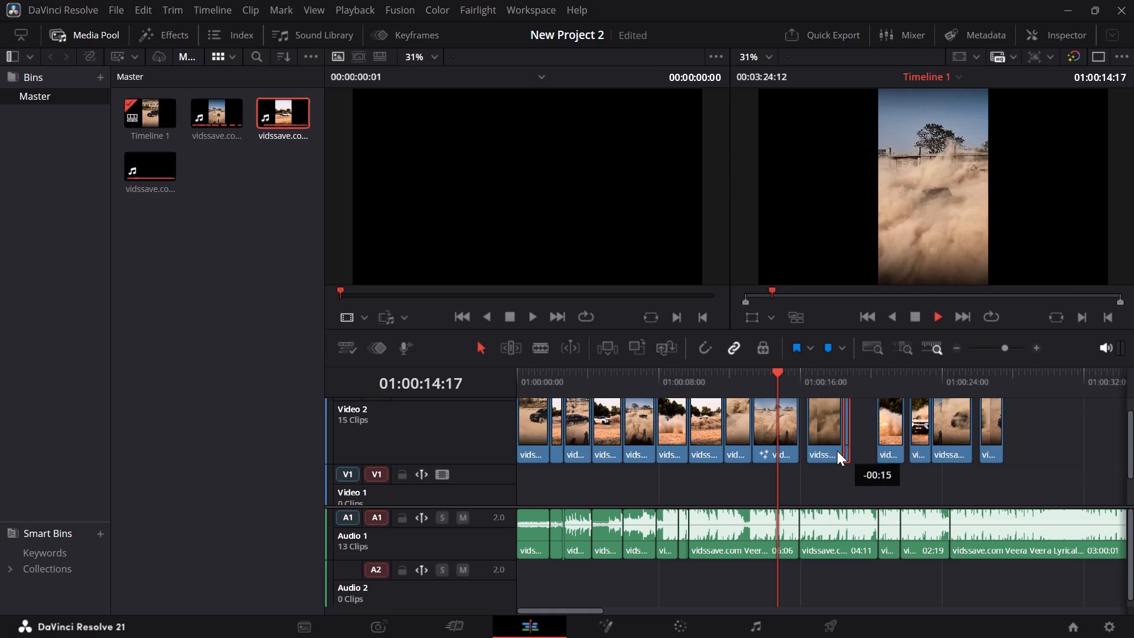
{"action": "left_click_drag", "start_coordinate": [837, 451], "coordinate": [805, 471]}
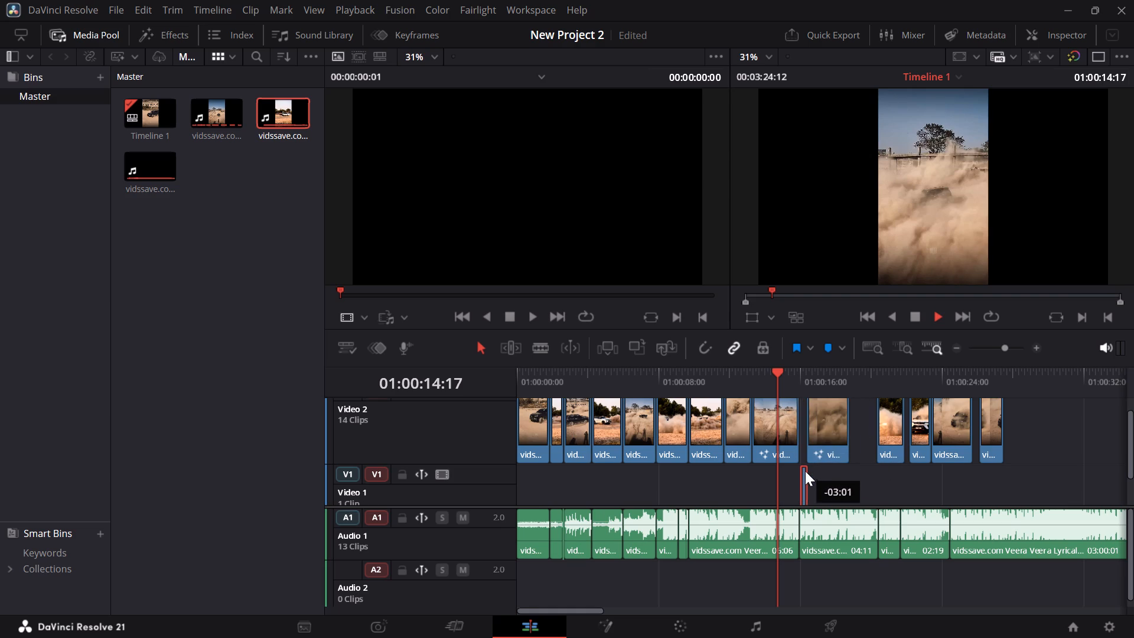
{"action": "left_click_drag", "start_coordinate": [805, 471], "coordinate": [807, 476]}
{"action": "left_click_drag", "start_coordinate": [823, 438], "coordinate": [838, 445]}
{"action": "left_click_drag", "start_coordinate": [806, 479], "coordinate": [814, 443]}
Ripple delete the gaps on Video 2 before the white sliver and between it and the dust-cloud piece.
{"action": "left_click", "coordinate": [804, 441]}
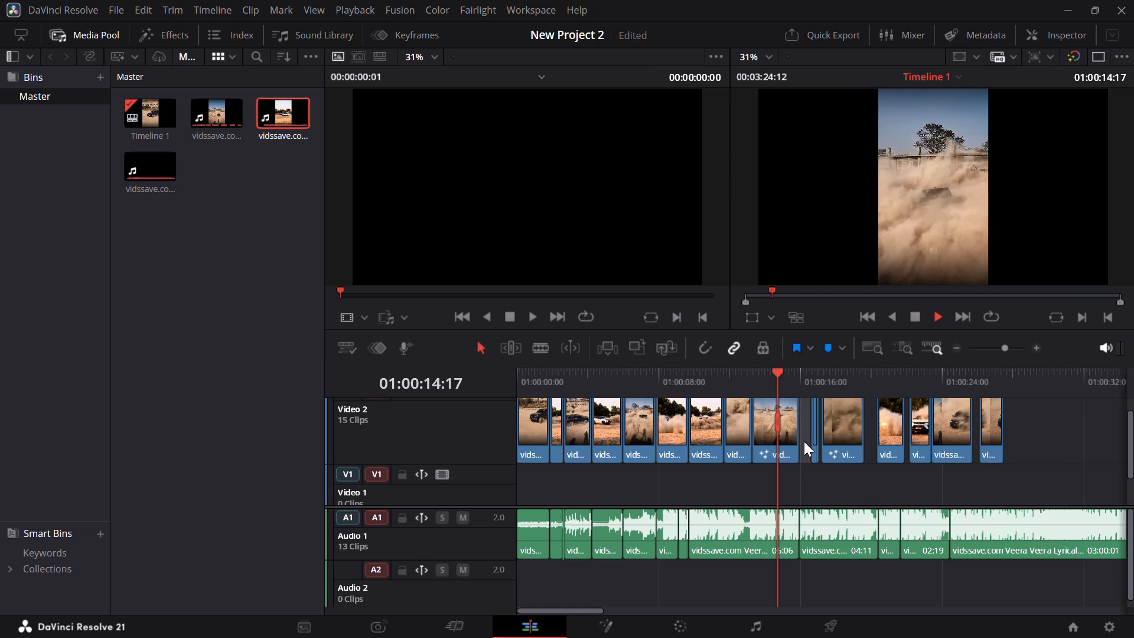
{"action": "key", "text": "BackSpace"}
{"action": "left_click_drag", "start_coordinate": [822, 424], "coordinate": [840, 424]}
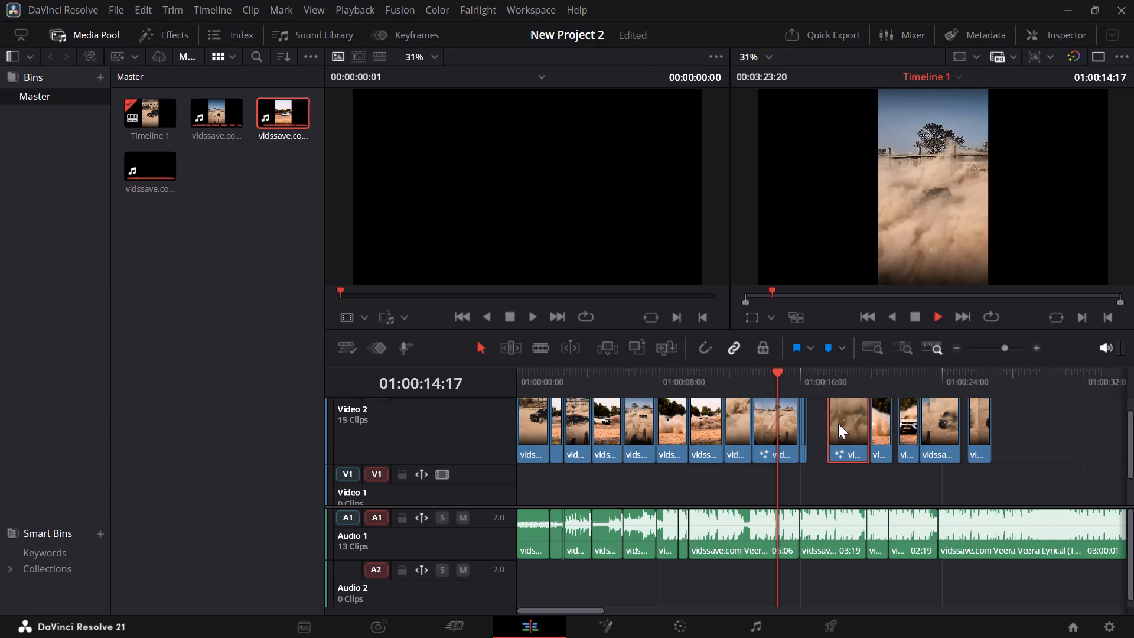
{"action": "left_click", "coordinate": [823, 425]}
{"action": "key", "text": "BackSpace"}
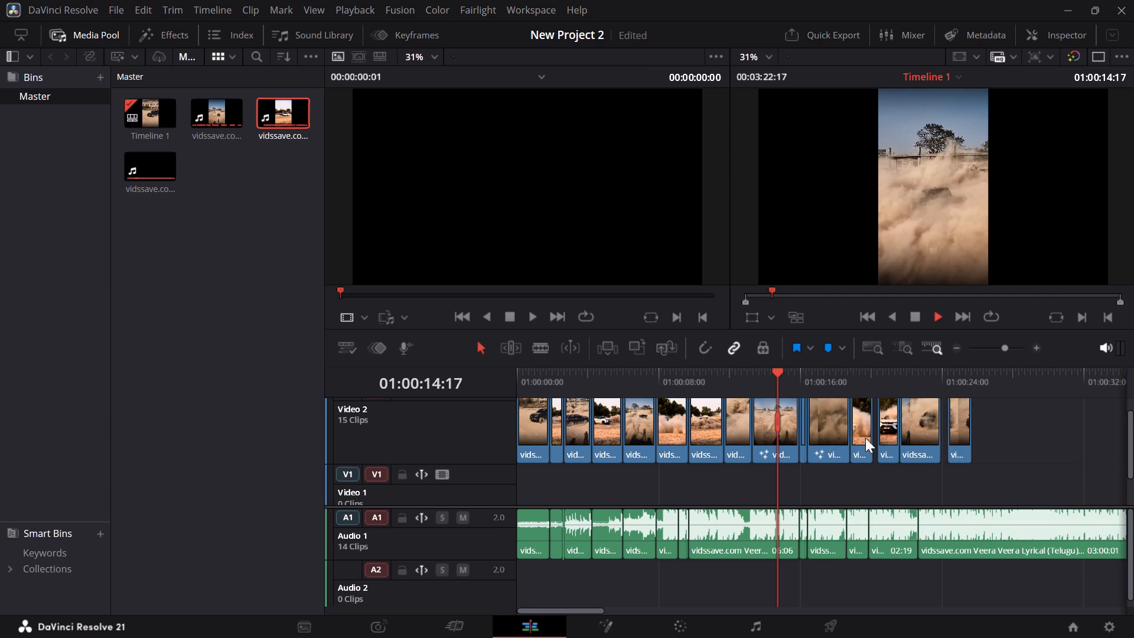
Play back the rearranged timeline from near its start through the final black Fortuner piece.
{"action": "left_click_drag", "start_coordinate": [780, 372], "coordinate": [534, 346]}
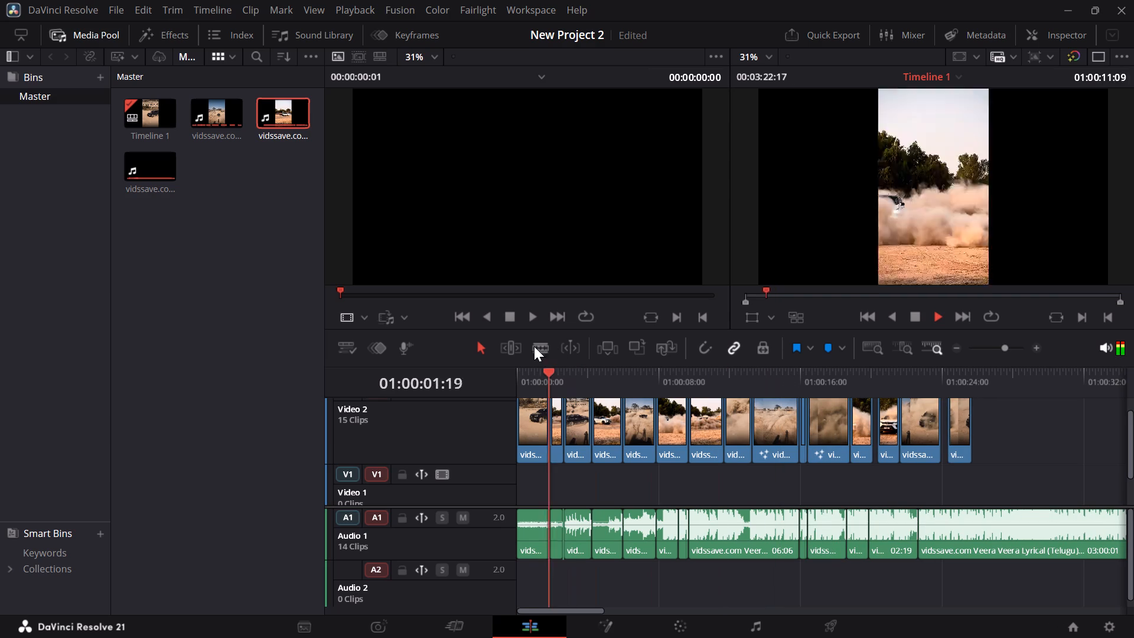
{"action": "left_click_drag", "start_coordinate": [534, 346], "coordinate": [498, 341]}
{"action": "key", "text": "space"}
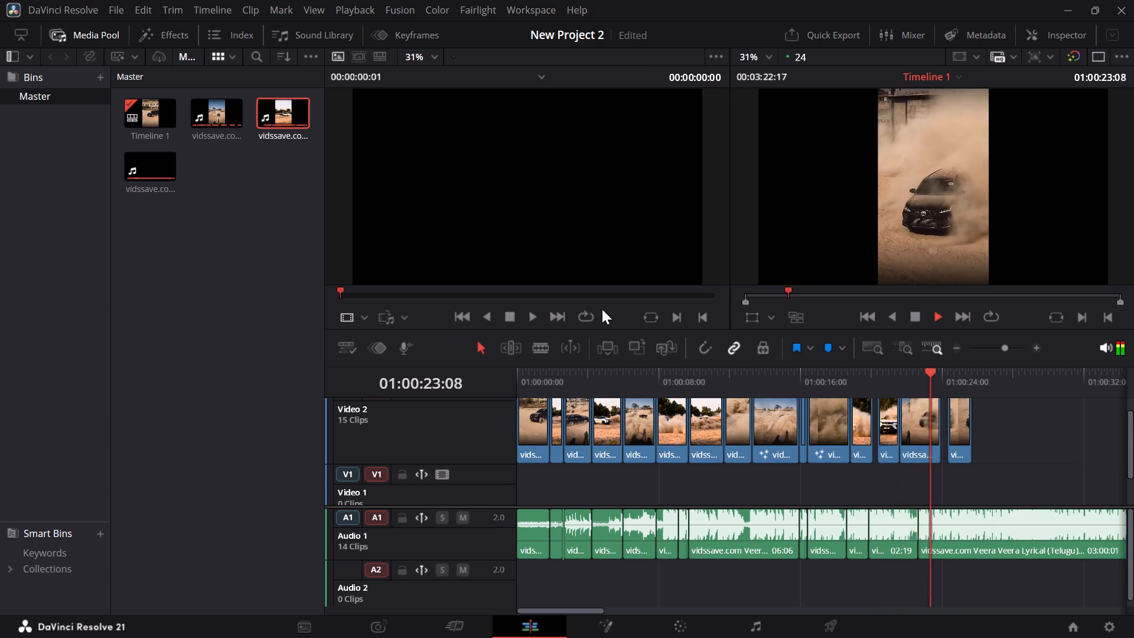
{"action": "key", "text": "space"}
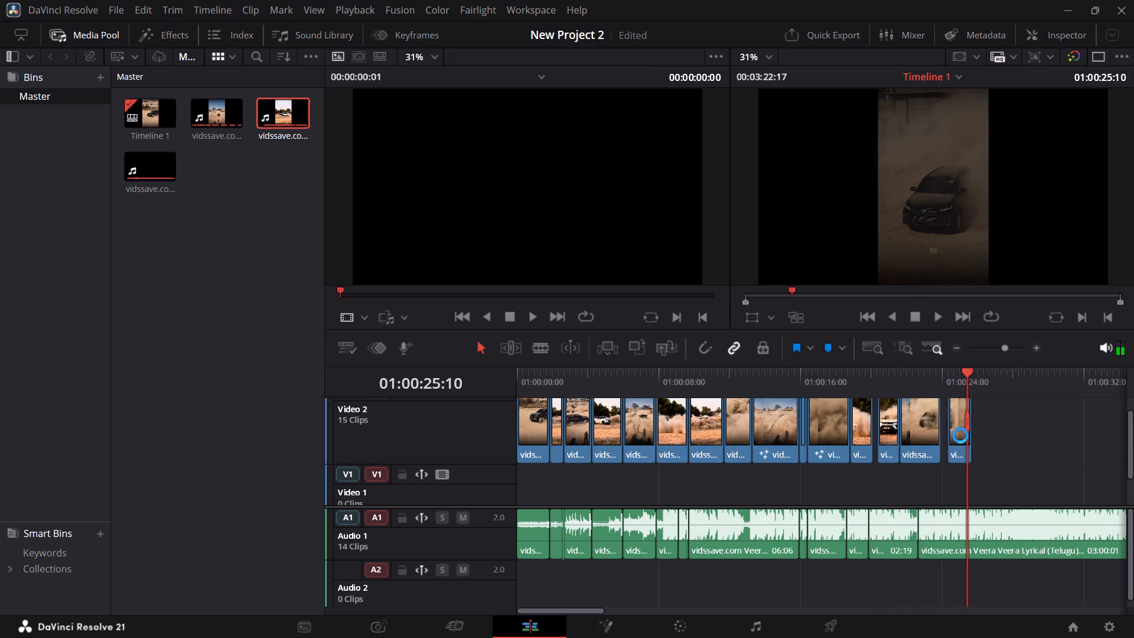
Place the second-to-last black Fortuner piece ahead of the last white piece on Video 2, shifting the final black piece to about 01:00:27.
{"action": "left_click_drag", "start_coordinate": [956, 433], "coordinate": [1003, 421]}
{"action": "left_click_drag", "start_coordinate": [927, 429], "coordinate": [967, 429]}
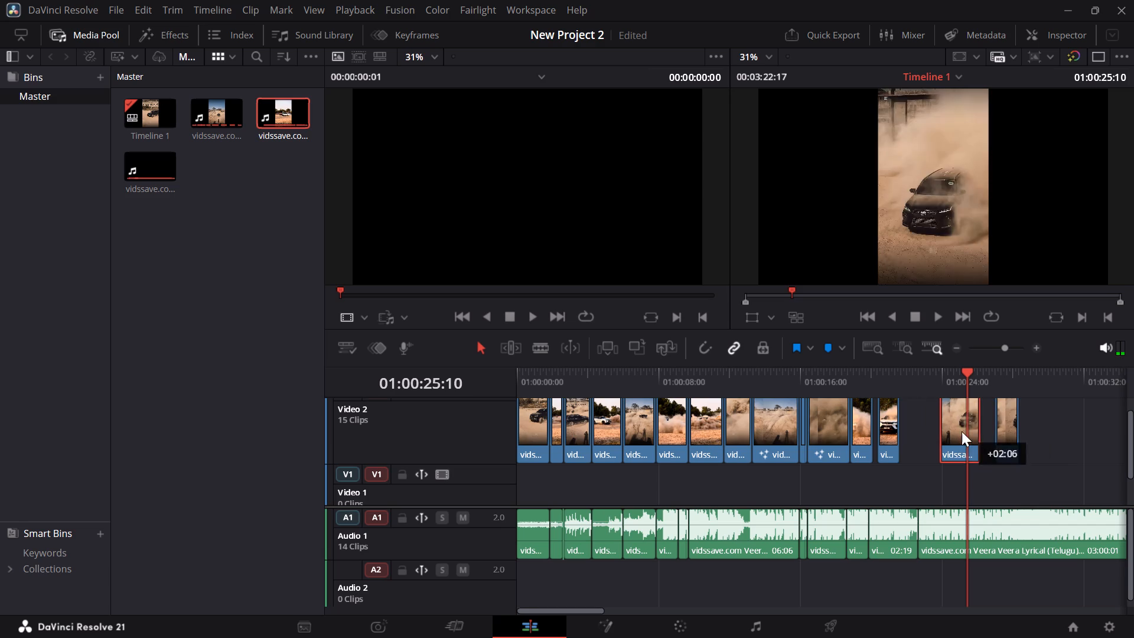
{"action": "left_click_drag", "start_coordinate": [884, 440], "coordinate": [924, 442]}
{"action": "left_click_drag", "start_coordinate": [960, 429], "coordinate": [917, 467]}
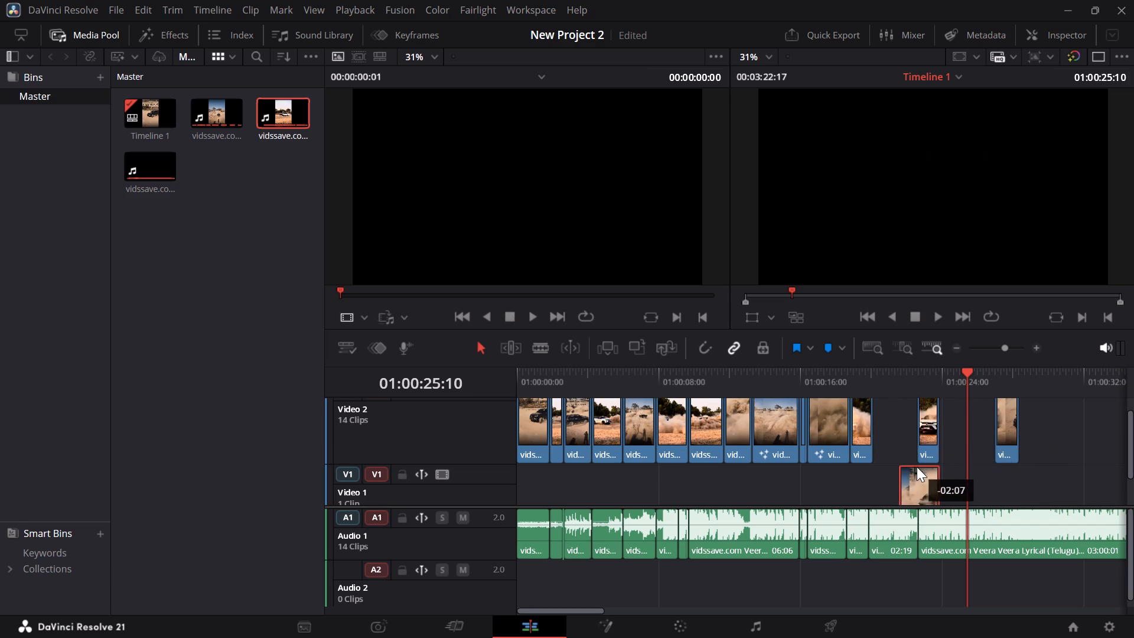
{"action": "left_click_drag", "start_coordinate": [917, 467], "coordinate": [897, 467]}
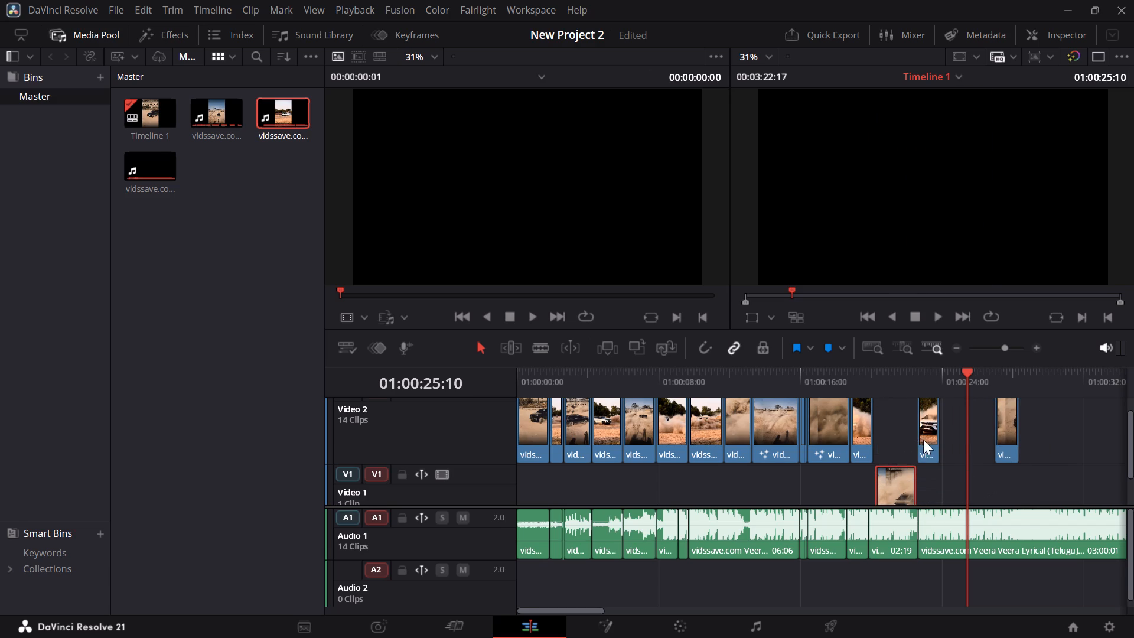
{"action": "left_click_drag", "start_coordinate": [924, 440], "coordinate": [951, 440]}
{"action": "left_click_drag", "start_coordinate": [904, 474], "coordinate": [926, 471]}
{"action": "left_click_drag", "start_coordinate": [926, 467], "coordinate": [924, 432]}
Shift the relocated black Fortuner piece slightly later and ripple delete the gap before it, so it starts at about 01:00:20.
{"action": "left_click", "coordinate": [885, 438]}
{"action": "left_click", "coordinate": [884, 471]}
{"action": "left_click", "coordinate": [881, 434]}
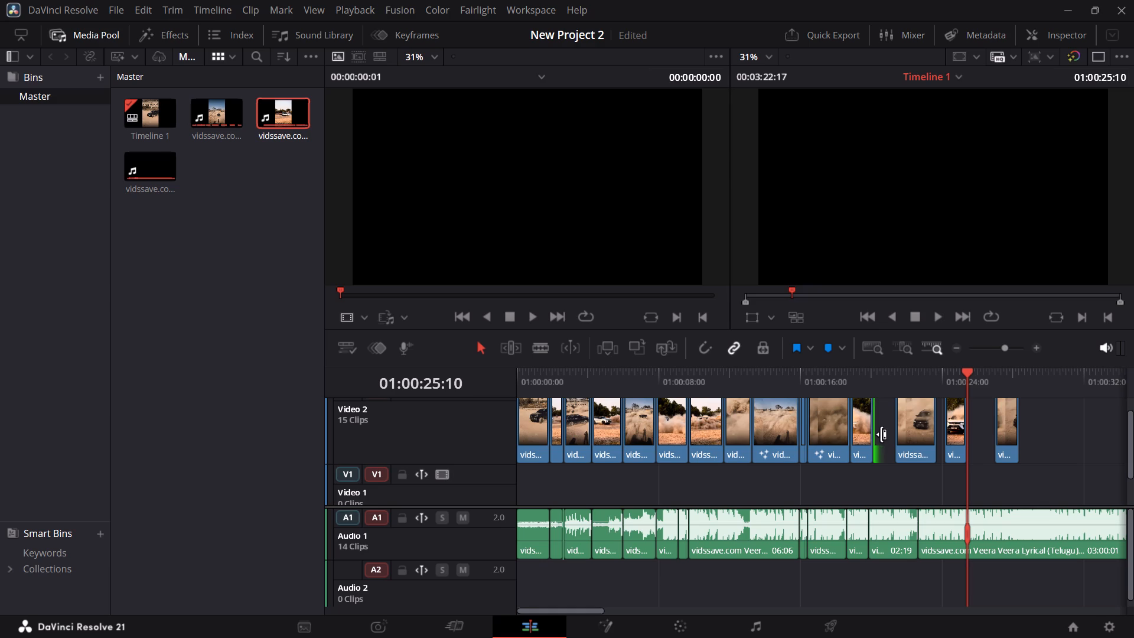
{"action": "left_click", "coordinate": [885, 479]}
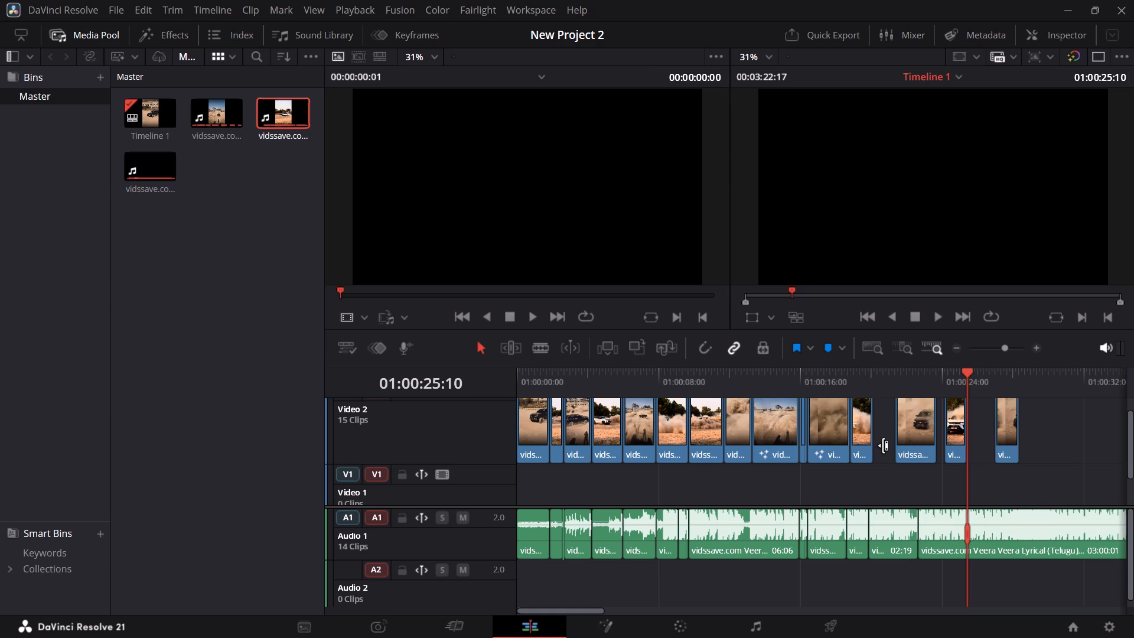
{"action": "left_click_drag", "start_coordinate": [917, 448], "coordinate": [930, 449]}
{"action": "left_click", "coordinate": [891, 442]}
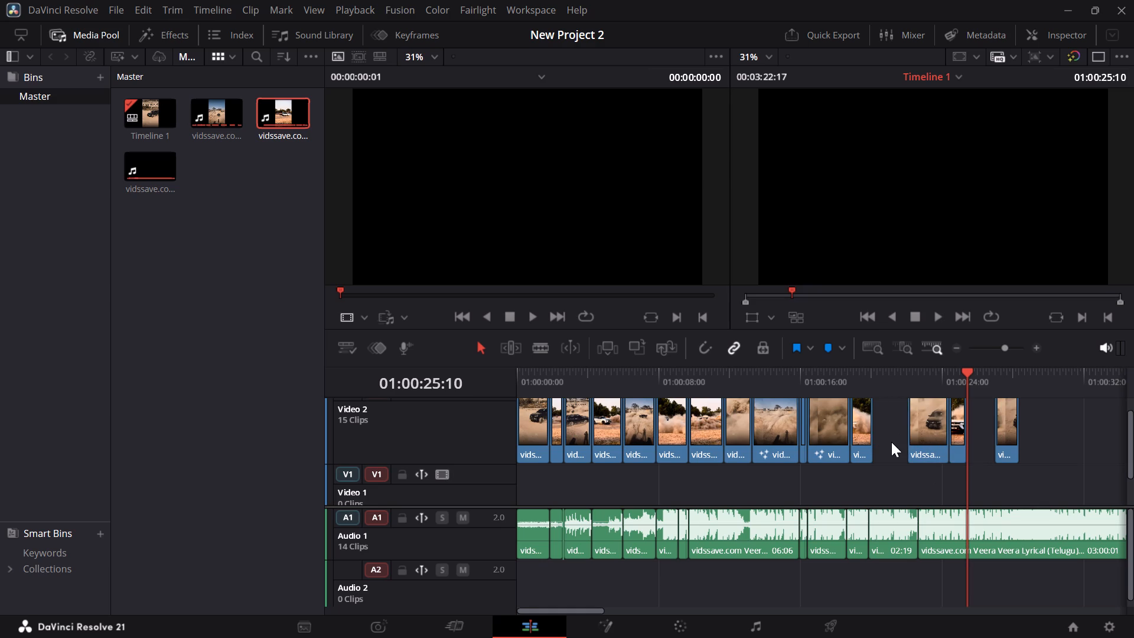
{"action": "key", "text": "BackSpace"}
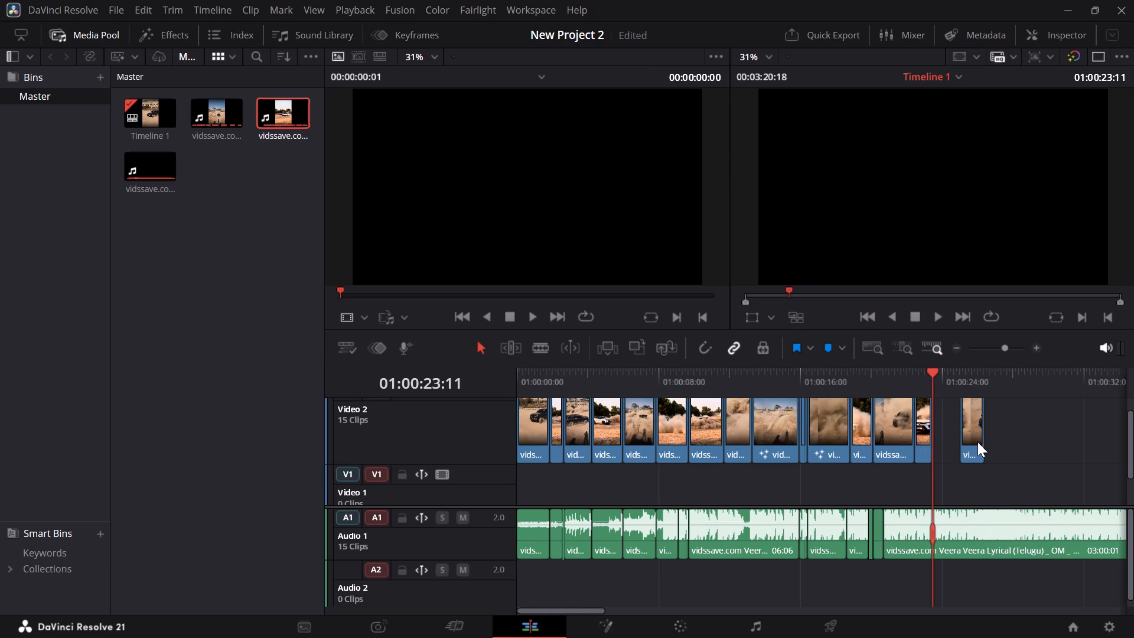
Ripple delete the gaps before the last white Fortuner piece and before the final black piece on Video 2.
{"action": "left_click_drag", "start_coordinate": [972, 442], "coordinate": [991, 442]}
{"action": "left_click_drag", "start_coordinate": [921, 437], "coordinate": [956, 438]}
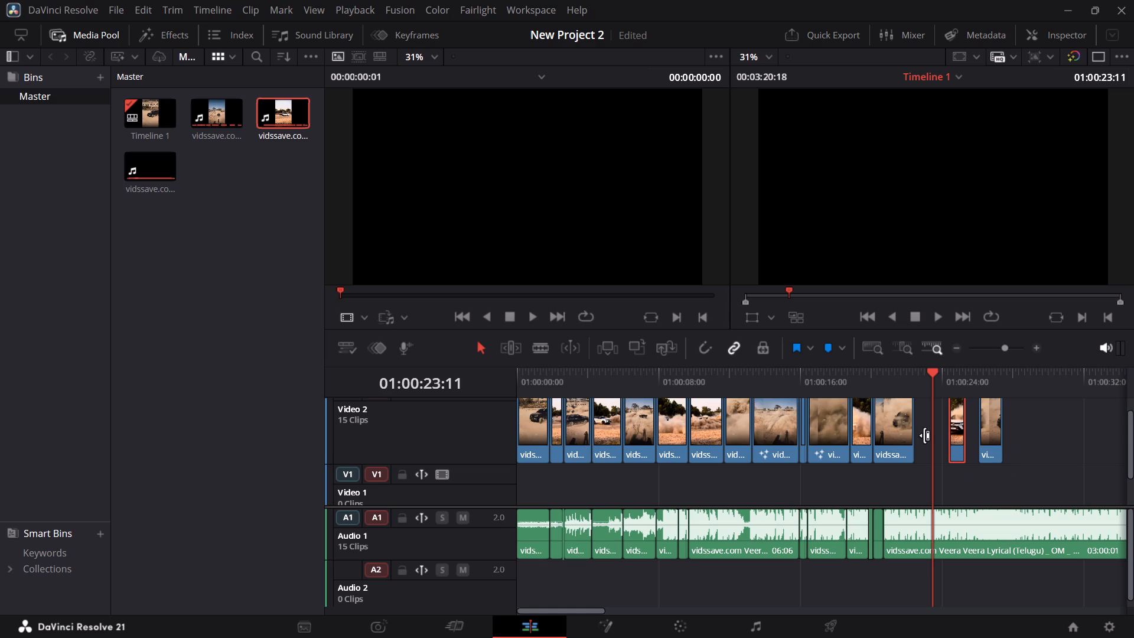
{"action": "left_click", "coordinate": [920, 434]}
{"action": "left_click_drag", "start_coordinate": [930, 370], "coordinate": [927, 367]}
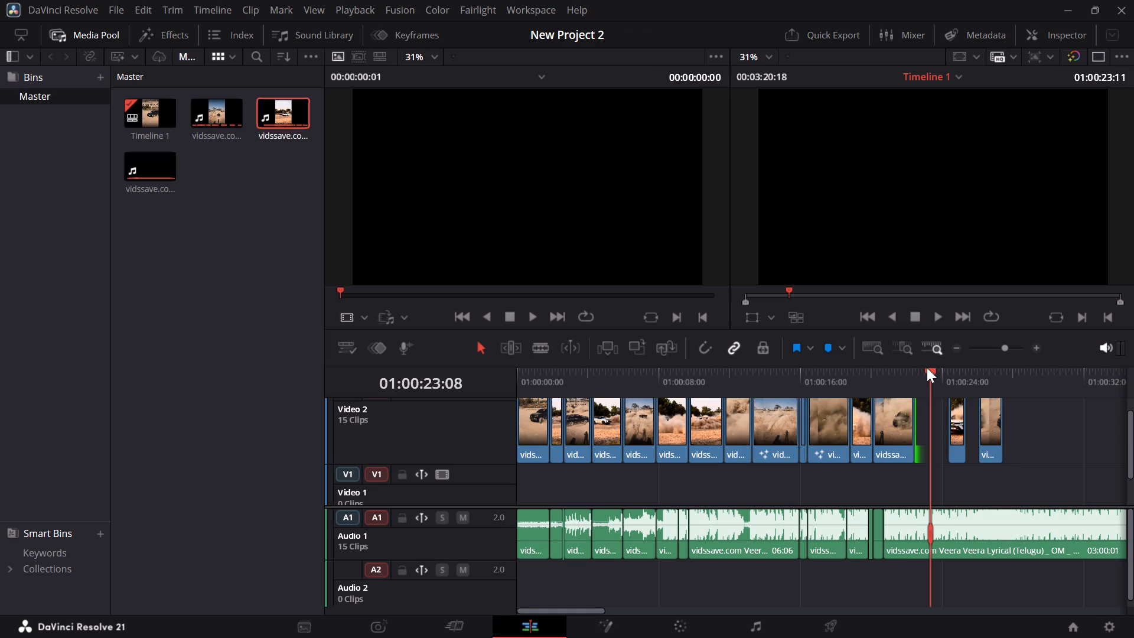
{"action": "left_click_drag", "start_coordinate": [927, 367], "coordinate": [907, 364]}
{"action": "left_click", "coordinate": [936, 421]}
{"action": "key", "text": "BackSpace"}
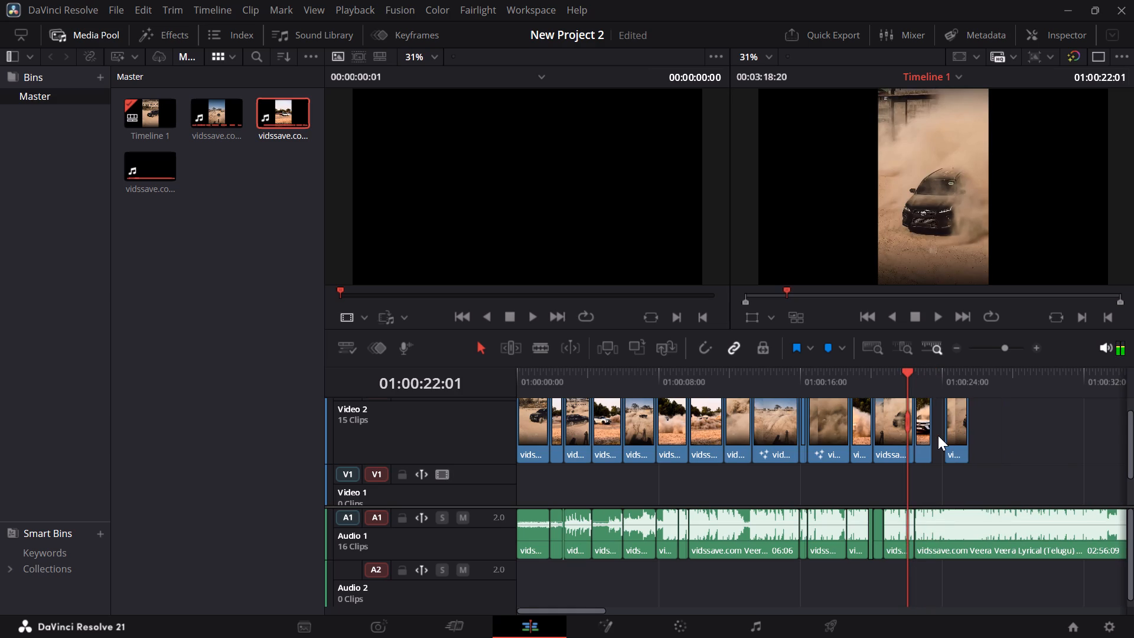
{"action": "left_click", "coordinate": [938, 435]}
{"action": "key", "text": "BackSpace"}
Play back the timeline from about 01:00:17:12 past the final black Fortuner piece.
{"action": "left_click_drag", "start_coordinate": [903, 367], "coordinate": [829, 364]}
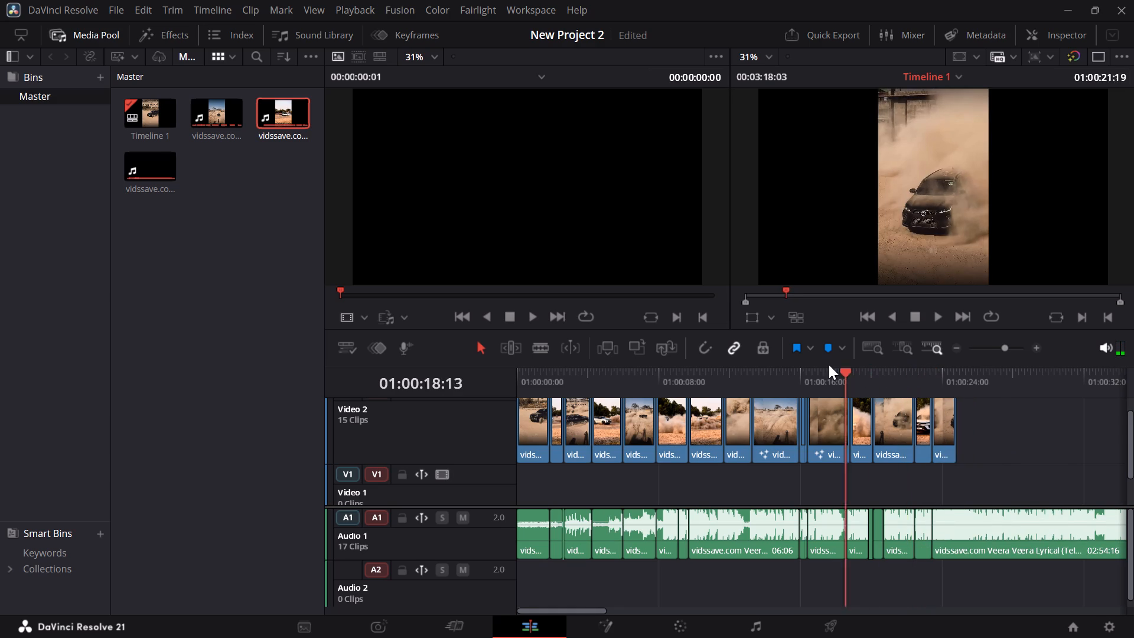
{"action": "left_click_drag", "start_coordinate": [829, 364], "coordinate": [827, 364]}
{"action": "key", "text": "space"}
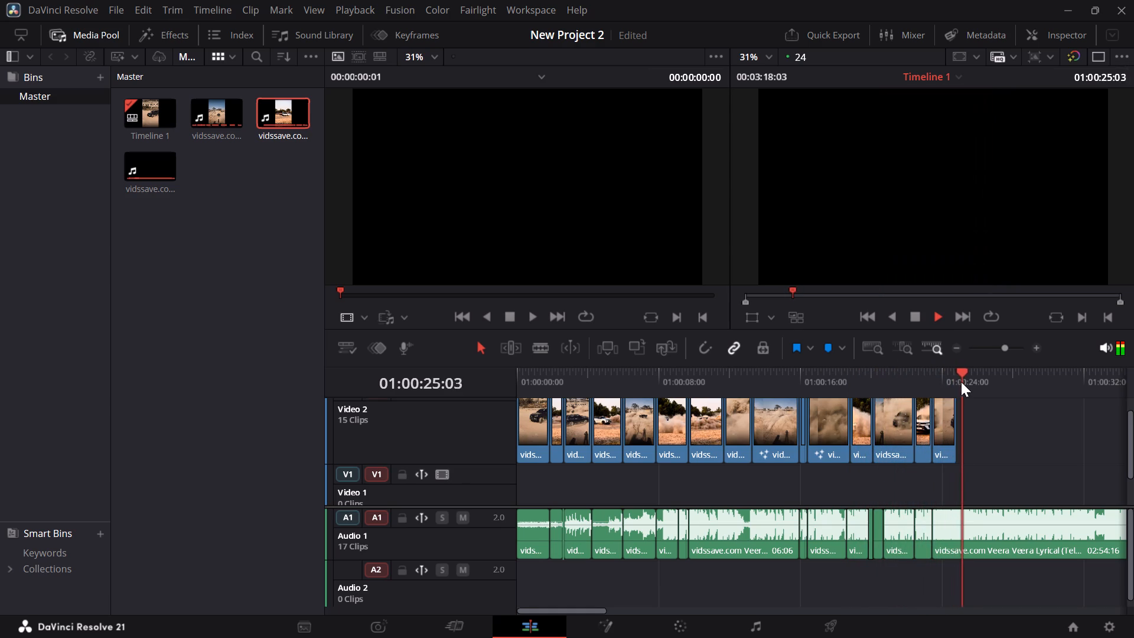
{"action": "key", "text": "space"}
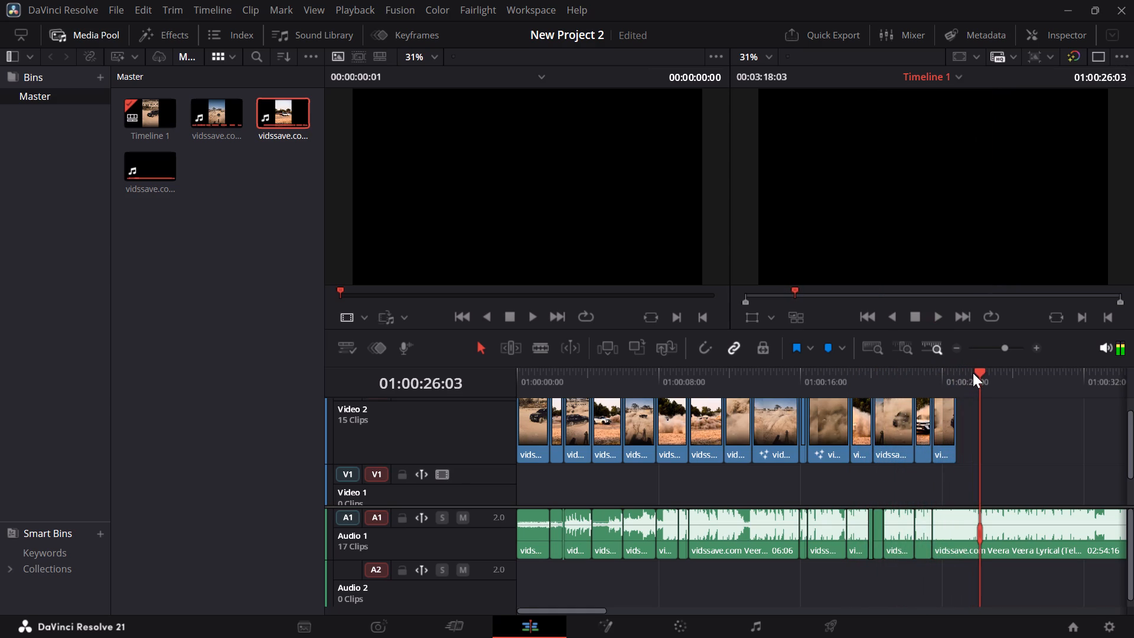
Select the first black Fortuner piece on Video 2 and return the playhead to 01:00:00:00.
{"action": "left_click", "coordinate": [536, 429]}
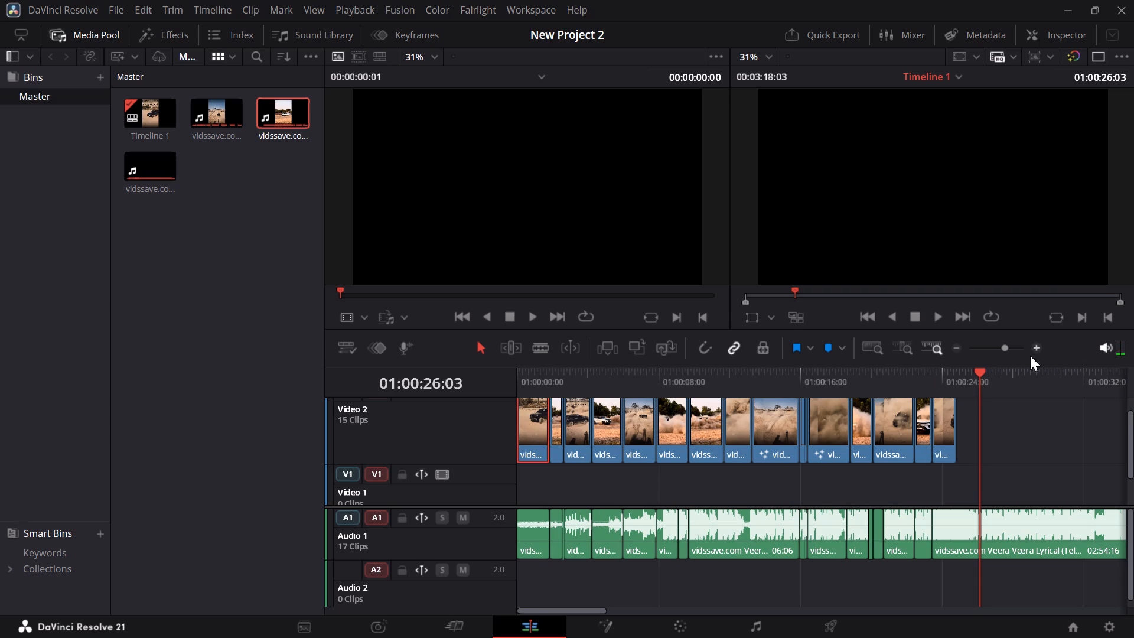
{"action": "left_click_drag", "start_coordinate": [978, 374], "coordinate": [421, 382]}
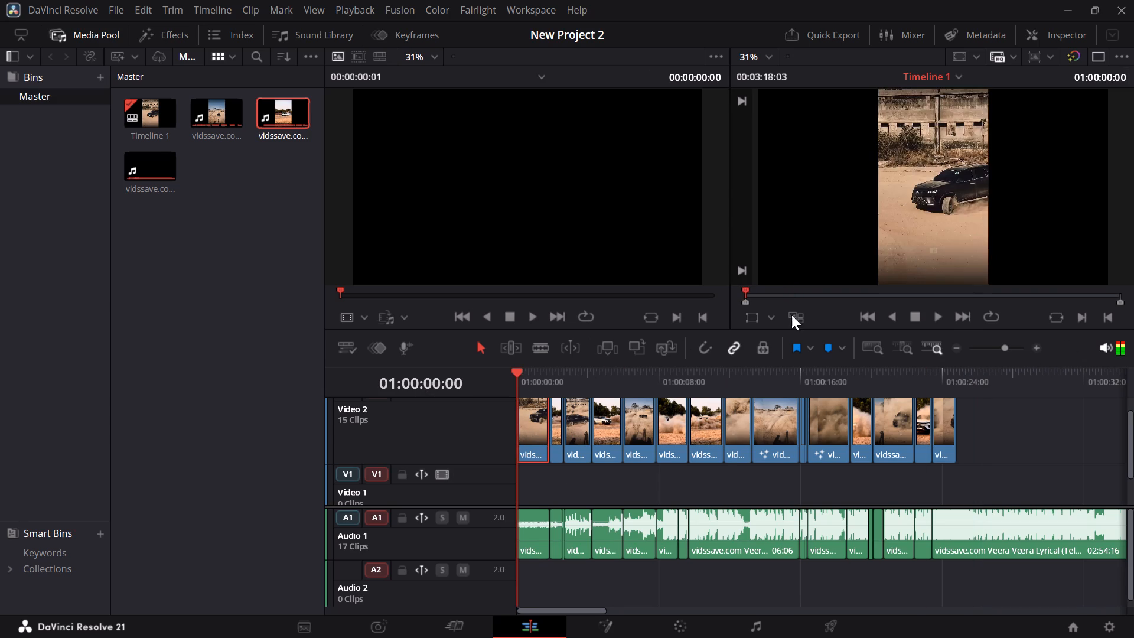
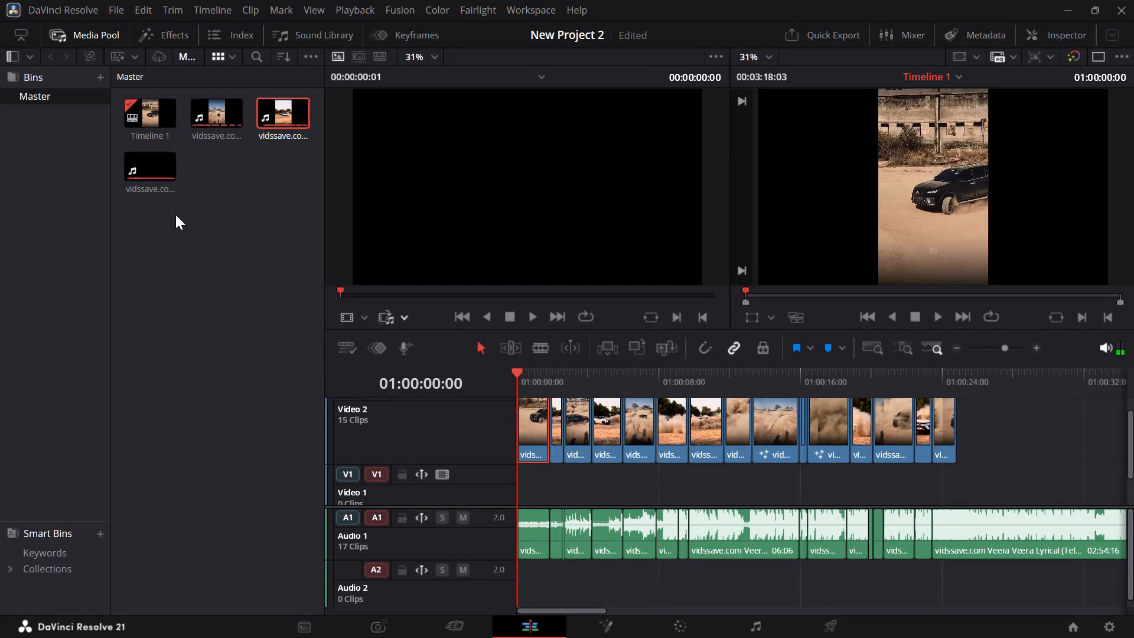
Add a Cross Fade -3 dB transition on Audio 1 at the cut near 01:00:07:09.
{"action": "left_click", "coordinate": [185, 37]}
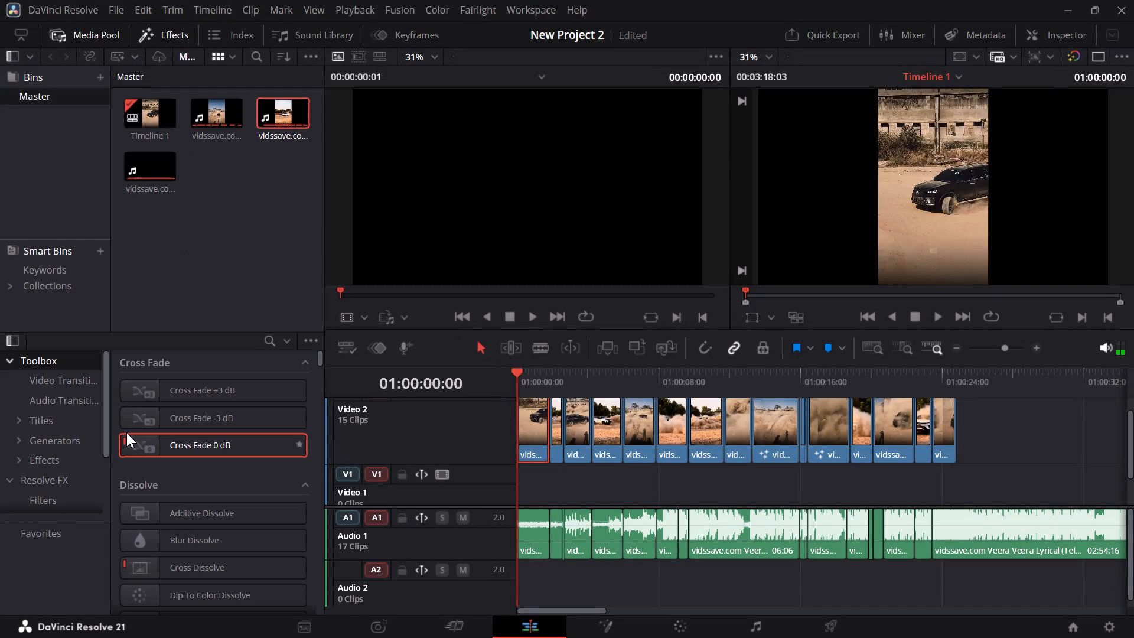
{"action": "left_click", "coordinate": [201, 408]}
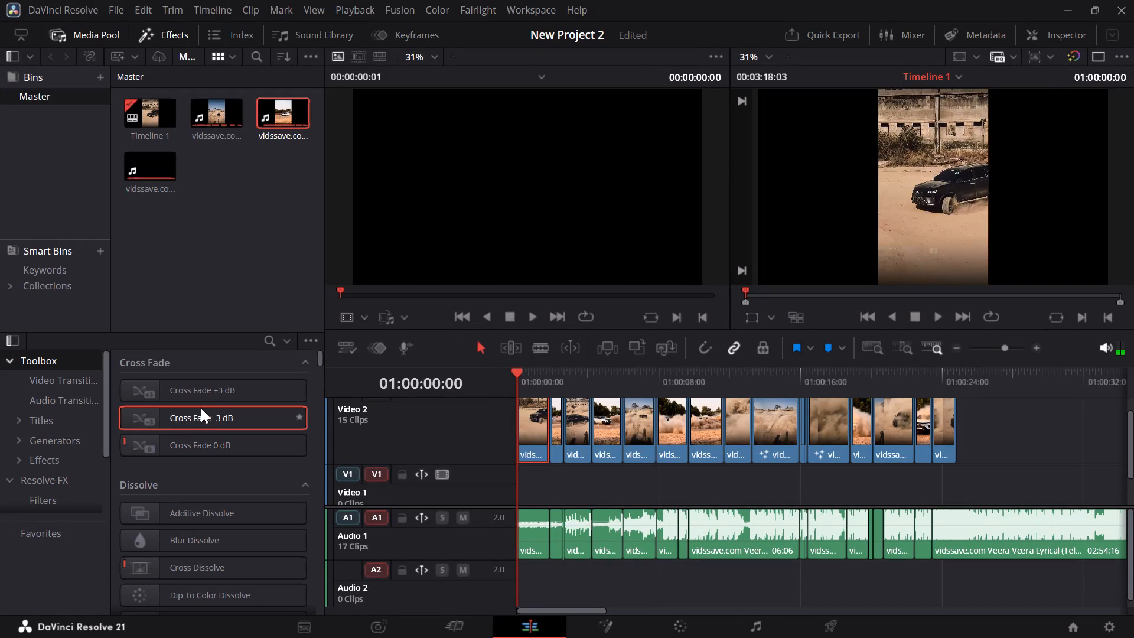
{"action": "left_click", "coordinate": [213, 392]}
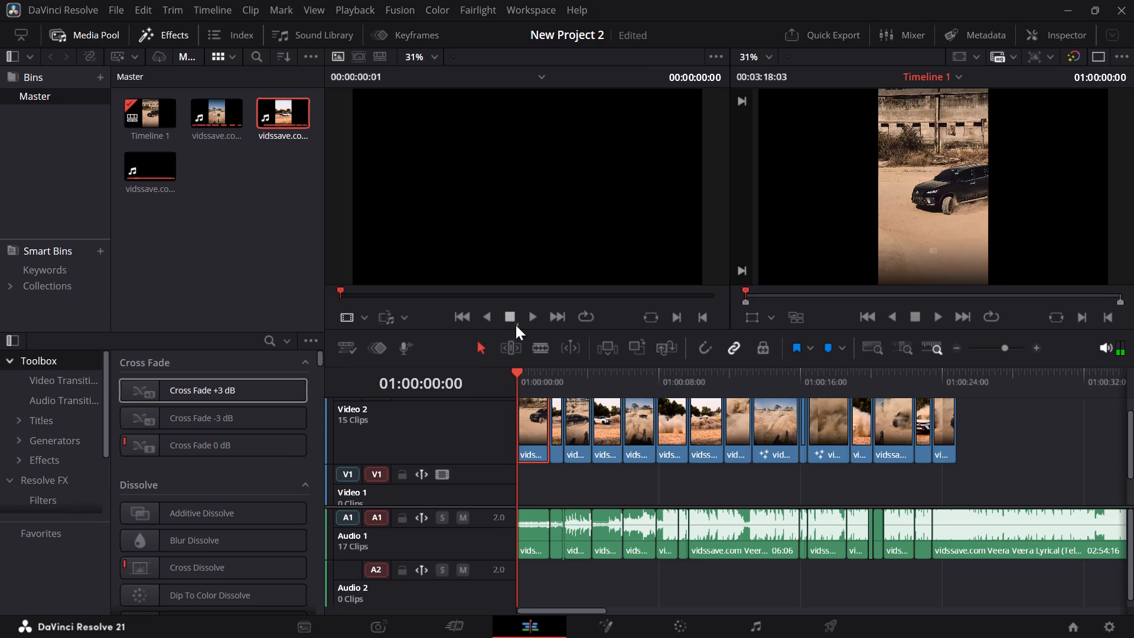
{"action": "key", "text": "space"}
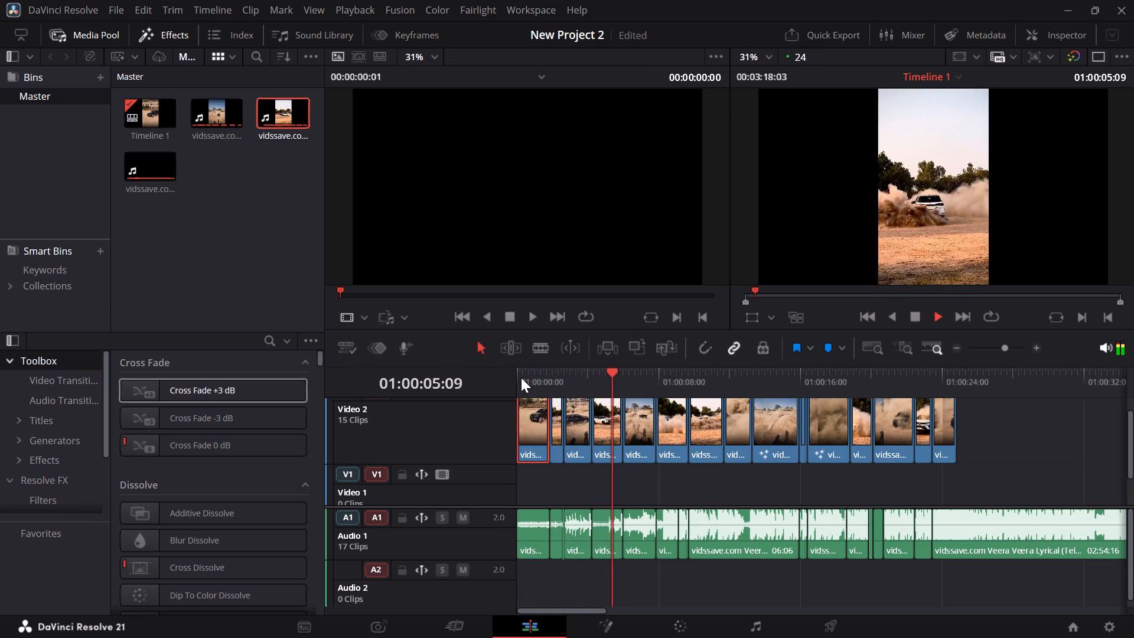
{"action": "key", "text": "space"}
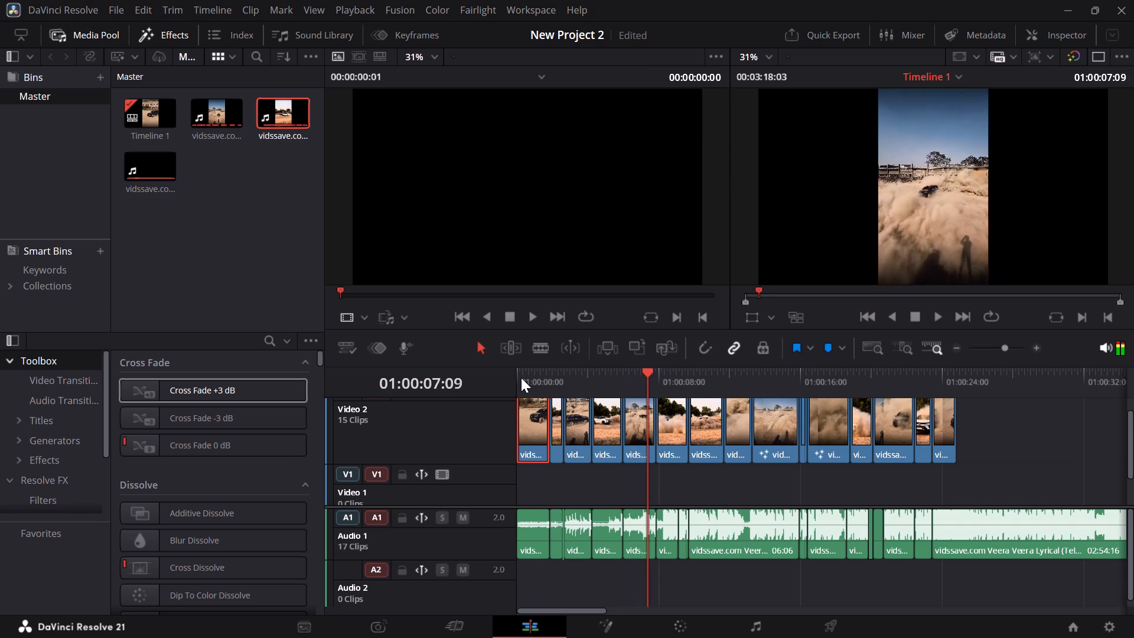
{"action": "left_click", "coordinate": [189, 414]}
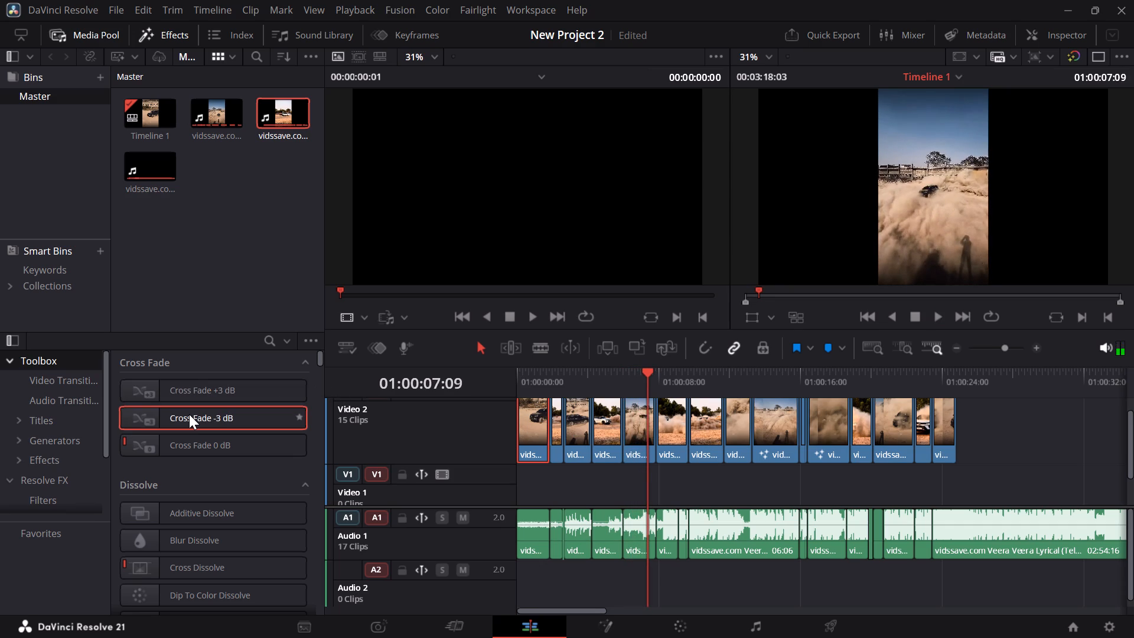
{"action": "left_click_drag", "start_coordinate": [189, 414], "coordinate": [294, 398]}
{"action": "double_click", "coordinate": [271, 412]}
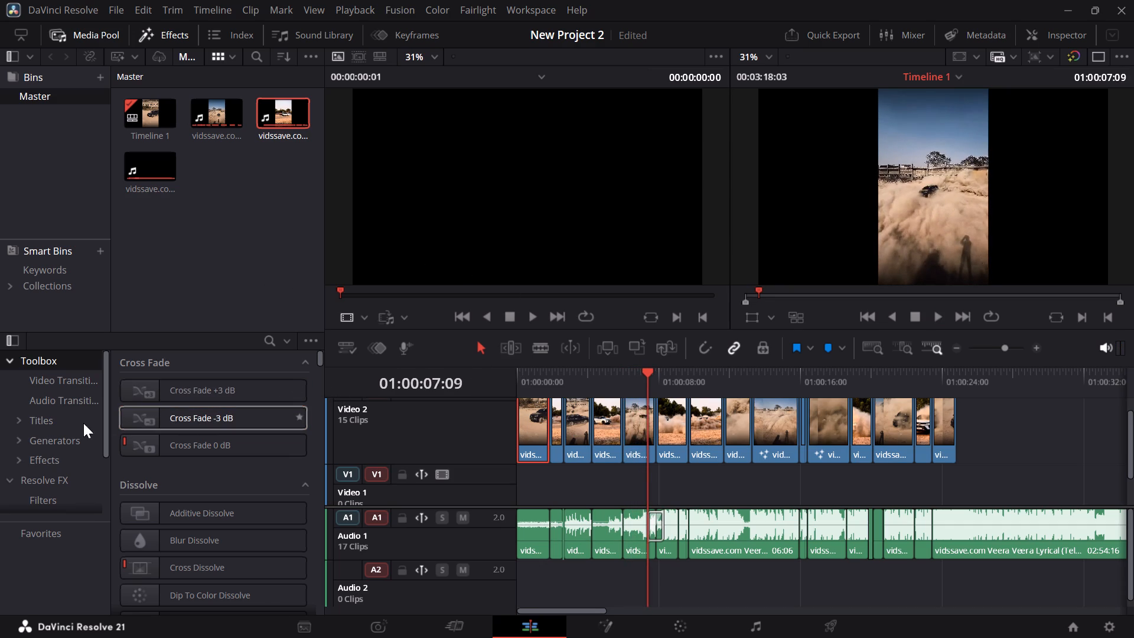
Mark the MultiText title as a favorite and return the playhead to 01:00:00:00.
{"action": "left_click", "coordinate": [55, 418]}
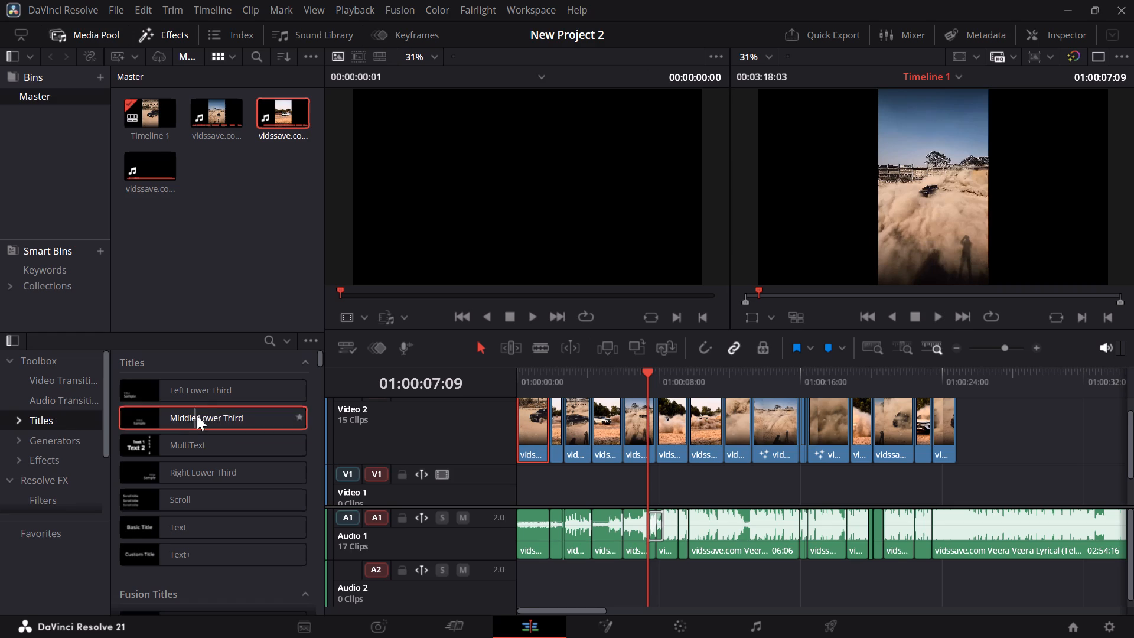
{"action": "left_click", "coordinate": [220, 440]}
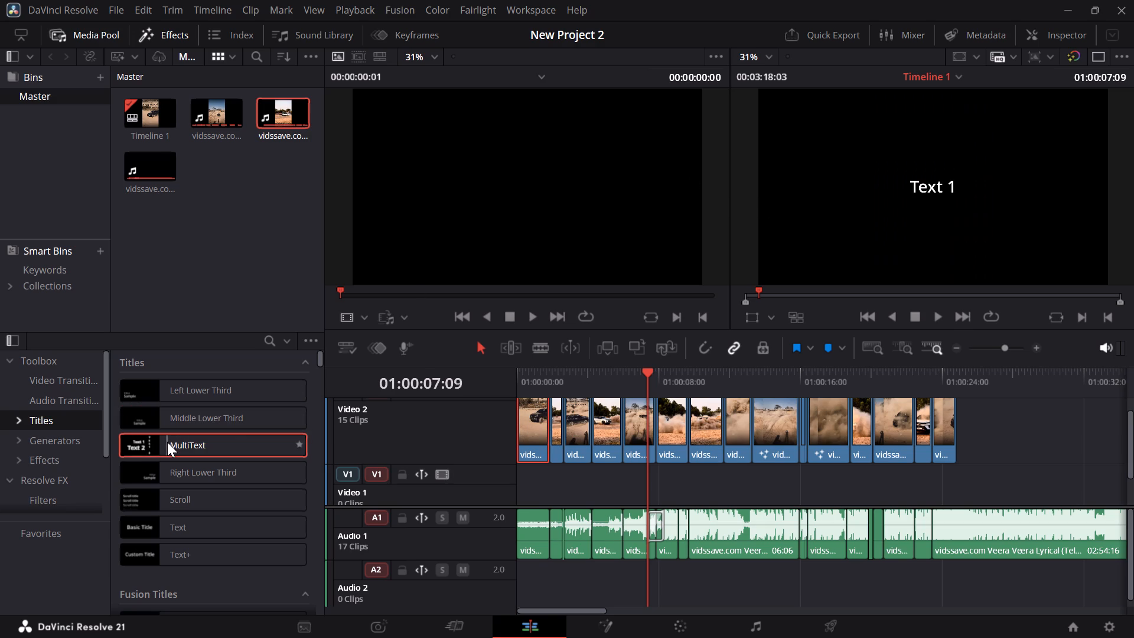
{"action": "left_click_drag", "start_coordinate": [648, 373], "coordinate": [470, 380]}
{"action": "left_click", "coordinate": [219, 444]}
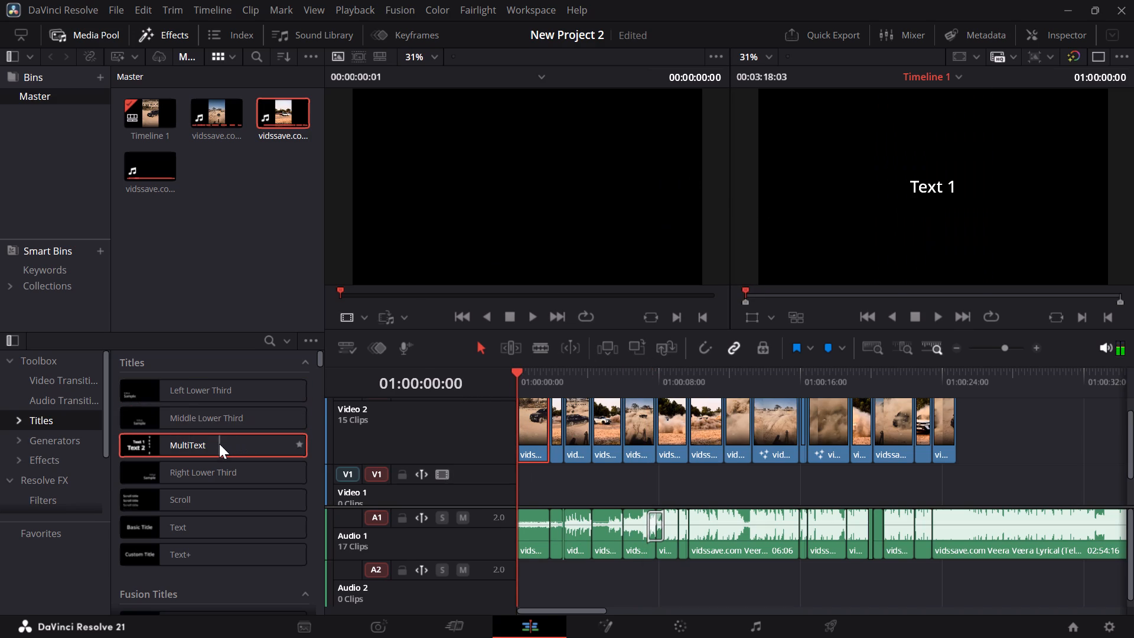
{"action": "type", "text": "hsh"}
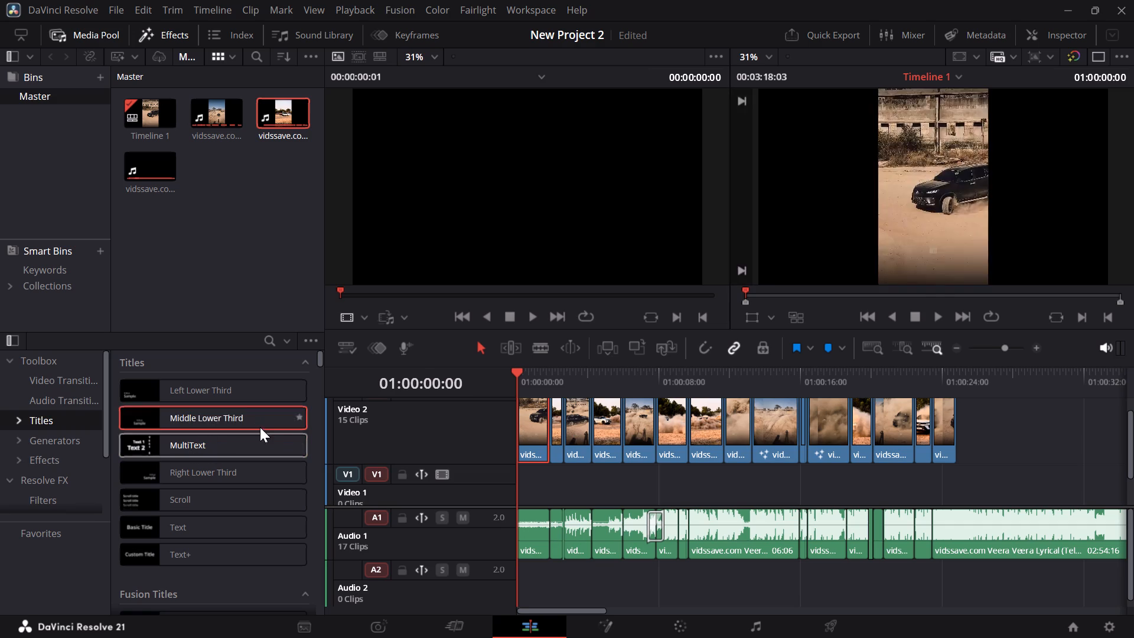
{"action": "left_click", "coordinate": [297, 442]}
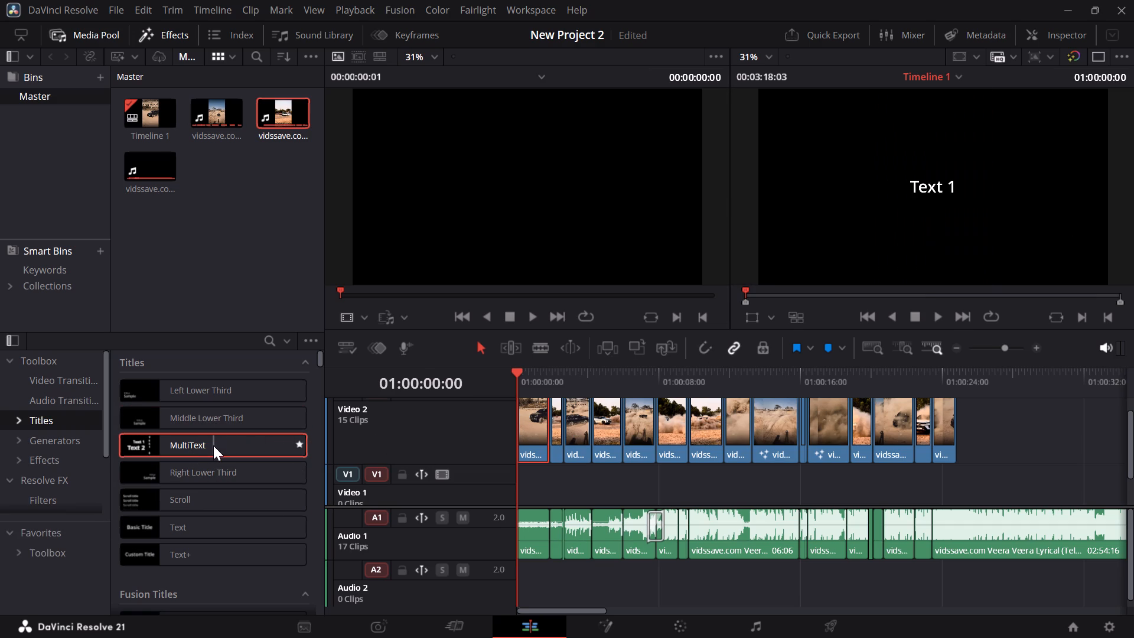
Place a MultiText title on a new Video 3 track above the clips, starting at 01:00:00:00.
{"action": "left_click", "coordinate": [138, 445]}
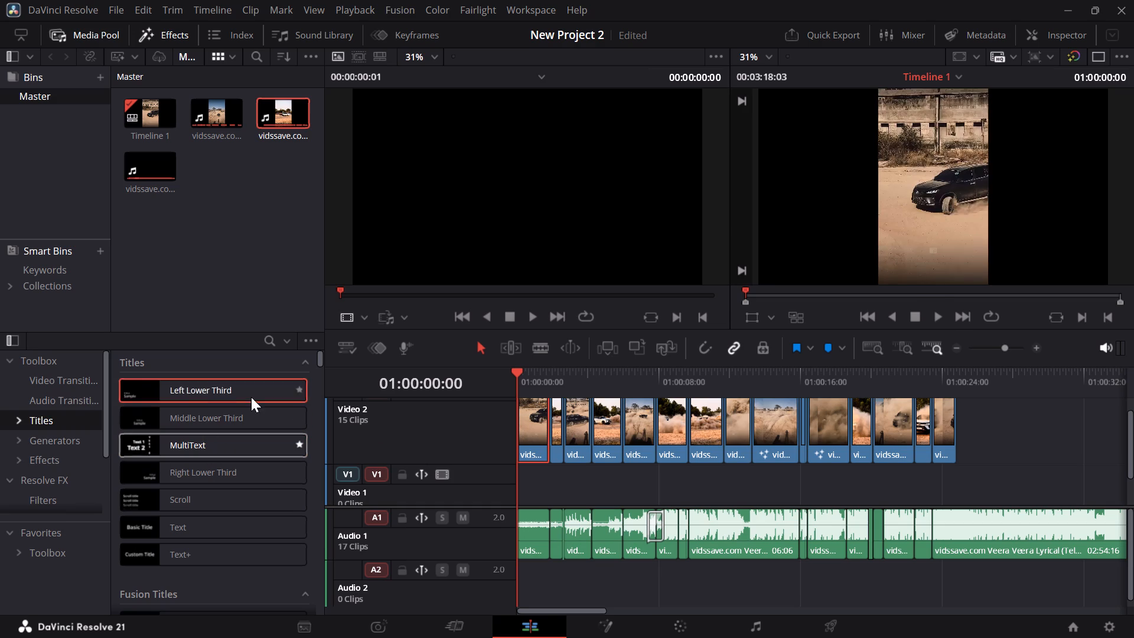
{"action": "left_click_drag", "start_coordinate": [206, 448], "coordinate": [216, 443]}
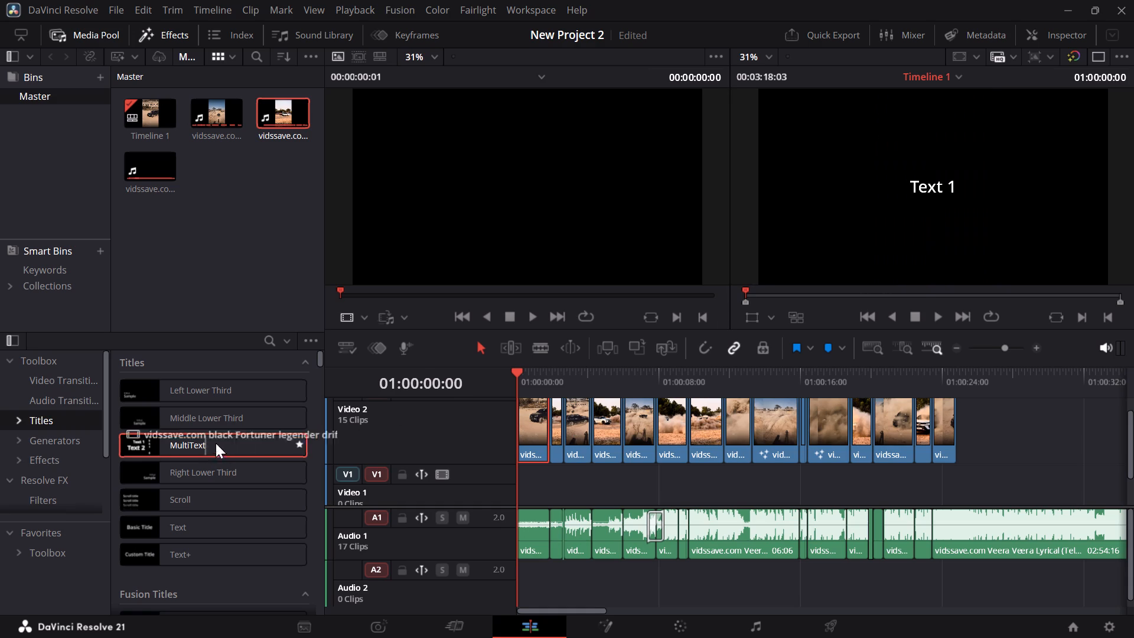
{"action": "left_click_drag", "start_coordinate": [216, 443], "coordinate": [618, 498]}
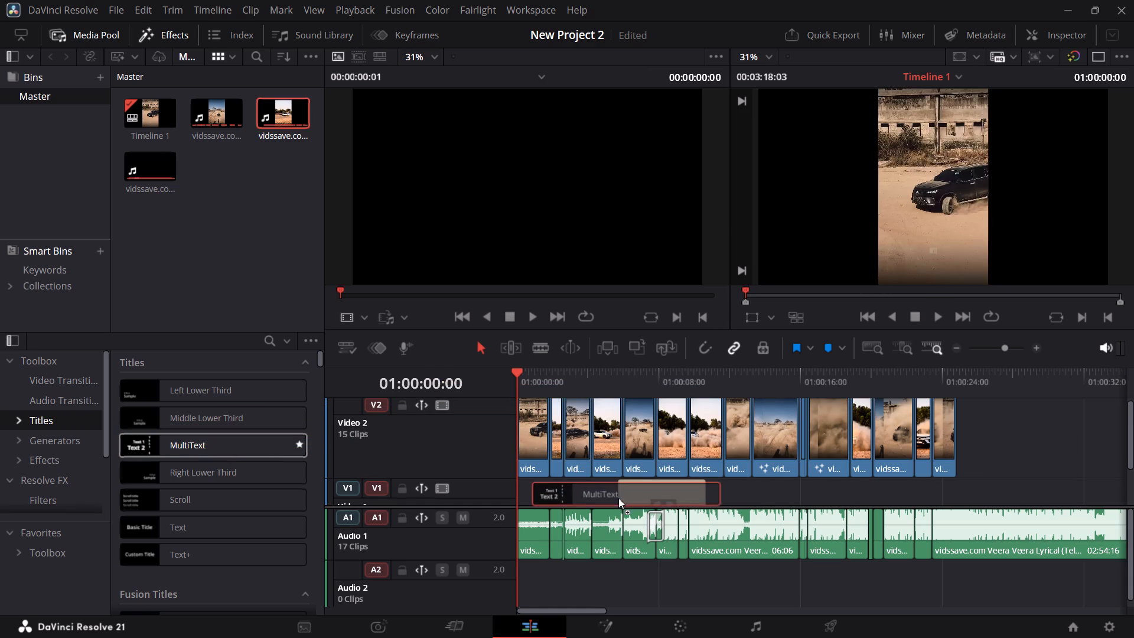
{"action": "left_click_drag", "start_coordinate": [618, 498], "coordinate": [607, 431]}
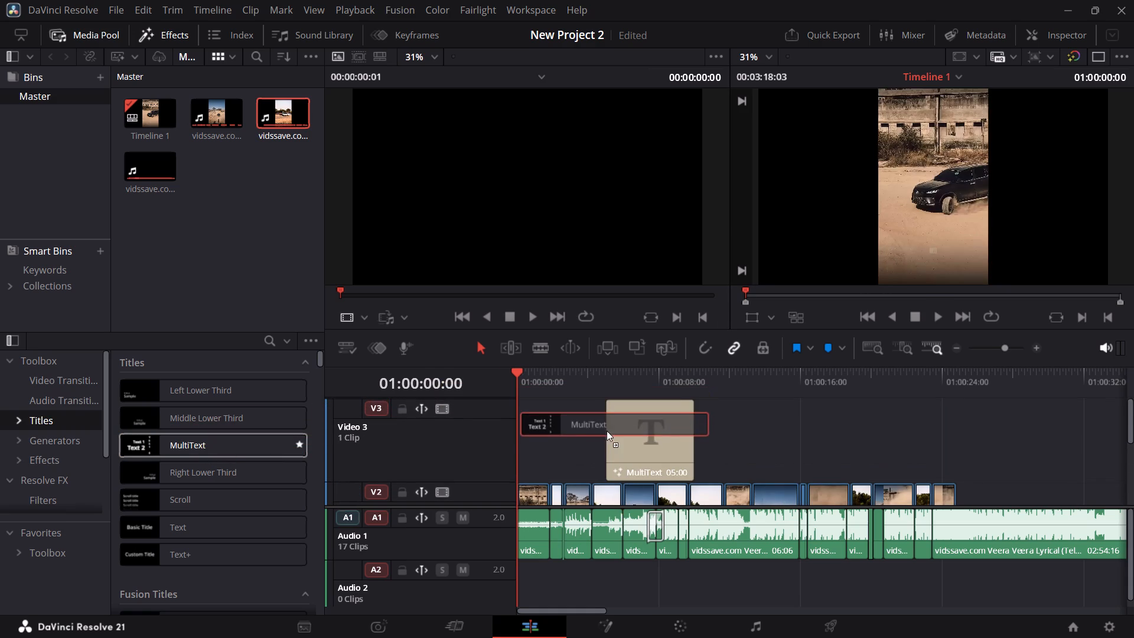
{"action": "left_click_drag", "start_coordinate": [607, 431], "coordinate": [604, 439]}
{"action": "left_click", "coordinate": [633, 434]}
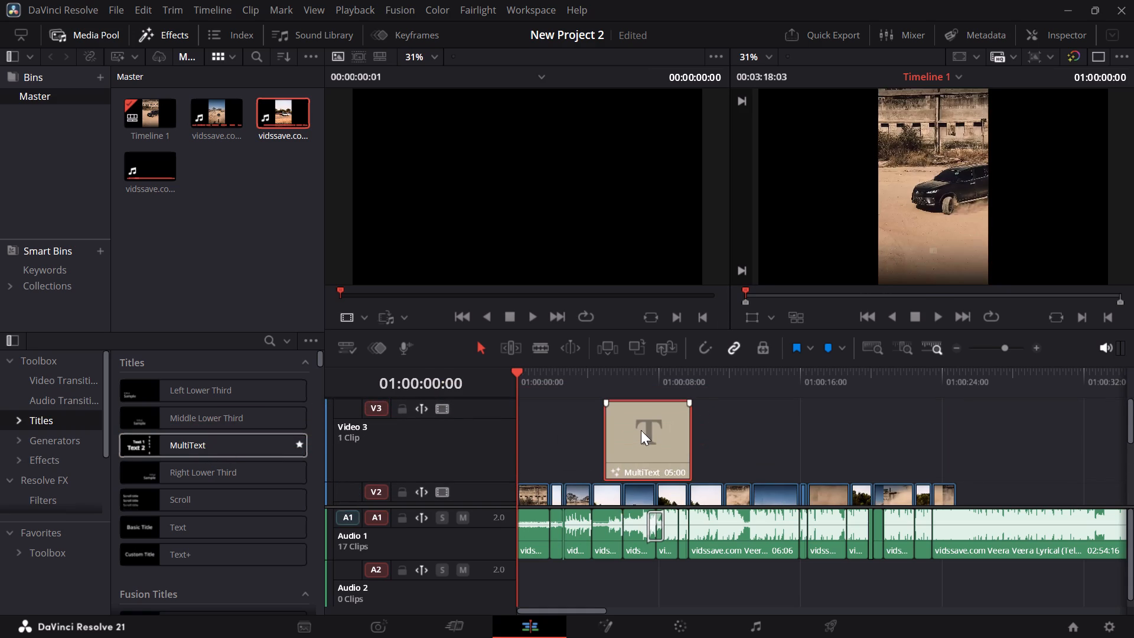
{"action": "left_click_drag", "start_coordinate": [630, 433], "coordinate": [563, 441]}
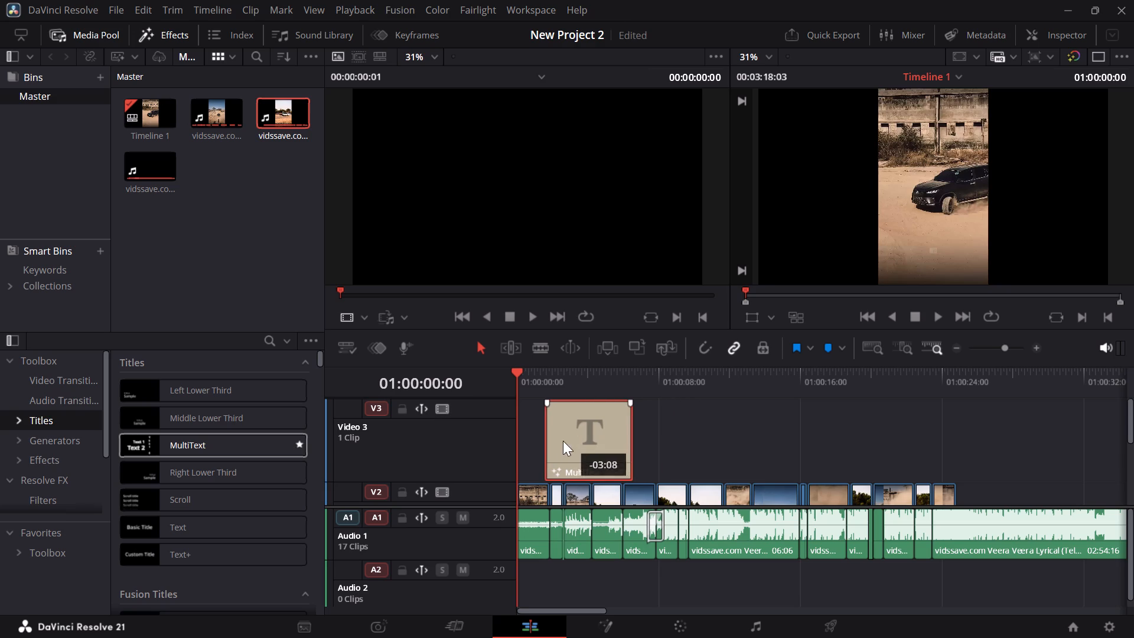
{"action": "left_click_drag", "start_coordinate": [563, 441], "coordinate": [533, 437]}
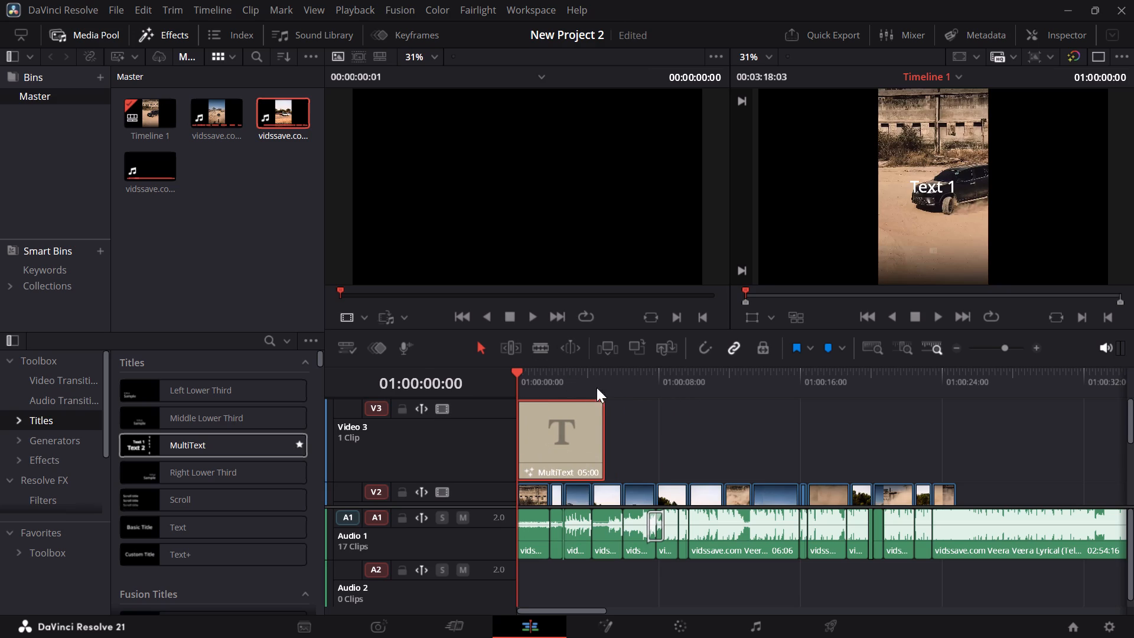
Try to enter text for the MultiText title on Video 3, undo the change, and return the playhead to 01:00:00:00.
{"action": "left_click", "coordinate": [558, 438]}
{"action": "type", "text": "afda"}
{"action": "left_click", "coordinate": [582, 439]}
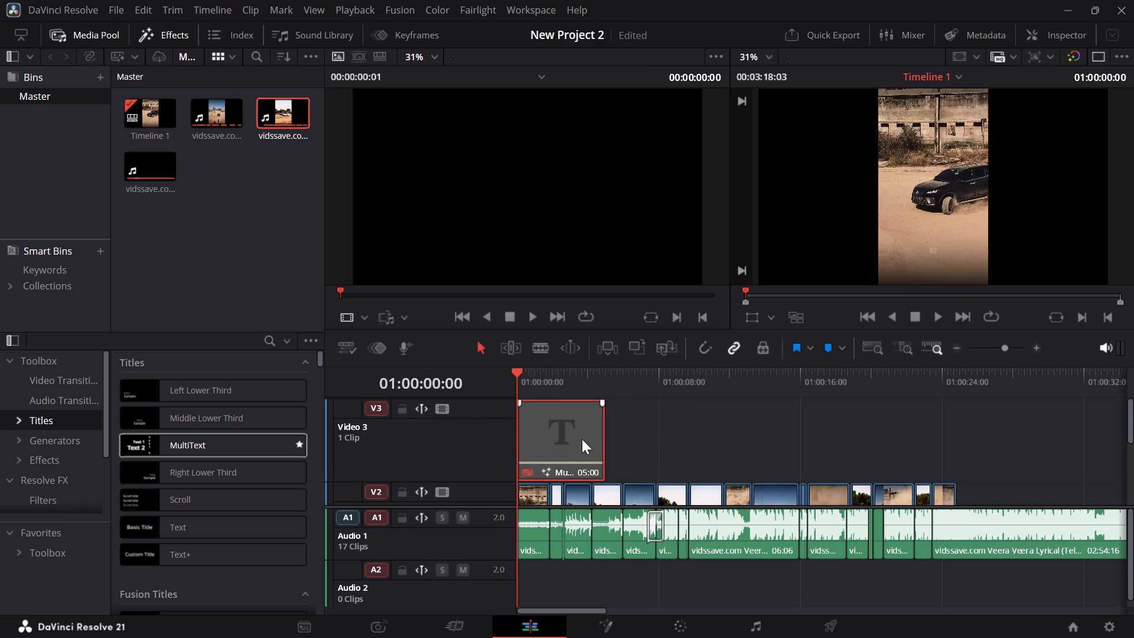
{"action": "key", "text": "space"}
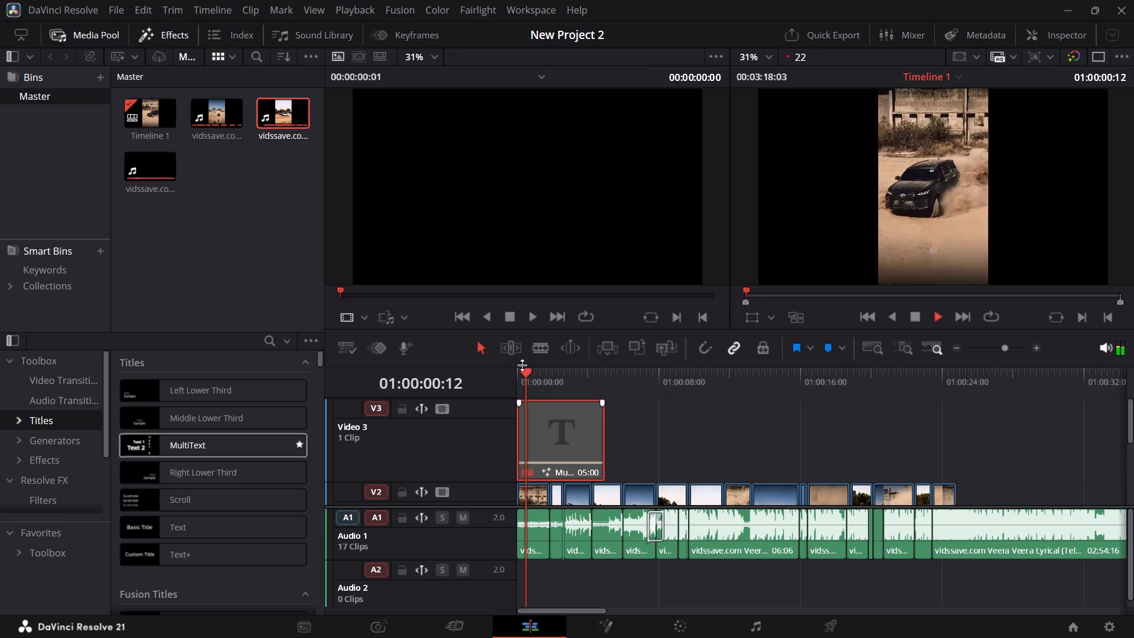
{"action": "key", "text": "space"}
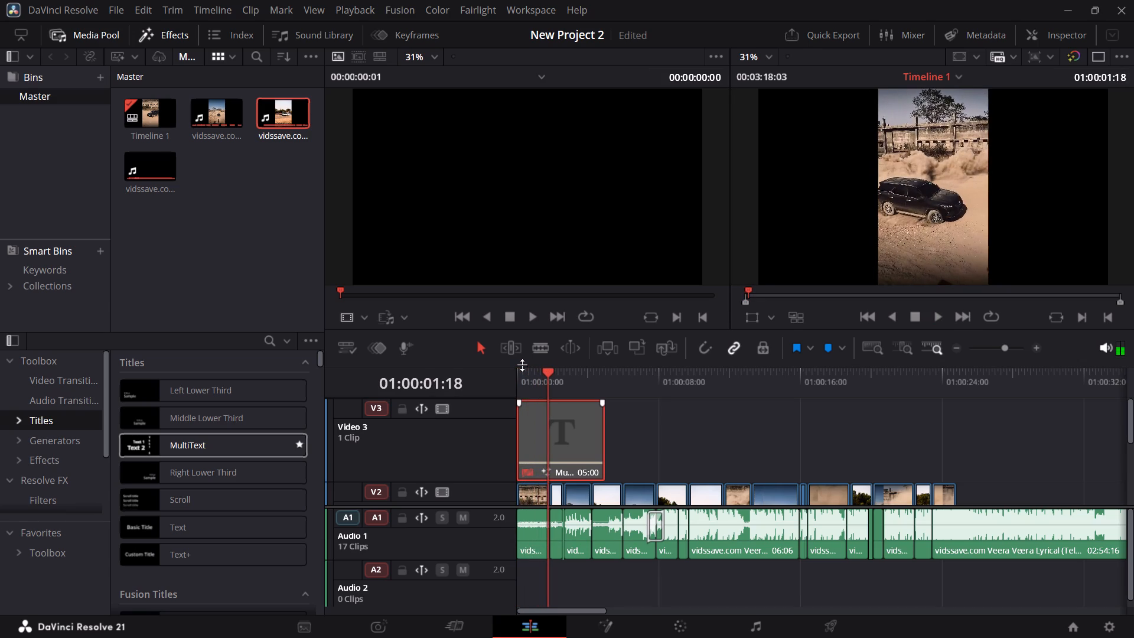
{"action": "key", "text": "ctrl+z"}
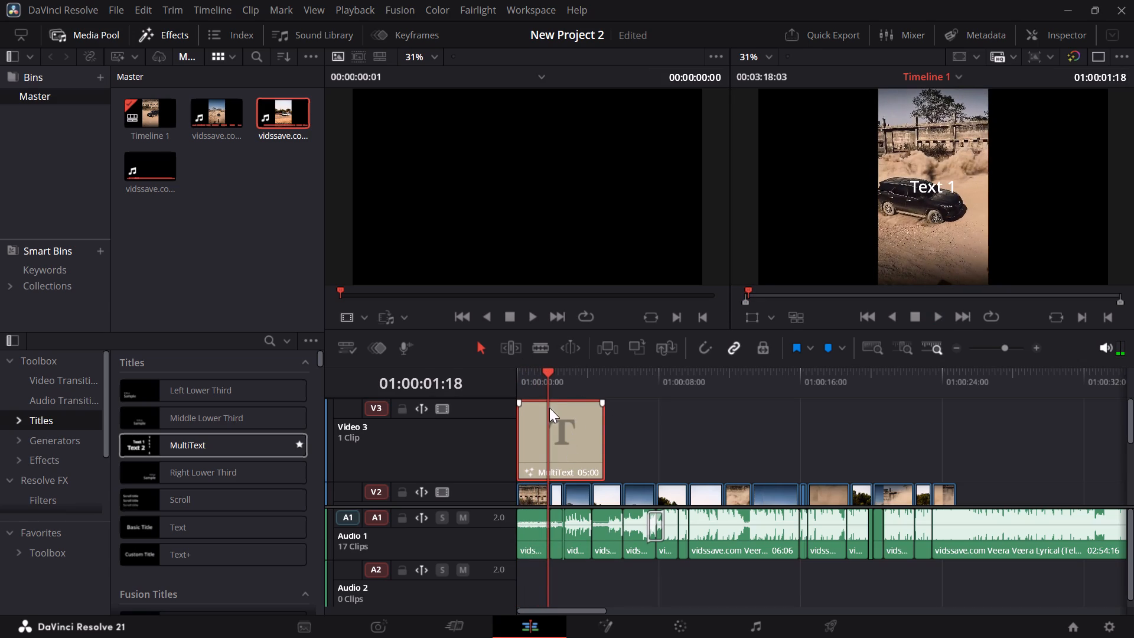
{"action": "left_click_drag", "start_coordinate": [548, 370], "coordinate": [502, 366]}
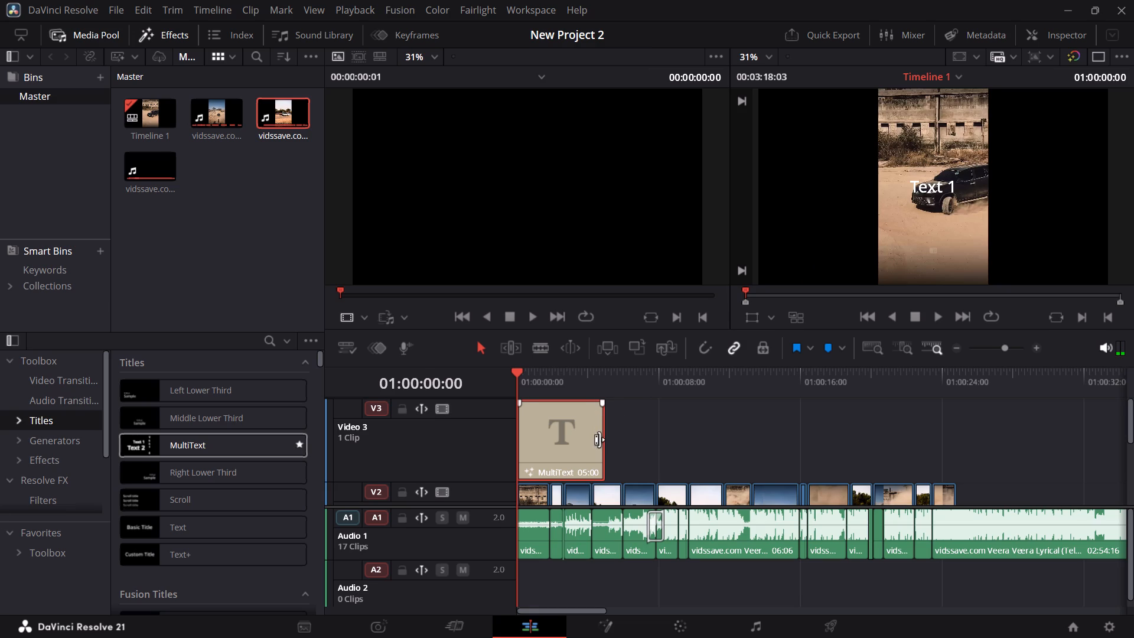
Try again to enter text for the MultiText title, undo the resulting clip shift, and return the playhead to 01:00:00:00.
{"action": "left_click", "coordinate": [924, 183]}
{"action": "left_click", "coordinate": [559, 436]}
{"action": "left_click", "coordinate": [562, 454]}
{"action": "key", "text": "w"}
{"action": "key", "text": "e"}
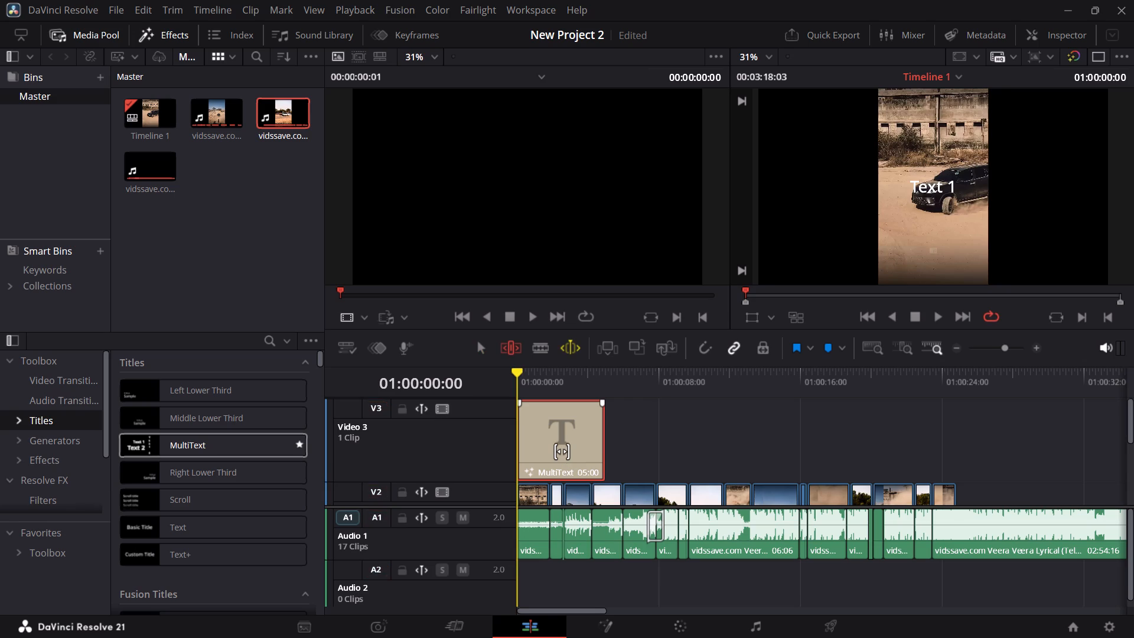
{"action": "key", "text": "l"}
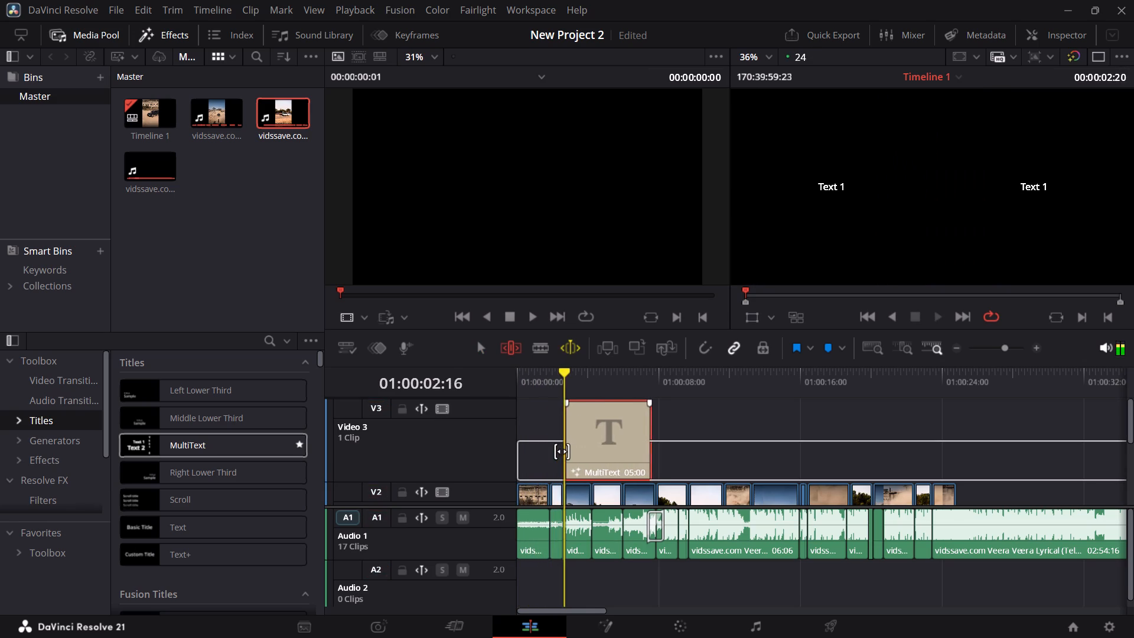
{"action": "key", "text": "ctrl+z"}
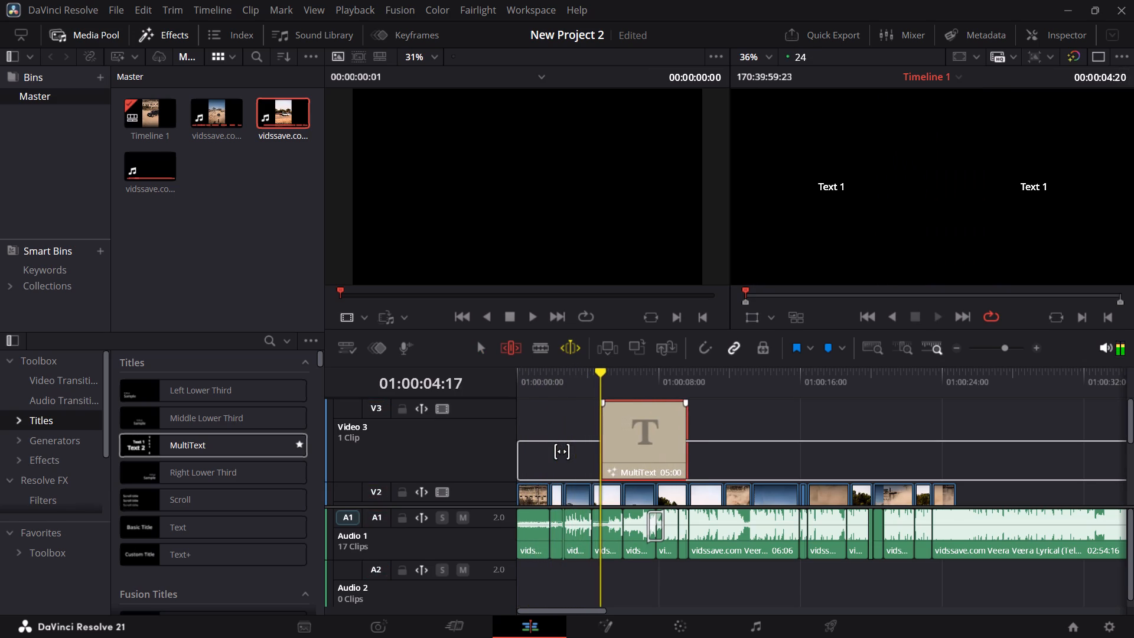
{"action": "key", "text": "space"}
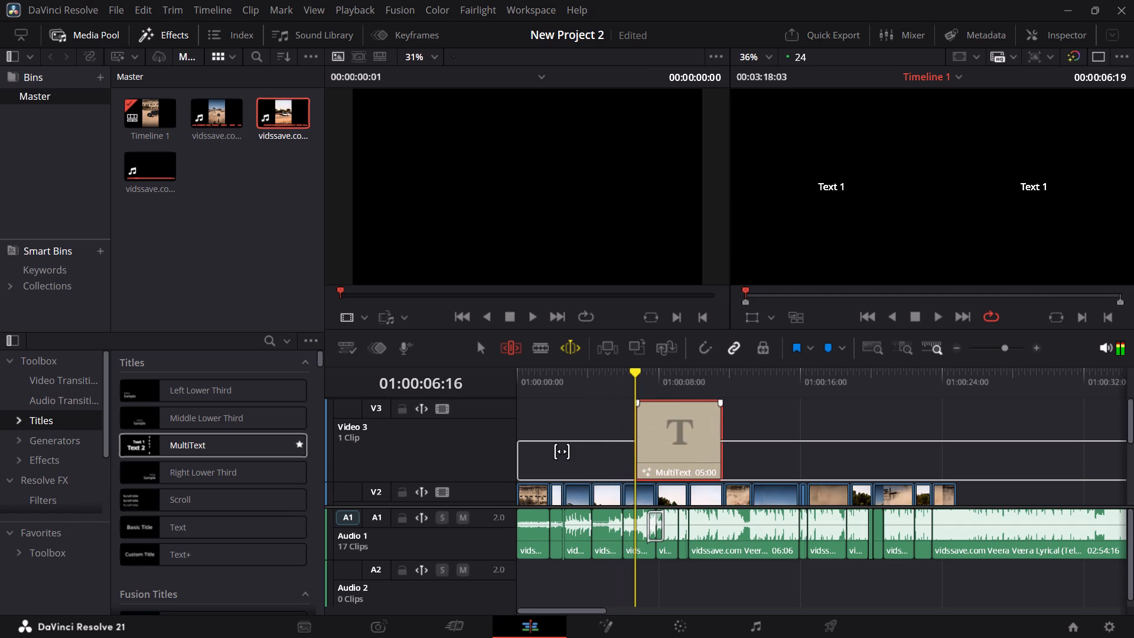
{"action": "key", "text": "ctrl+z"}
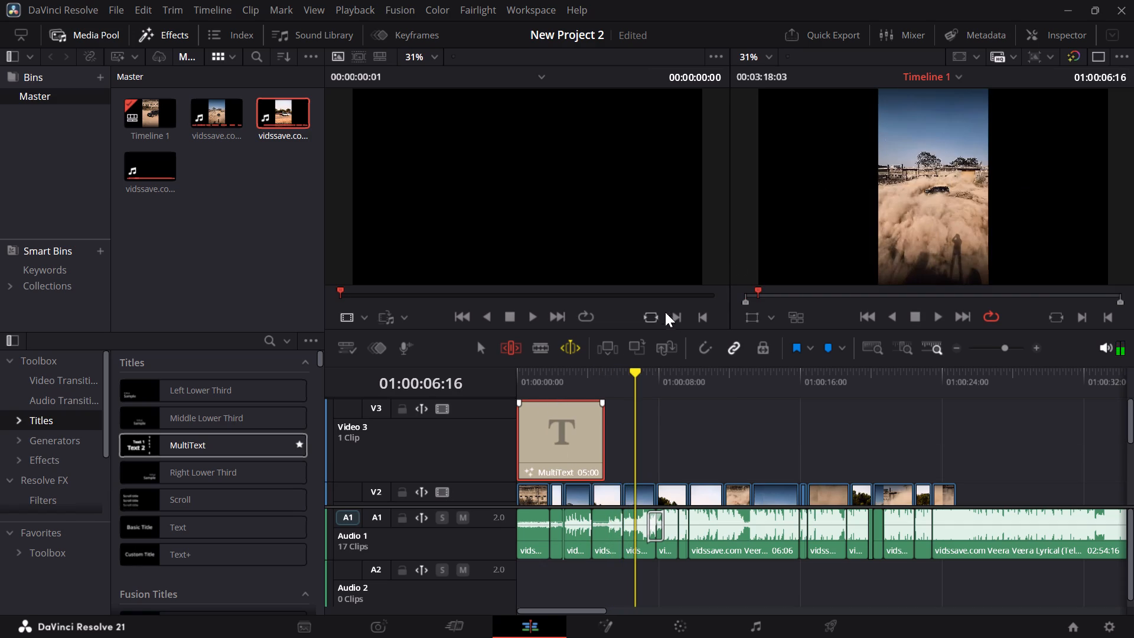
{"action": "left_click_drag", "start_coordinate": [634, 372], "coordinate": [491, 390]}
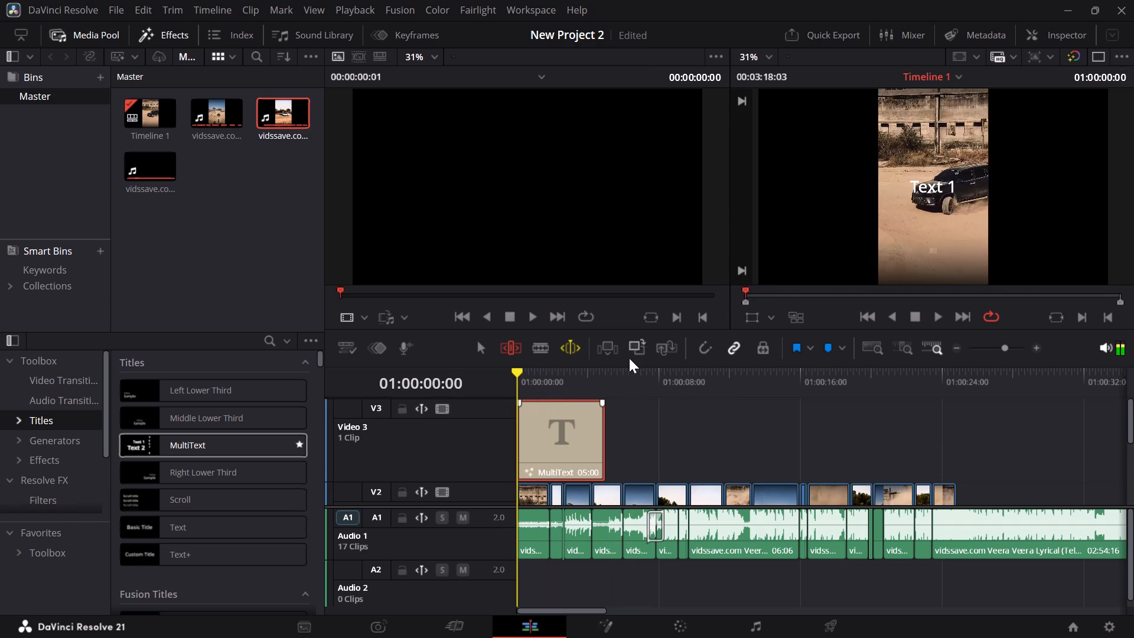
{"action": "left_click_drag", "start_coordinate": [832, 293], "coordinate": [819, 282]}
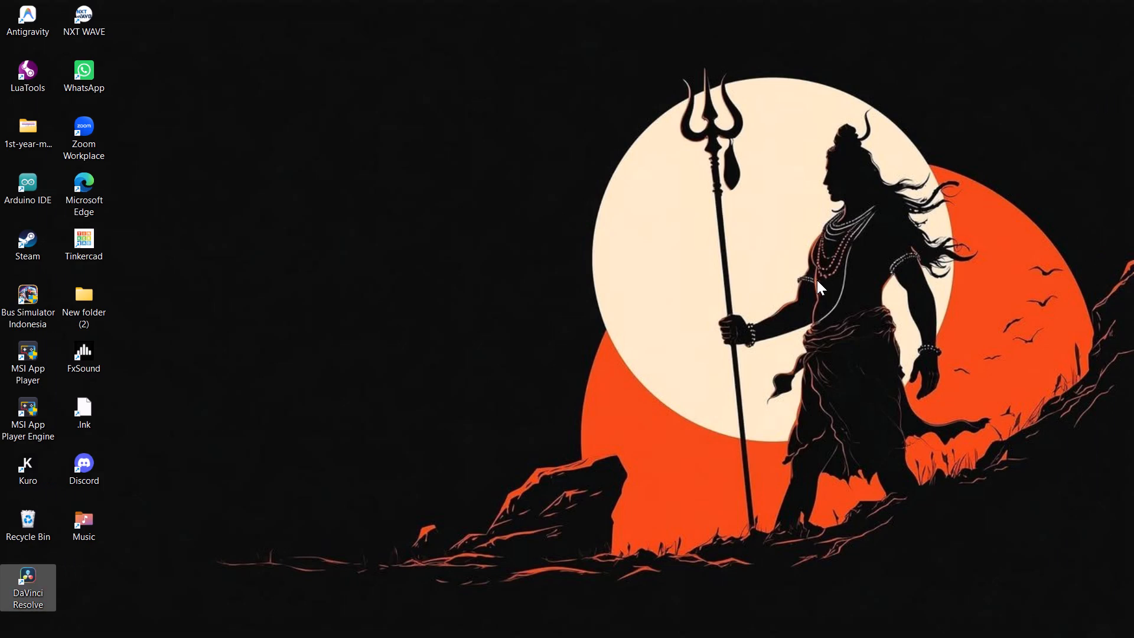
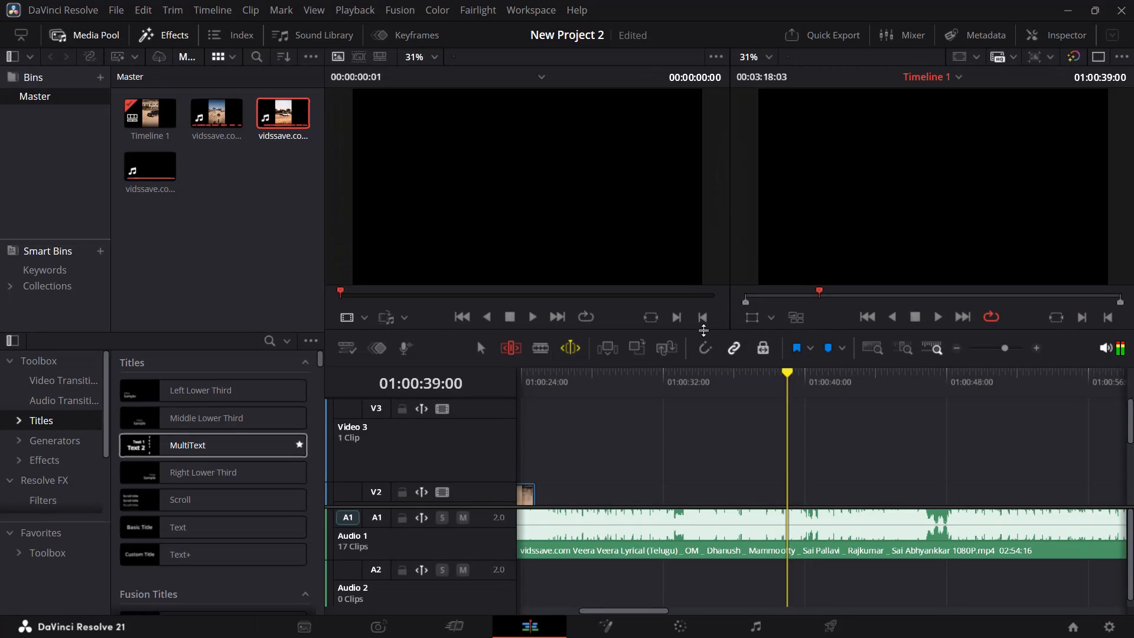
Undo the last timeline change and play back the opening clips from 01:00:00:00.
{"action": "left_click", "coordinate": [703, 330]}
{"action": "key", "text": "ctrl+z"}
{"action": "left_click_drag", "start_coordinate": [784, 371], "coordinate": [745, 374]}
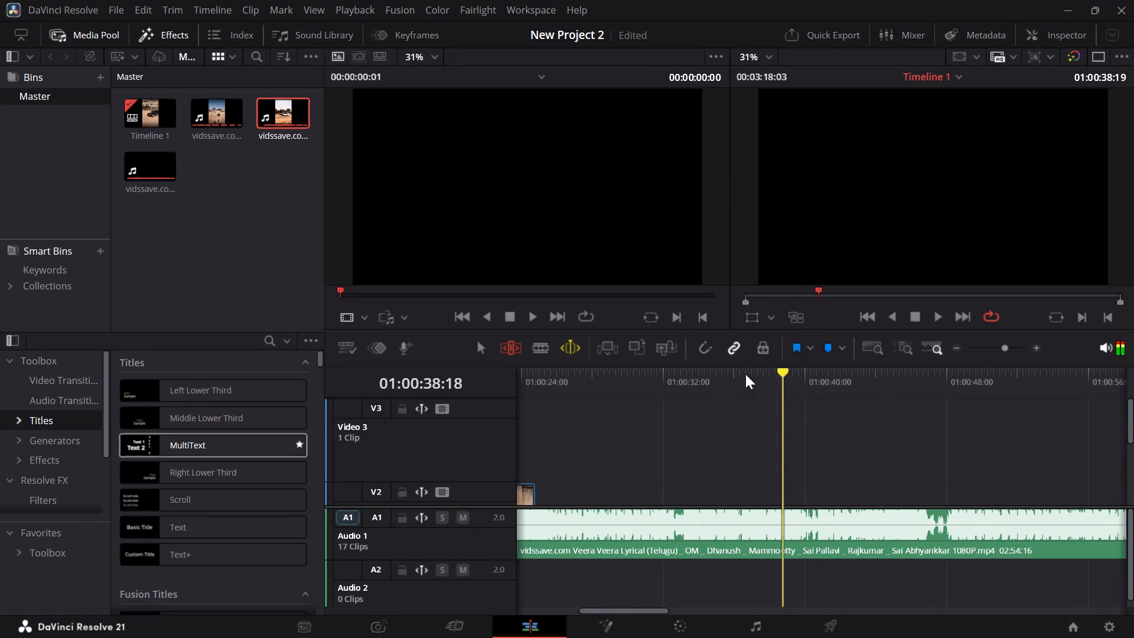
{"action": "left_click_drag", "start_coordinate": [745, 374], "coordinate": [452, 394]}
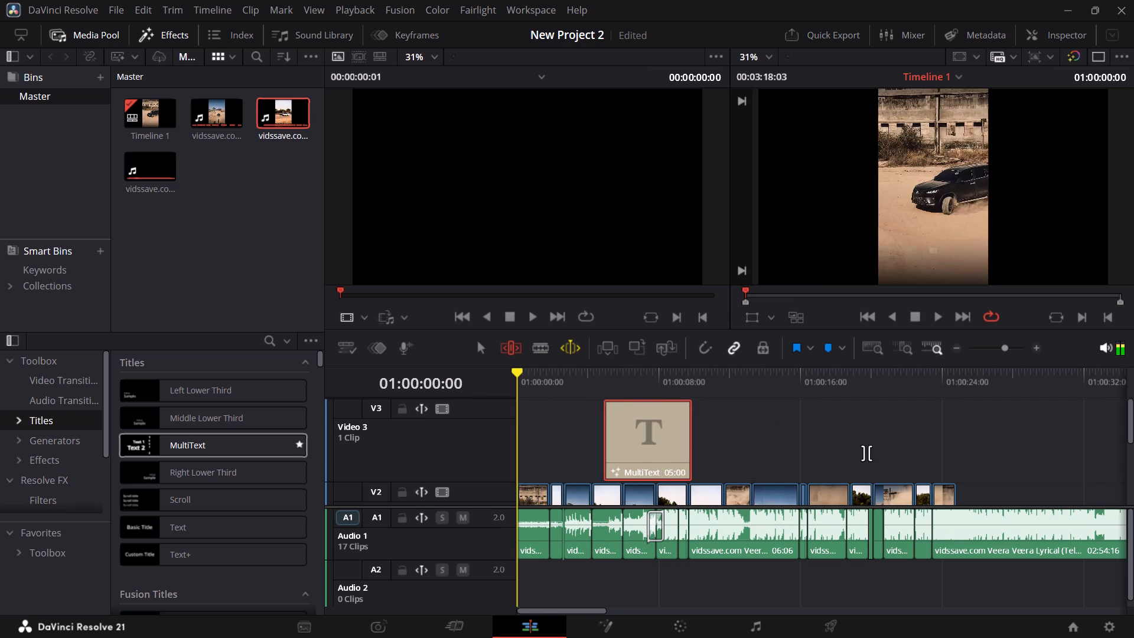
{"action": "key", "text": "space"}
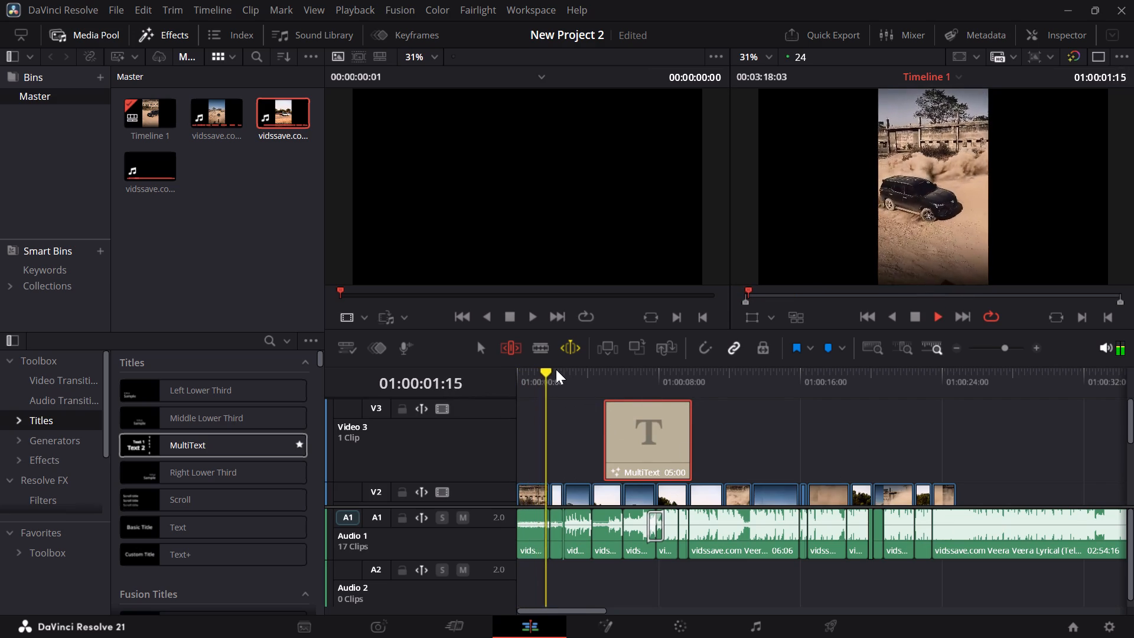
{"action": "key", "text": "space"}
Leave the trim editing mode and move the MultiText title on Video 3 so it starts at 01:00:00:00.
{"action": "left_click_drag", "start_coordinate": [644, 437], "coordinate": [517, 438]}
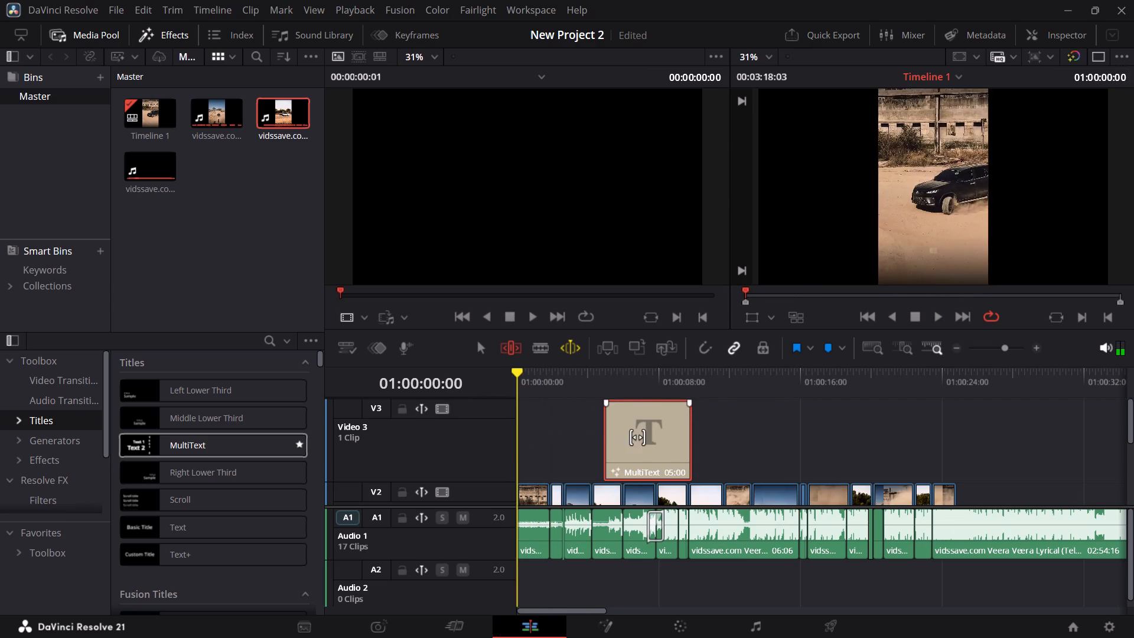
{"action": "left_click", "coordinate": [637, 437]}
{"action": "left_click", "coordinate": [573, 343]}
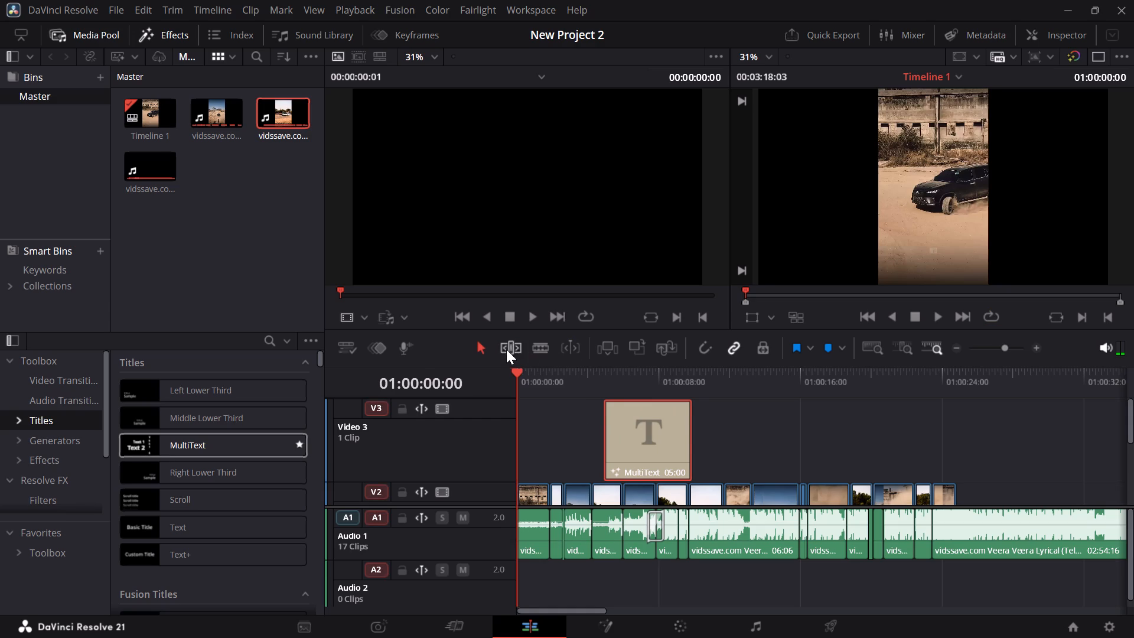
{"action": "left_click_drag", "start_coordinate": [655, 433], "coordinate": [524, 432]}
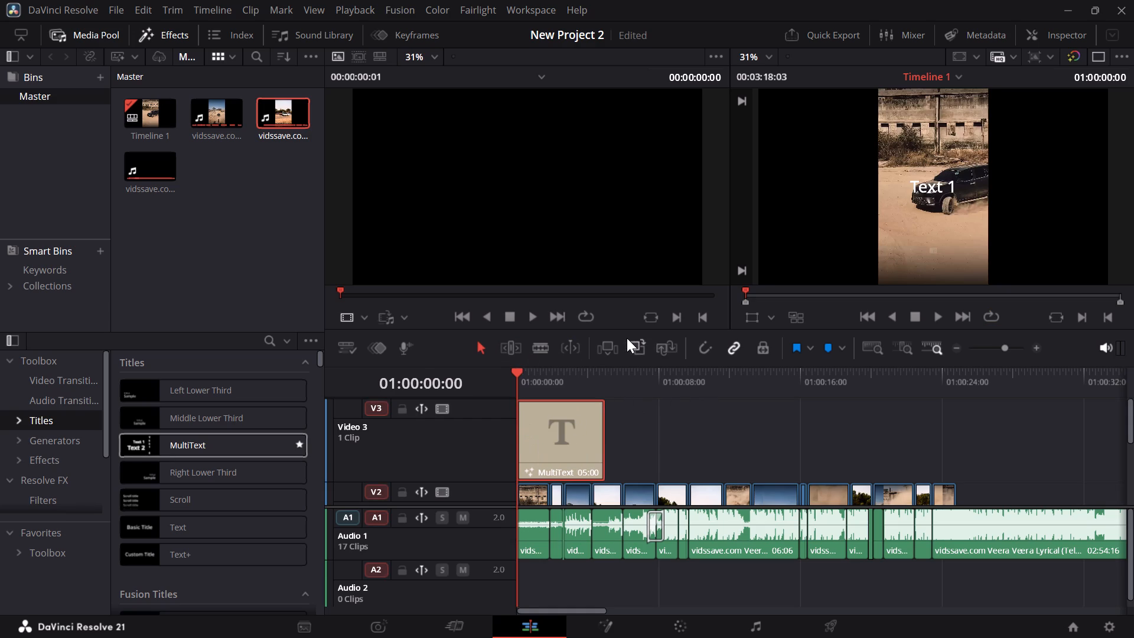
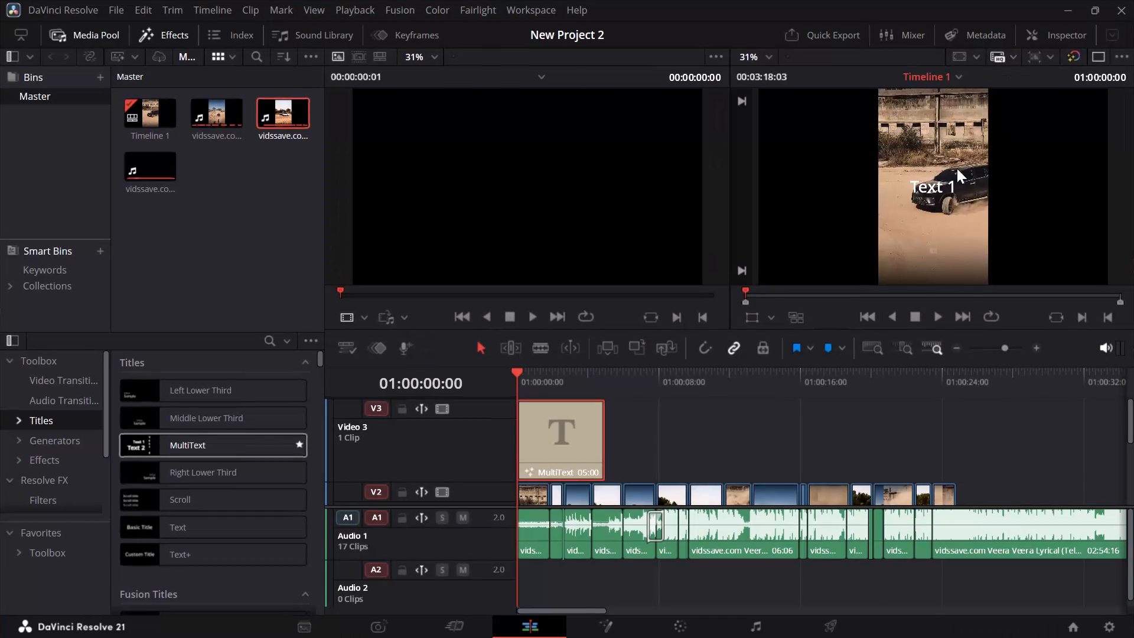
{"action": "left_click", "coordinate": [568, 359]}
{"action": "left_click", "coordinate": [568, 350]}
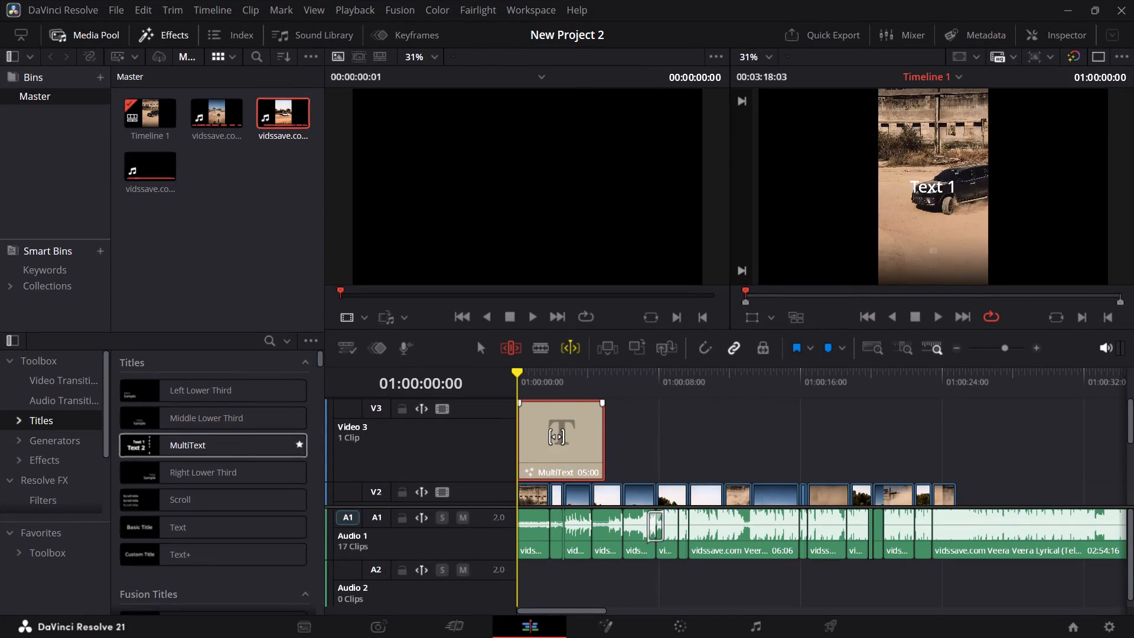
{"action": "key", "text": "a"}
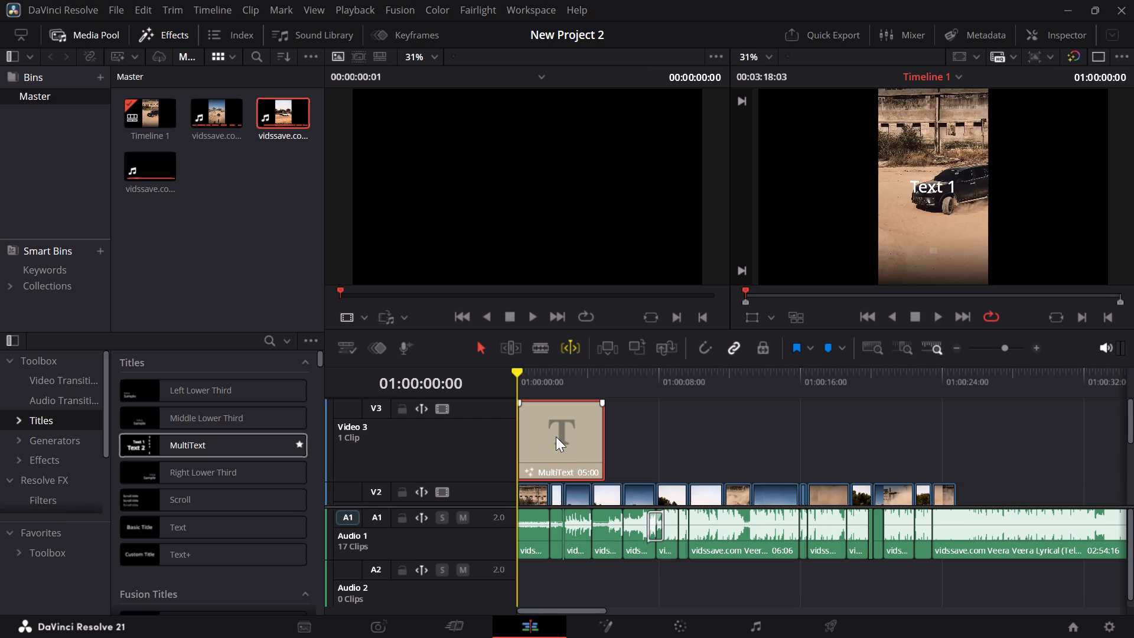
Open the properties of the MultiText title on Video 3 and clear its default Text 1 wording.
{"action": "right_click", "coordinate": [556, 437]}
{"action": "left_click", "coordinate": [539, 437]}
{"action": "triple_click", "coordinate": [539, 437]}
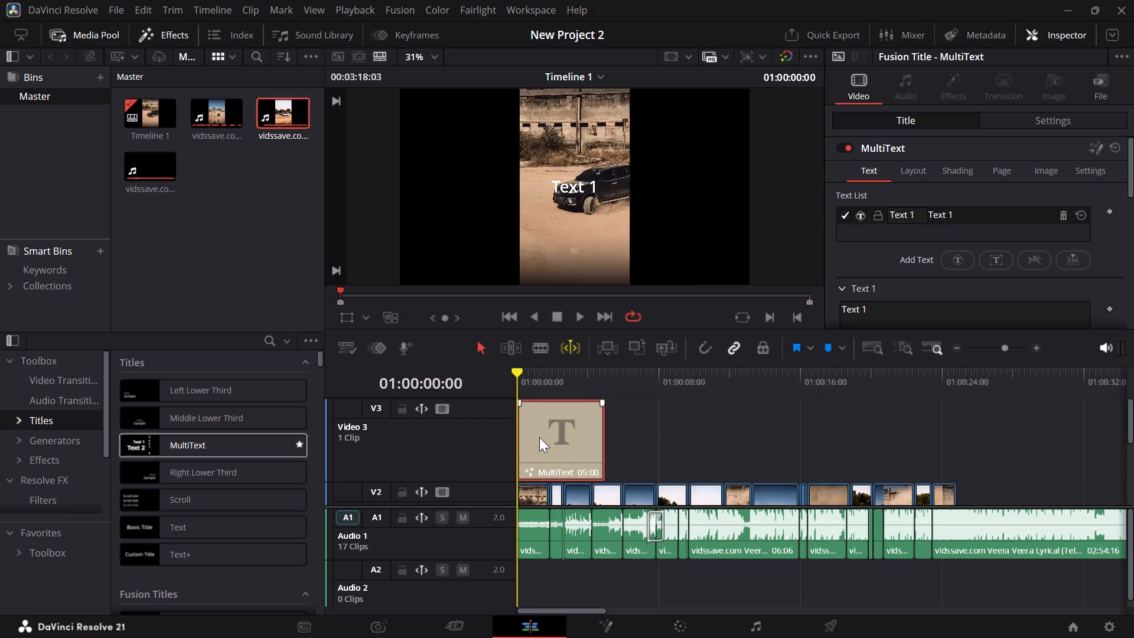
{"action": "scroll", "coordinate": [831, 271], "scroll_direction": "down", "scroll_amount": 1}
{"action": "scroll", "coordinate": [831, 271], "scroll_direction": "up", "scroll_amount": 1}
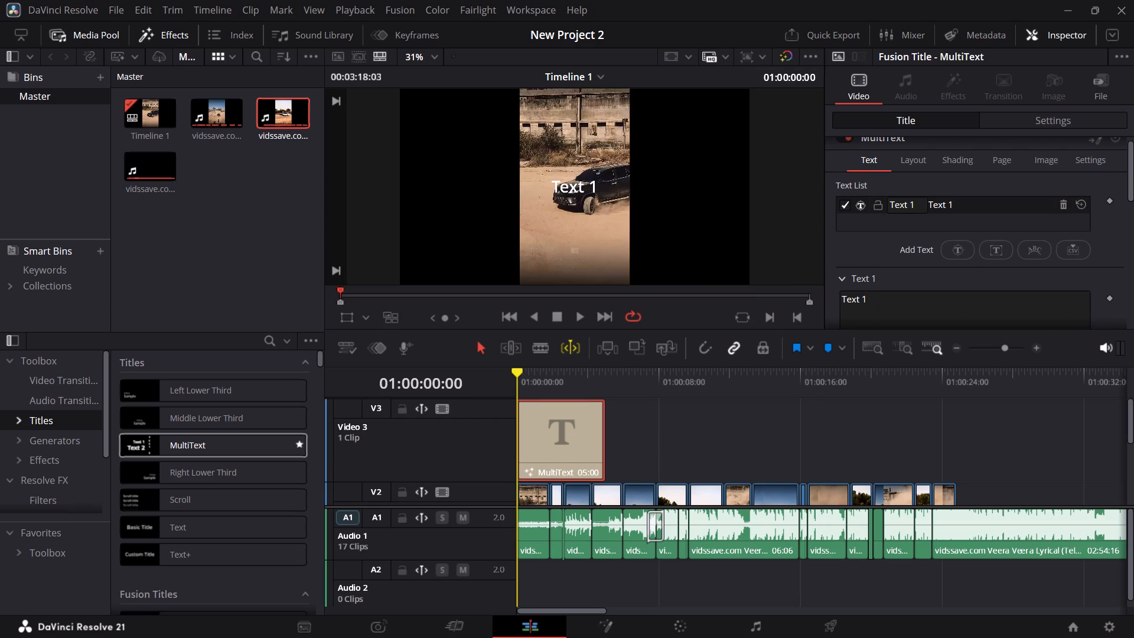
{"action": "left_click_drag", "start_coordinate": [876, 304], "coordinate": [826, 304]}
{"action": "key", "text": "BackSpace"}
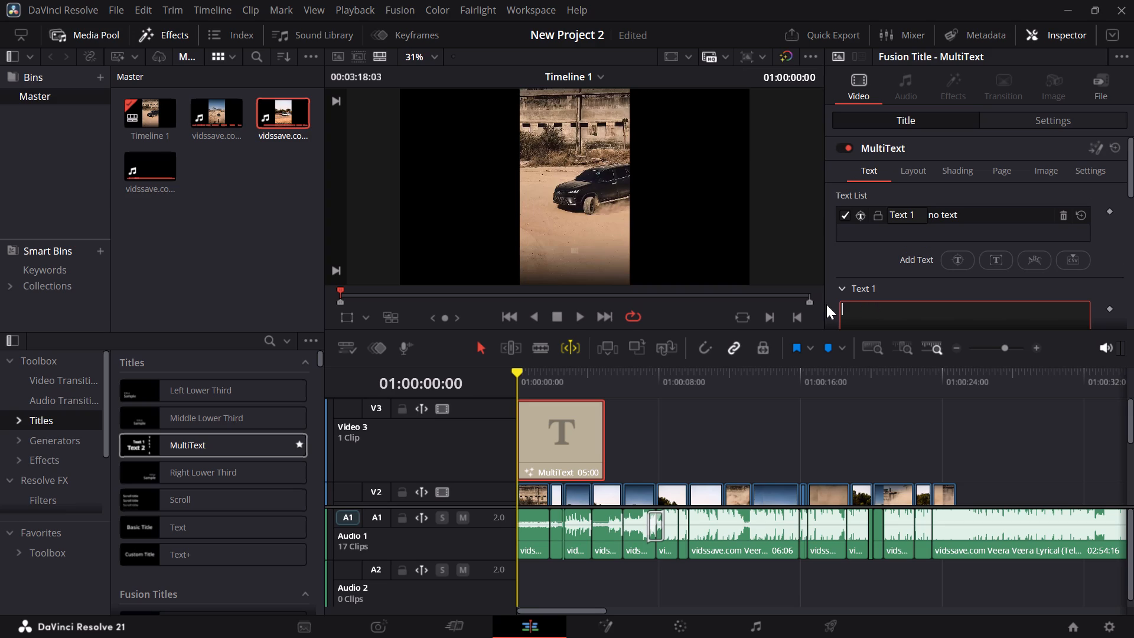
Begin the MultiText title's Text 1 wording with "Welocme to".
{"action": "left_click", "coordinate": [674, 437]}
{"action": "left_click", "coordinate": [594, 434]}
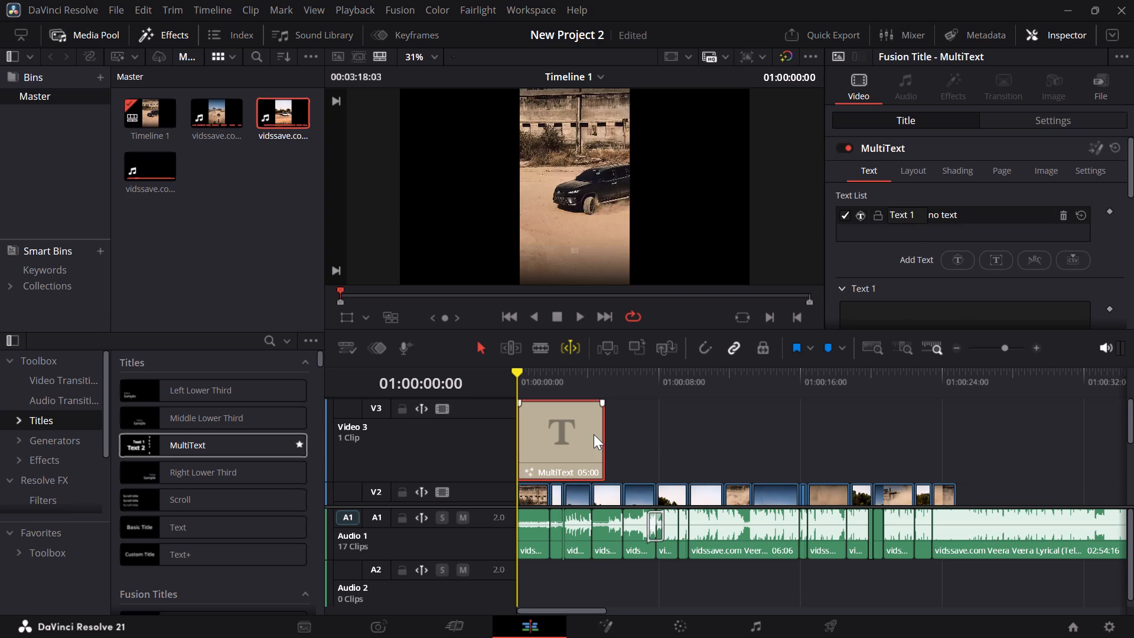
{"action": "scroll", "coordinate": [934, 222], "scroll_direction": "up", "scroll_amount": 1}
{"action": "scroll", "coordinate": [928, 213], "scroll_direction": "down", "scroll_amount": 1}
{"action": "scroll", "coordinate": [917, 224], "scroll_direction": "up", "scroll_amount": 1}
{"action": "scroll", "coordinate": [900, 243], "scroll_direction": "down", "scroll_amount": 1}
{"action": "left_click", "coordinate": [887, 184]}
{"action": "key", "text": "w"}
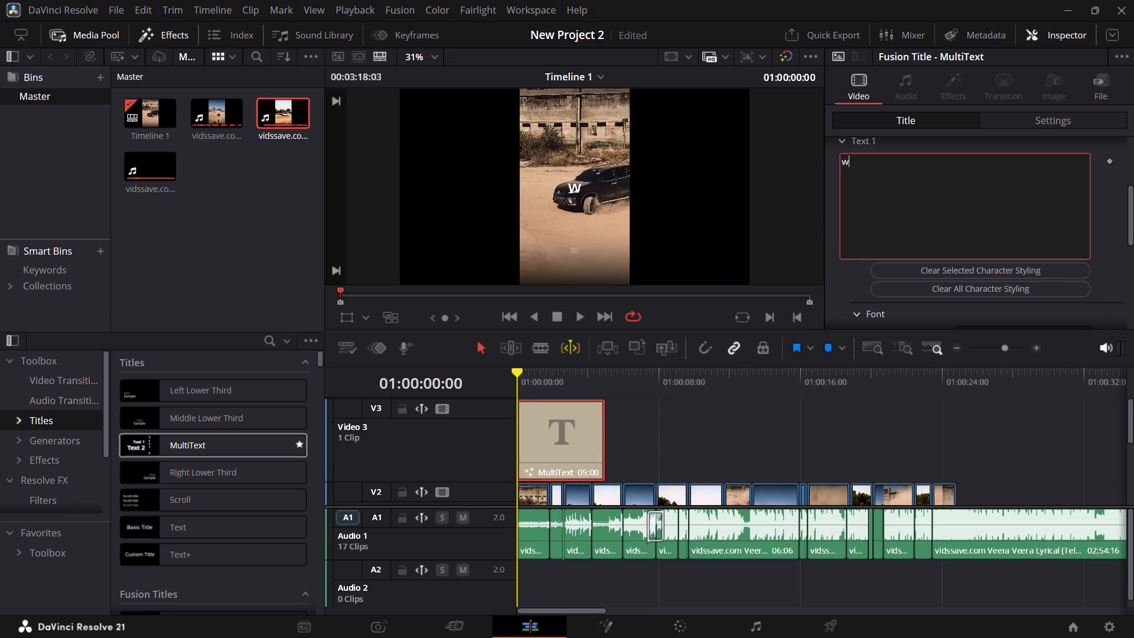
{"action": "key", "text": "BackSpace"}
{"action": "key", "text": "shift+w"}
{"action": "type", "text": "elocme"}
{"action": "key", "text": "space"}
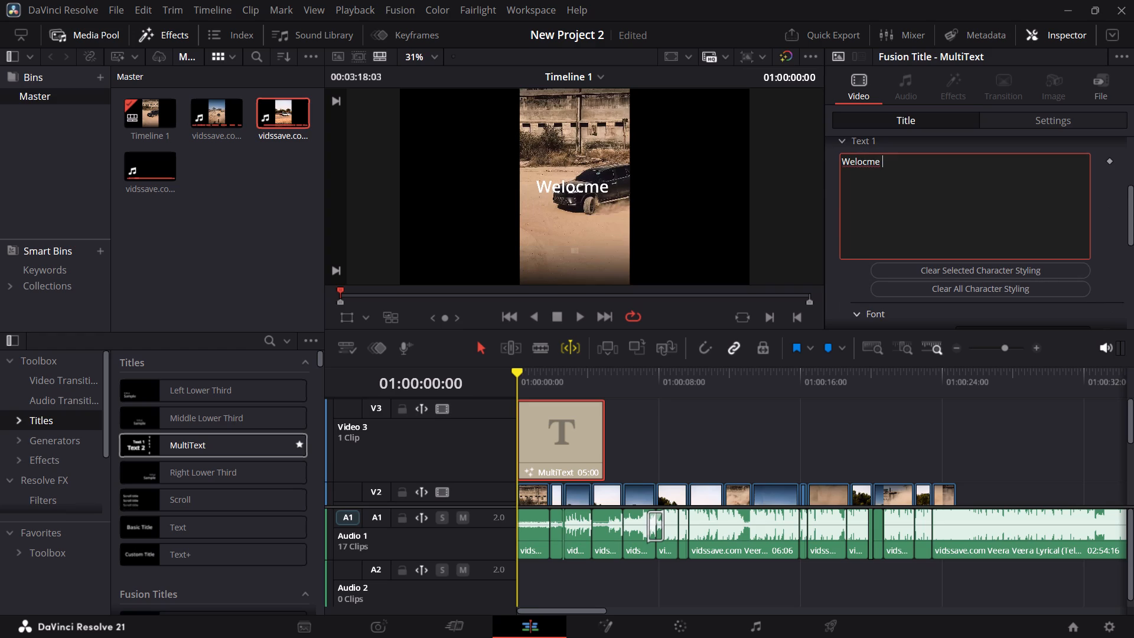
{"action": "type", "text": "to"}
{"action": "key", "text": "space"}
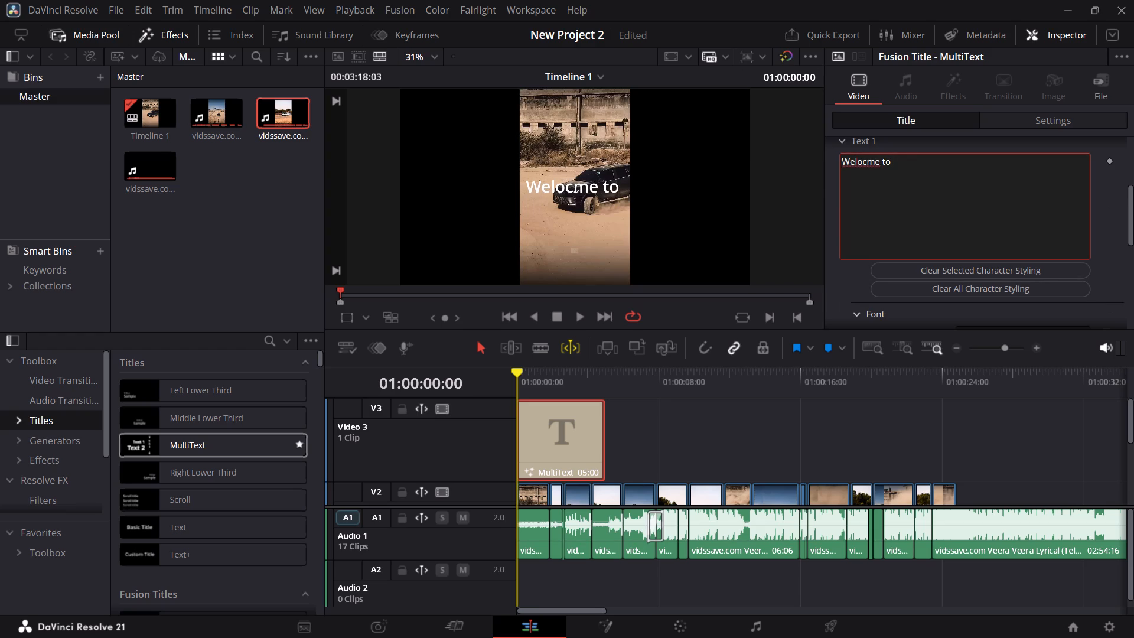
Complete the title's wording with "Toyota Airlines" and end it with a line break.
{"action": "type", "text": "toy"}
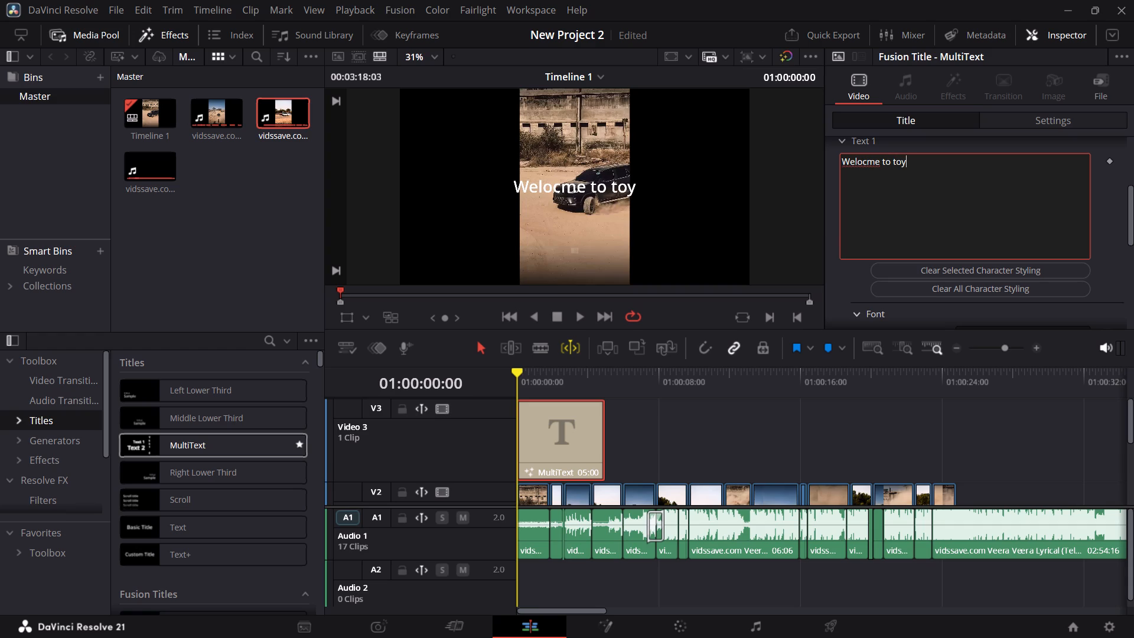
{"action": "key", "text": "BackSpace"}
{"action": "key", "text": "BackSpace"}
{"action": "key", "text": "BackSpace"}
{"action": "key", "text": "shift+t"}
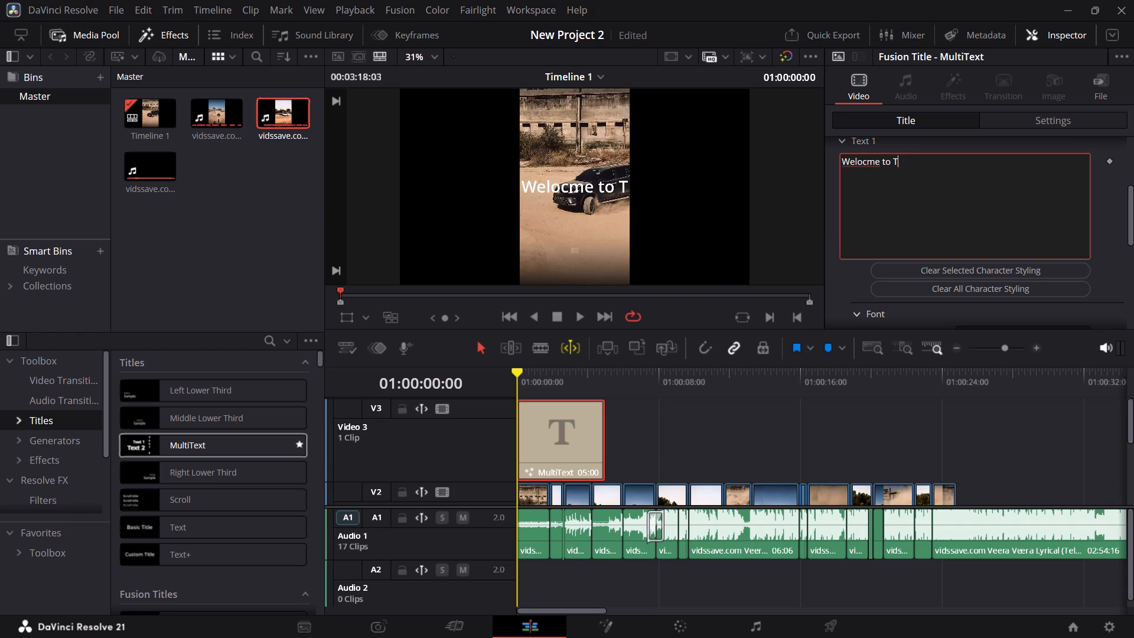
{"action": "type", "text": "oyota"}
{"action": "key", "text": "space"}
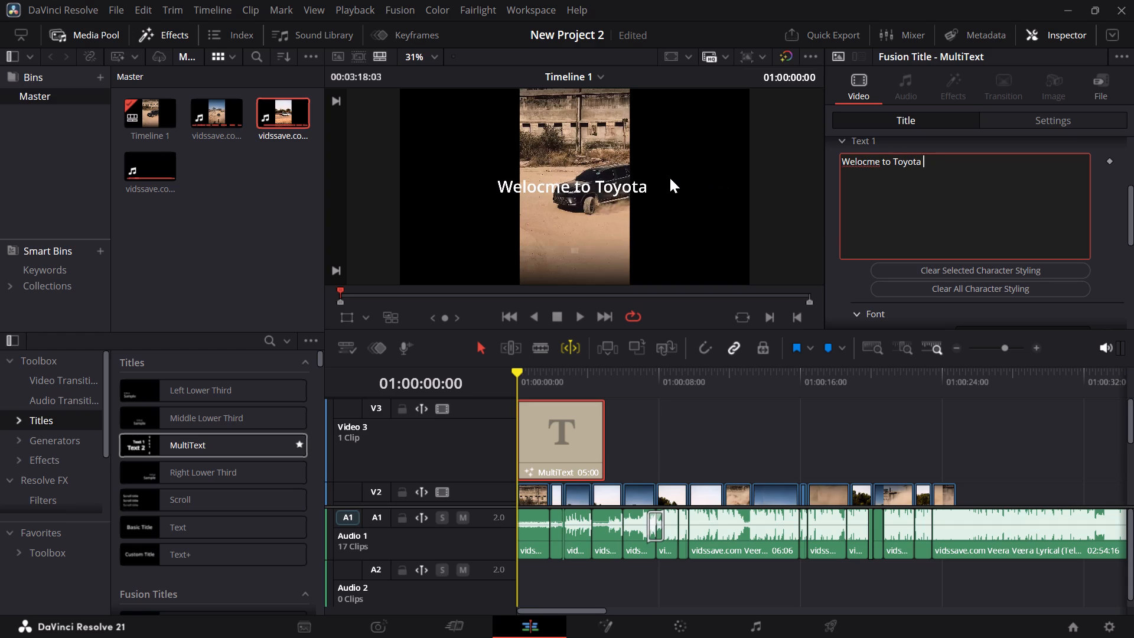
{"action": "key", "text": "a"}
{"action": "key", "text": "BackSpace"}
{"action": "type", "text": "Air"}
{"action": "key", "text": "space"}
{"action": "key", "text": "BackSpace"}
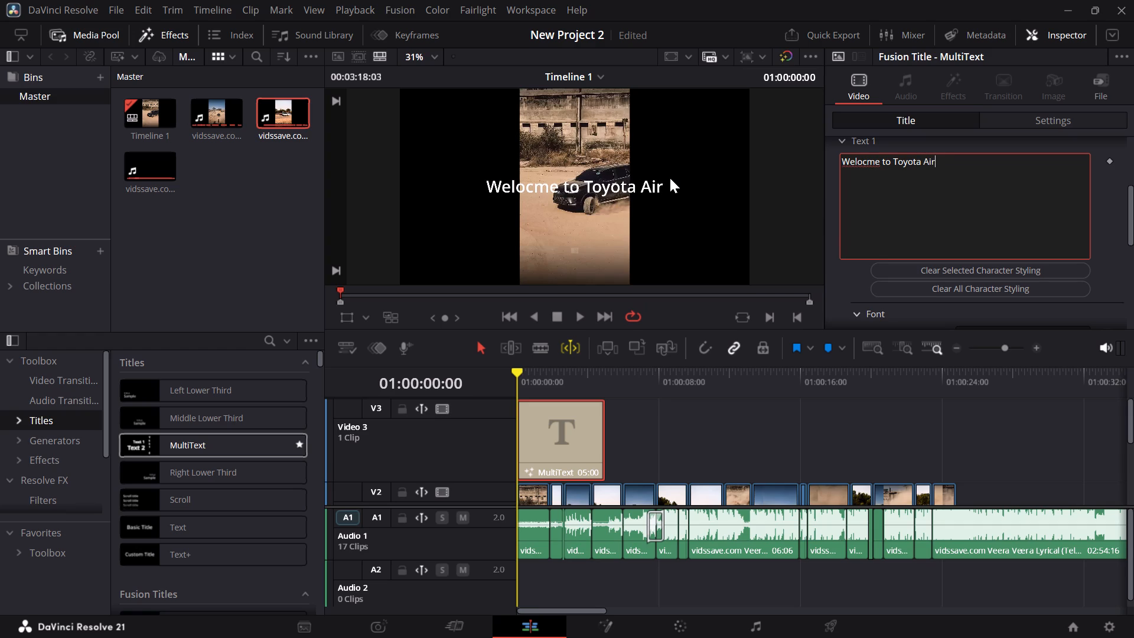
{"action": "type", "text": "lines"}
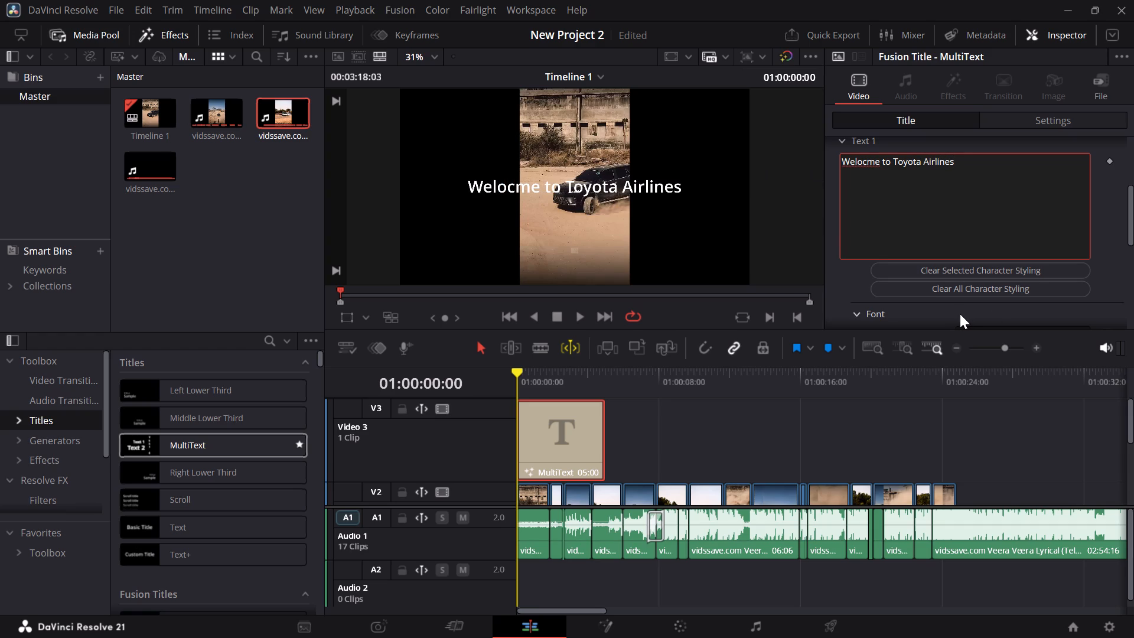
{"action": "key", "text": "Return"}
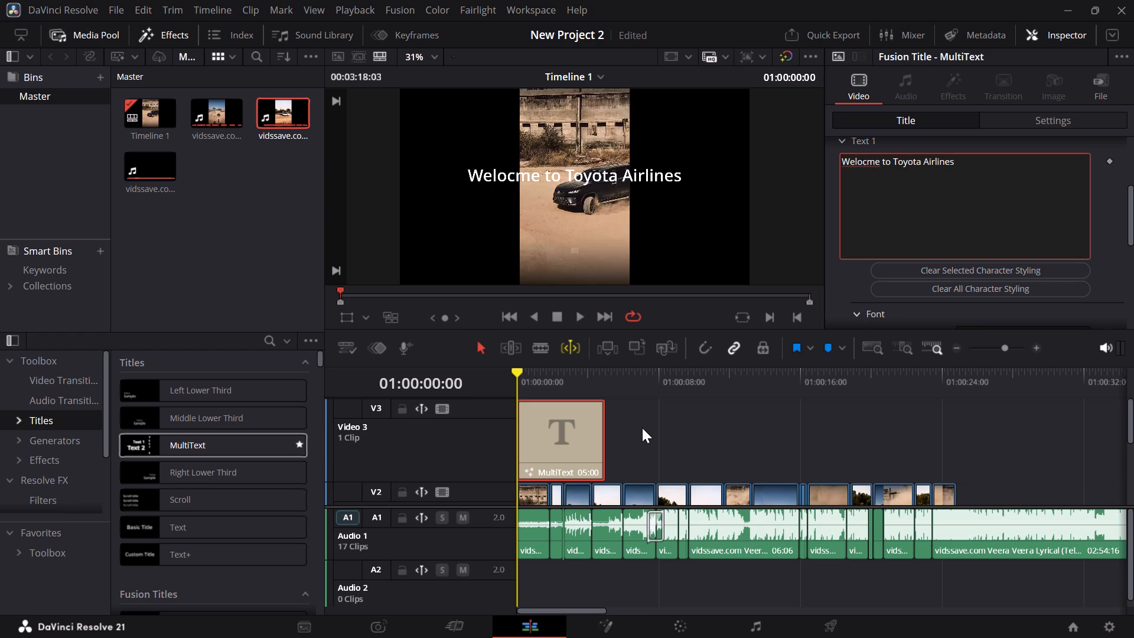
{"action": "key", "text": "space"}
{"action": "key", "text": "BackSpace"}
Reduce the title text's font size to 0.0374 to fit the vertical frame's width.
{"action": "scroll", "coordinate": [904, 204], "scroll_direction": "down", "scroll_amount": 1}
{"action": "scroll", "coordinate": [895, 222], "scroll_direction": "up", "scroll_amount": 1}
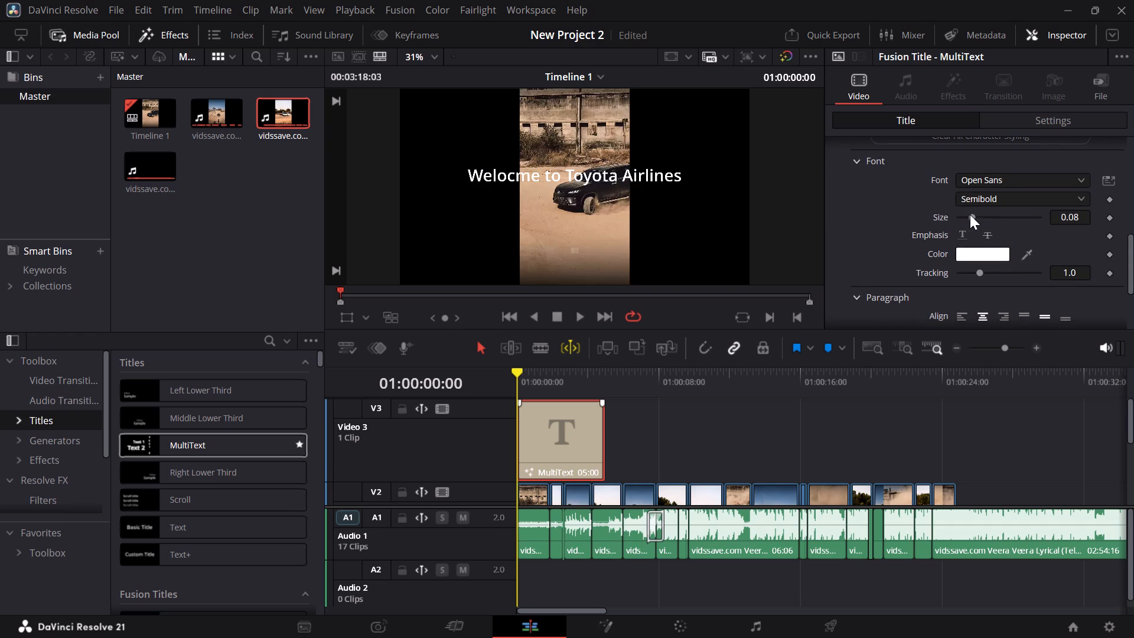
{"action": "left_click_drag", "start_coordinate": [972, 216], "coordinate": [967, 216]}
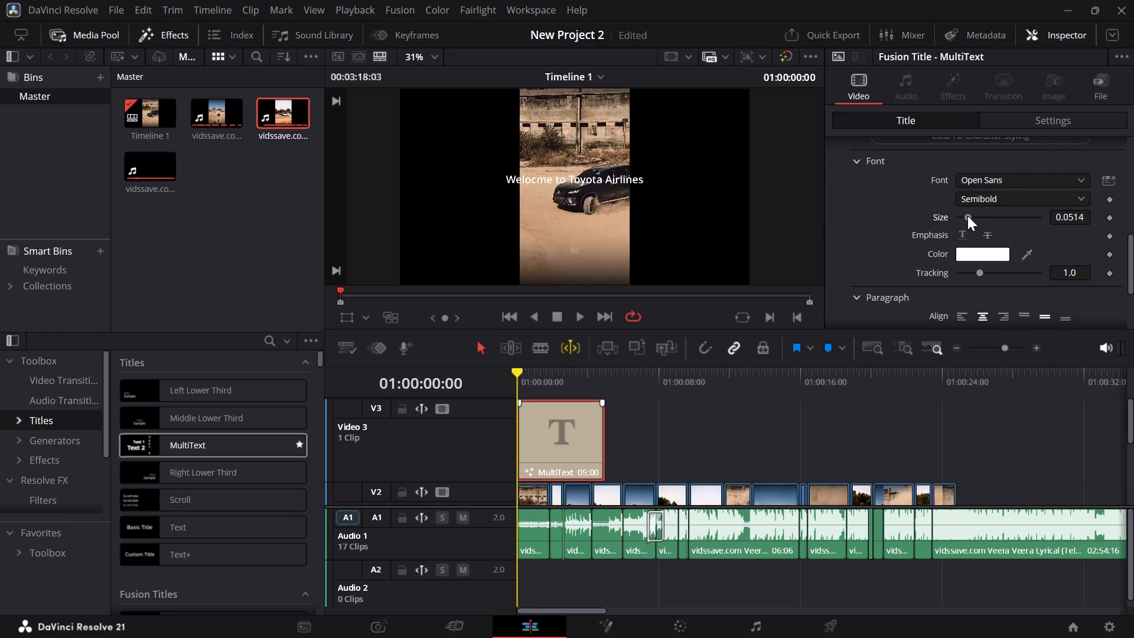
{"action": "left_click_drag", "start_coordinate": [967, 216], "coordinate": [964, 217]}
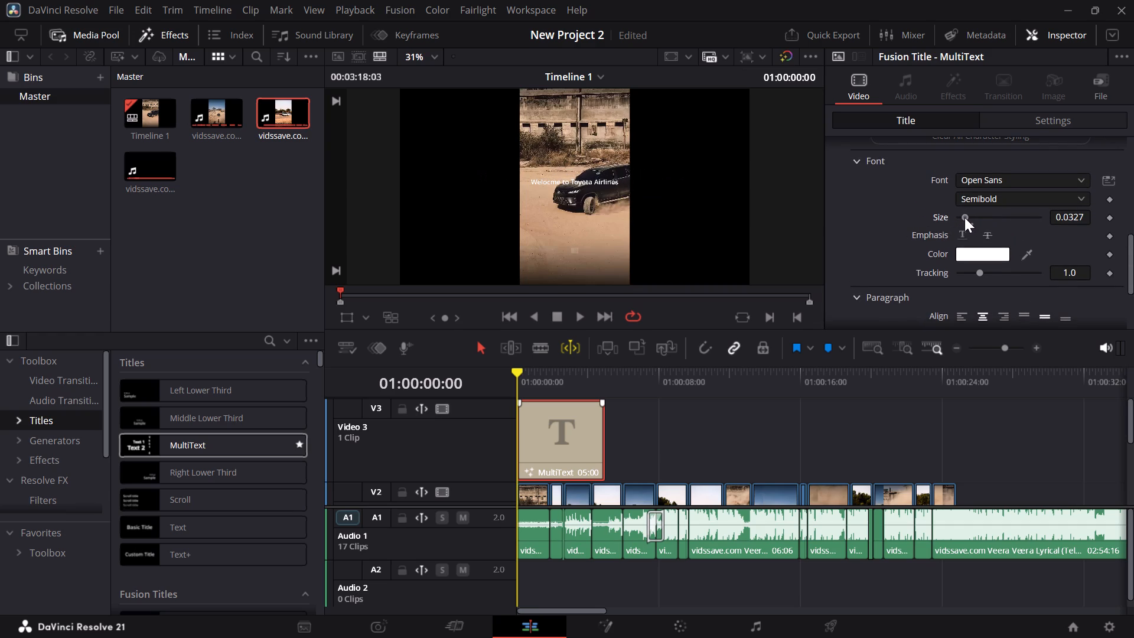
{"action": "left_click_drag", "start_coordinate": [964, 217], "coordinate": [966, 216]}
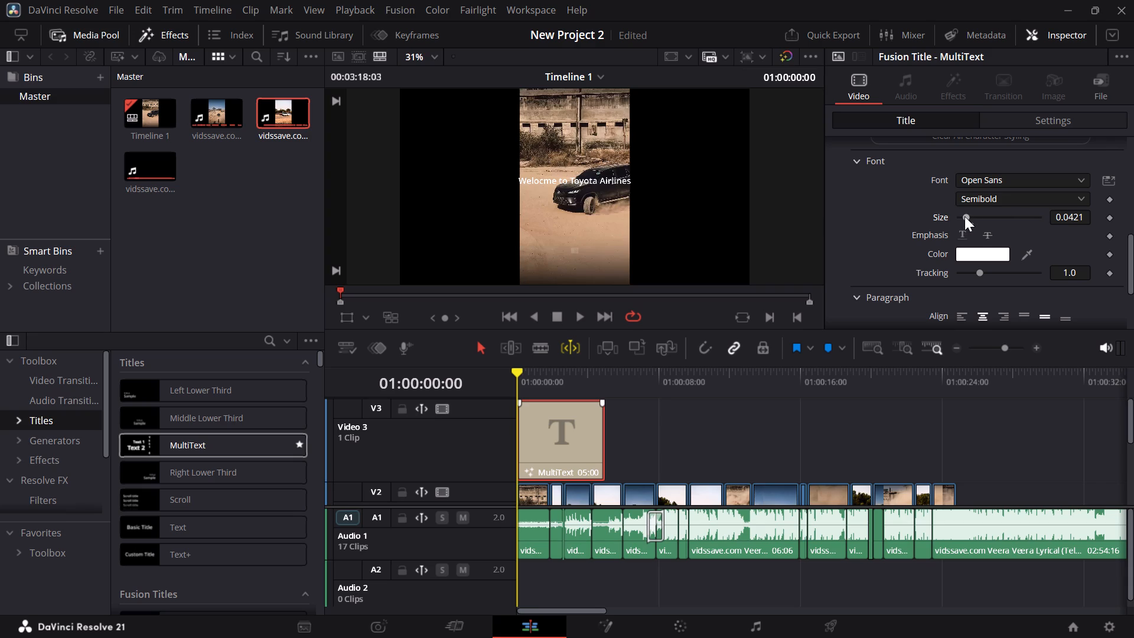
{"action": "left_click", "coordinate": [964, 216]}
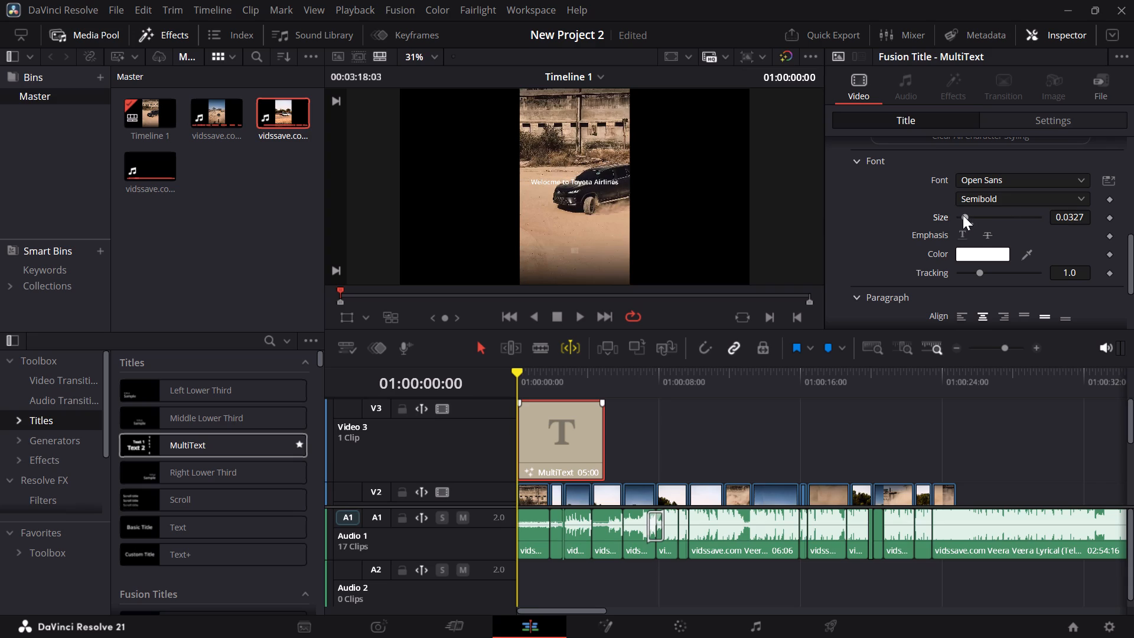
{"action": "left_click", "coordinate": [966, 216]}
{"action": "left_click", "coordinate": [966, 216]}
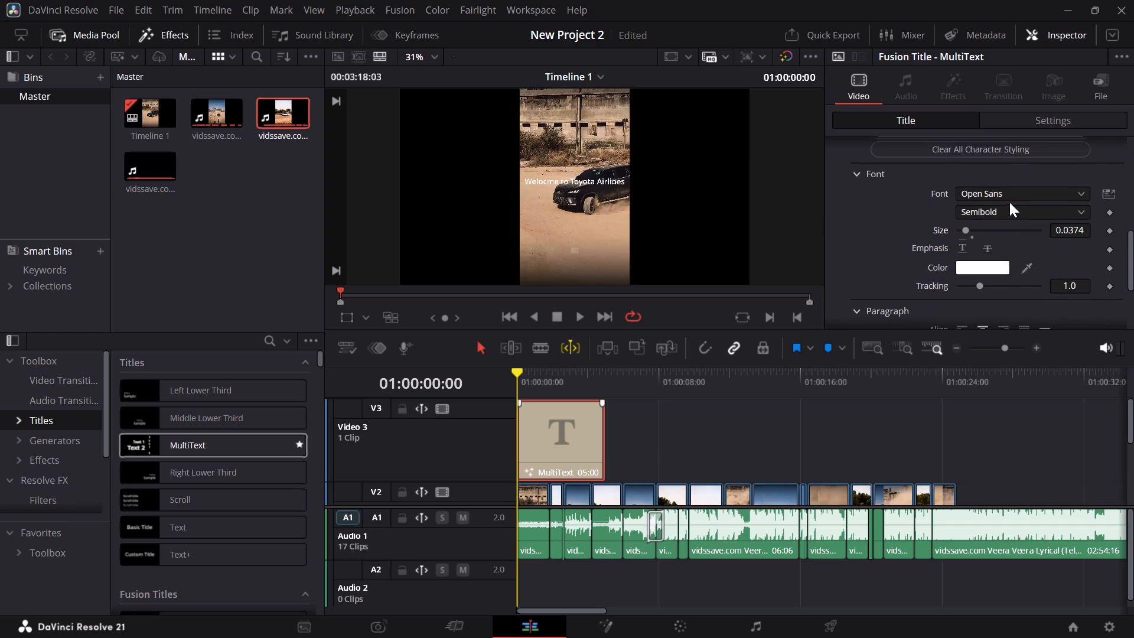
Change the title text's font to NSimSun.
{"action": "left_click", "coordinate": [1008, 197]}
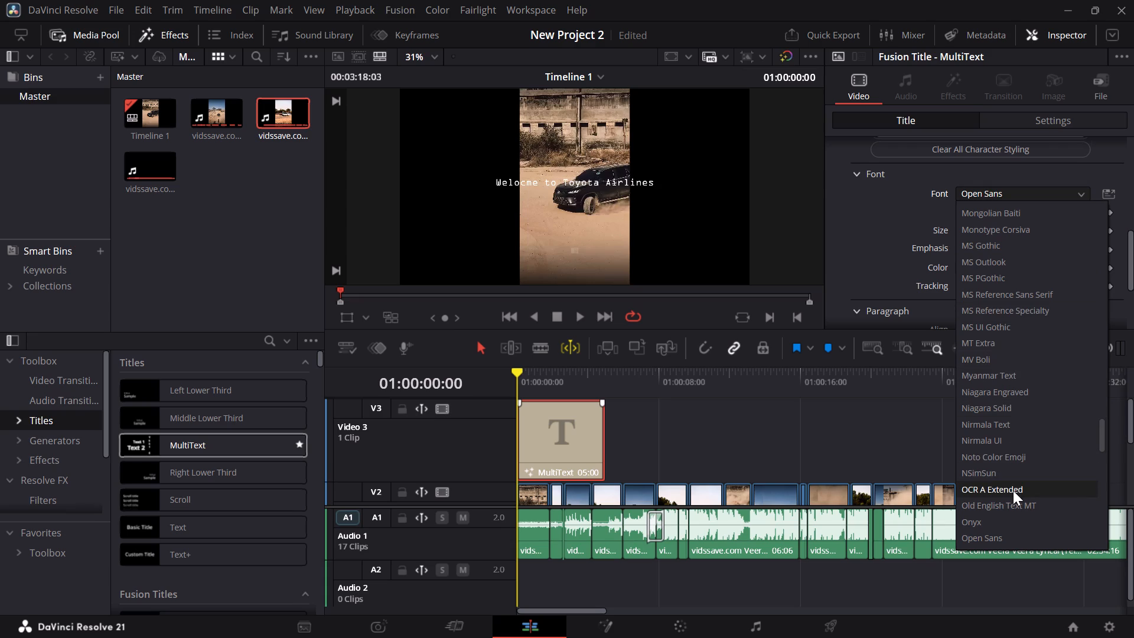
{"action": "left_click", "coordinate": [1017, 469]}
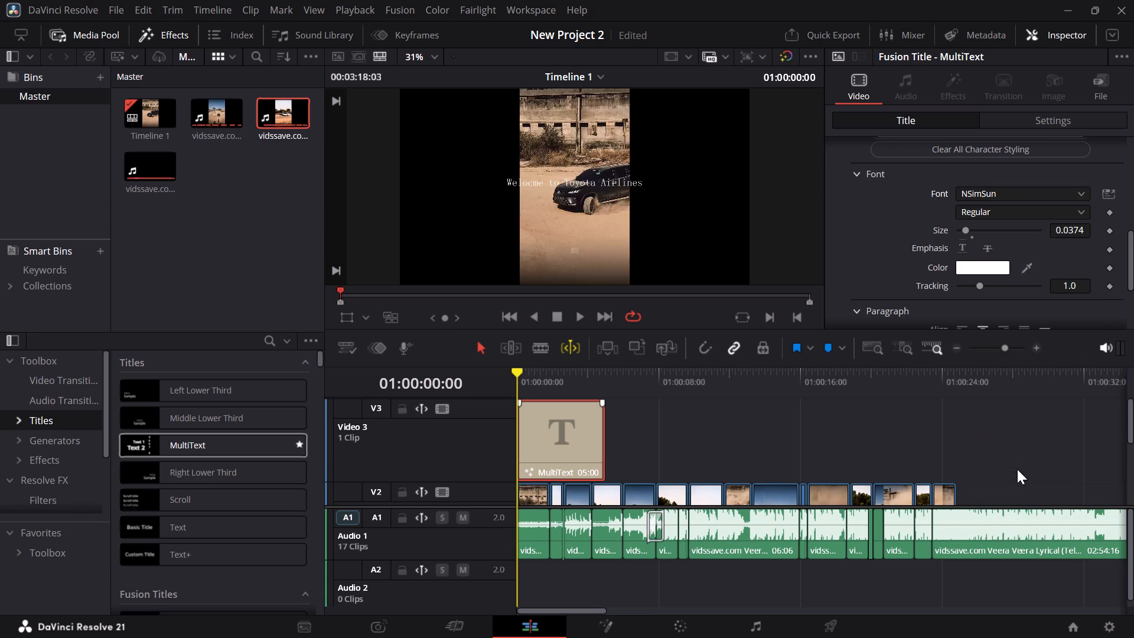
Set the title text's font size to 0.0327.
{"action": "left_click", "coordinate": [966, 227]}
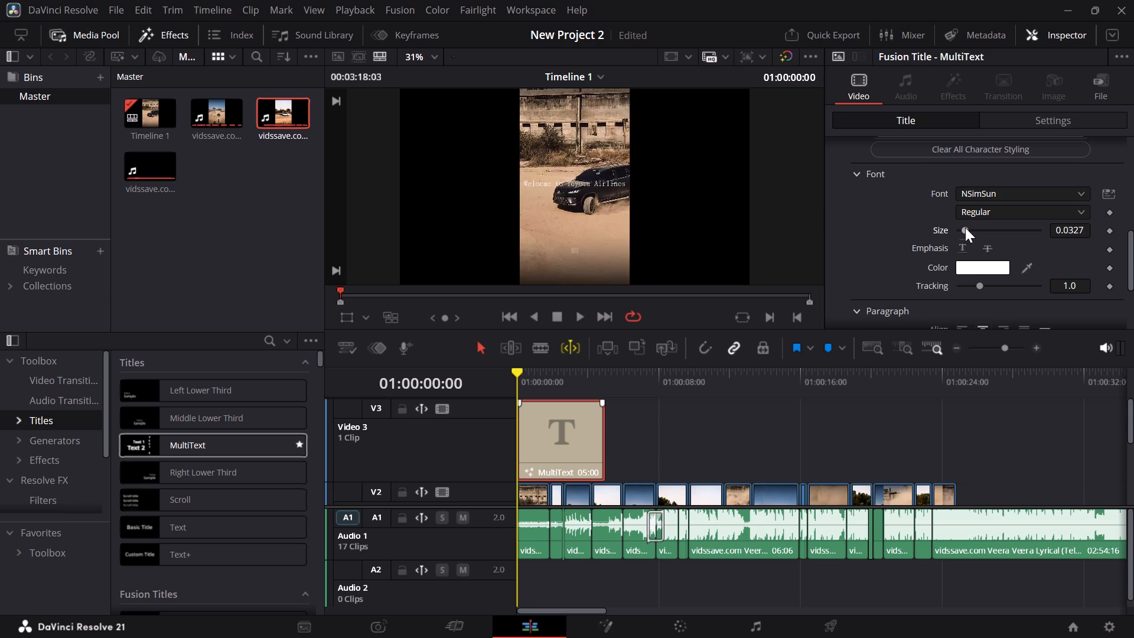
Change the title text's font to Mongolian Baiti with the Regular style.
{"action": "left_click", "coordinate": [982, 192]}
{"action": "left_click", "coordinate": [985, 213]}
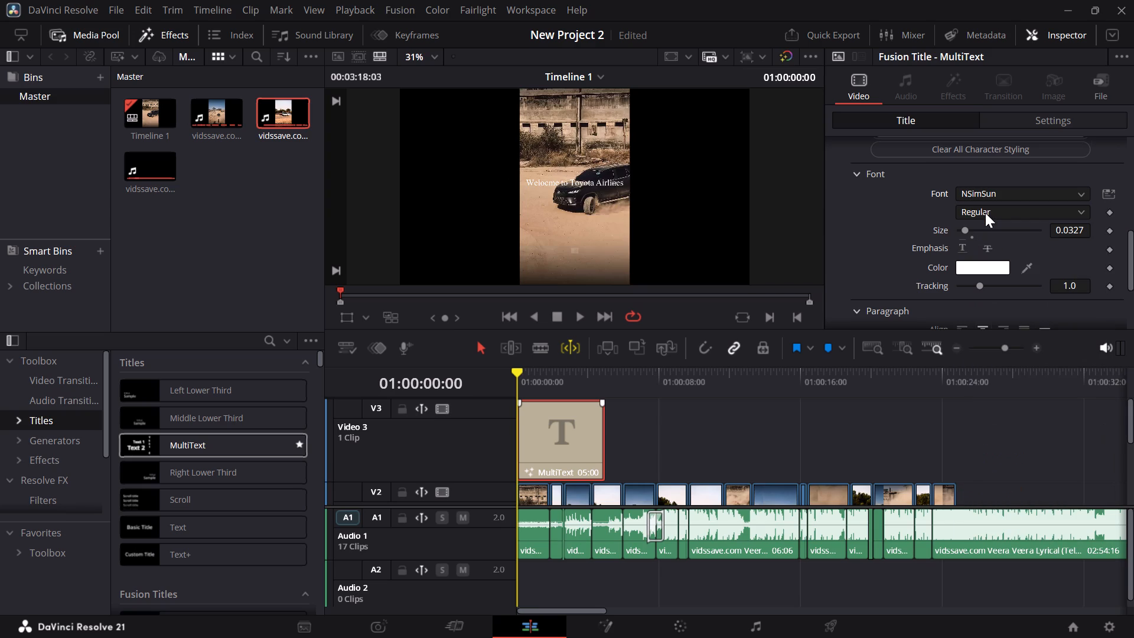
{"action": "left_click", "coordinate": [1021, 213]}
{"action": "left_click", "coordinate": [1002, 226]}
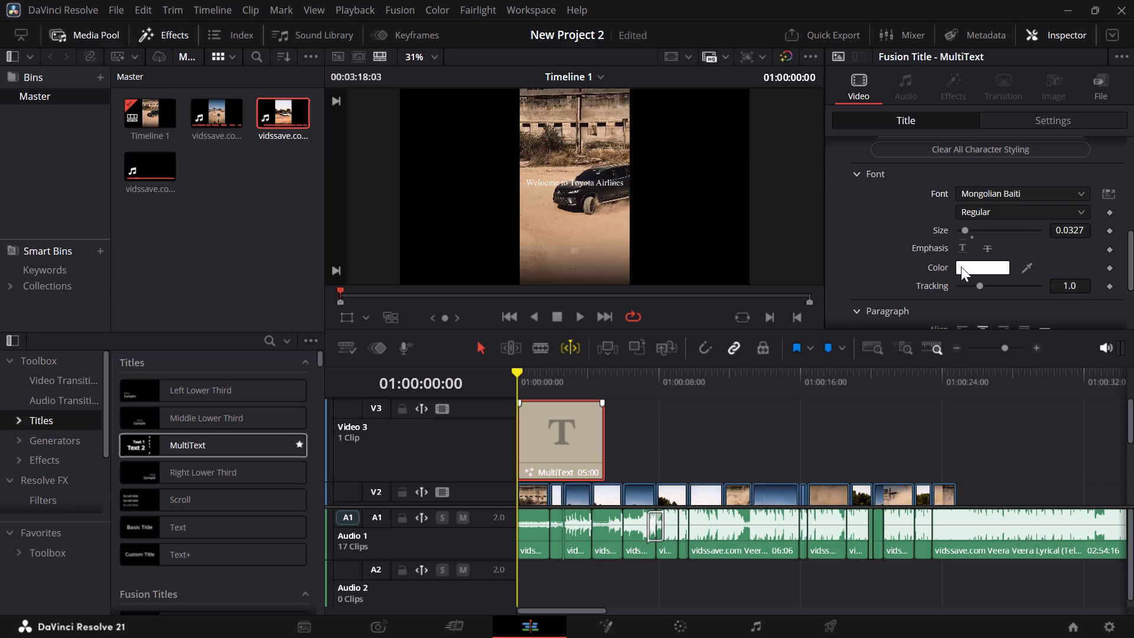
Recolour the title text with the dark teal-blue swatch from the basic colors.
{"action": "left_click", "coordinate": [962, 267]}
{"action": "left_click", "coordinate": [963, 267]}
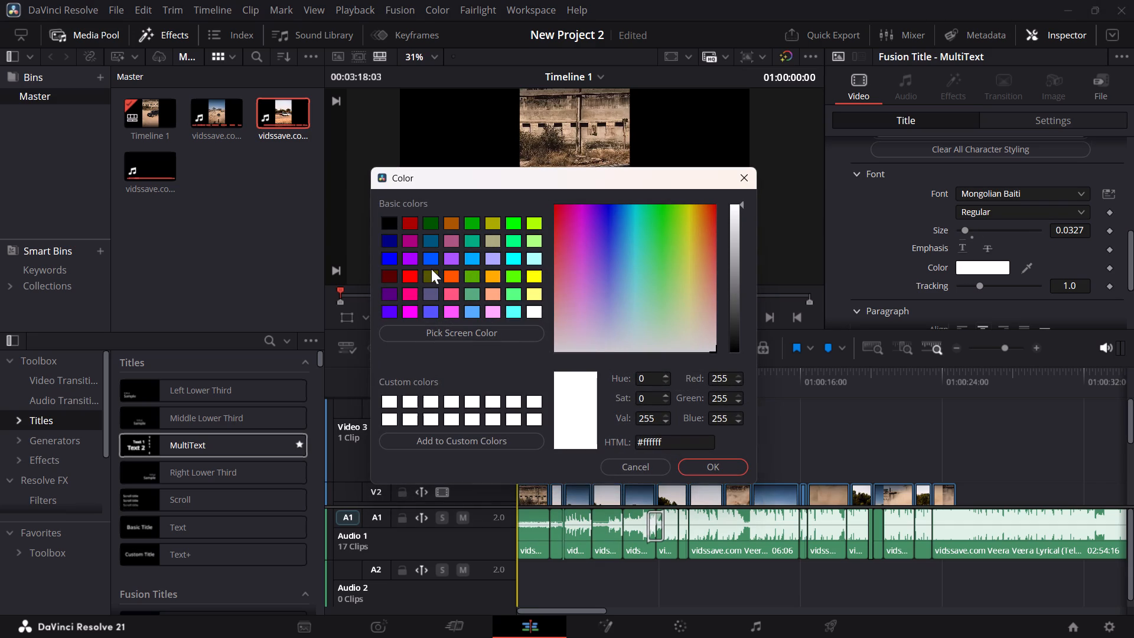
{"action": "left_click", "coordinate": [429, 248]}
{"action": "left_click", "coordinate": [711, 462]}
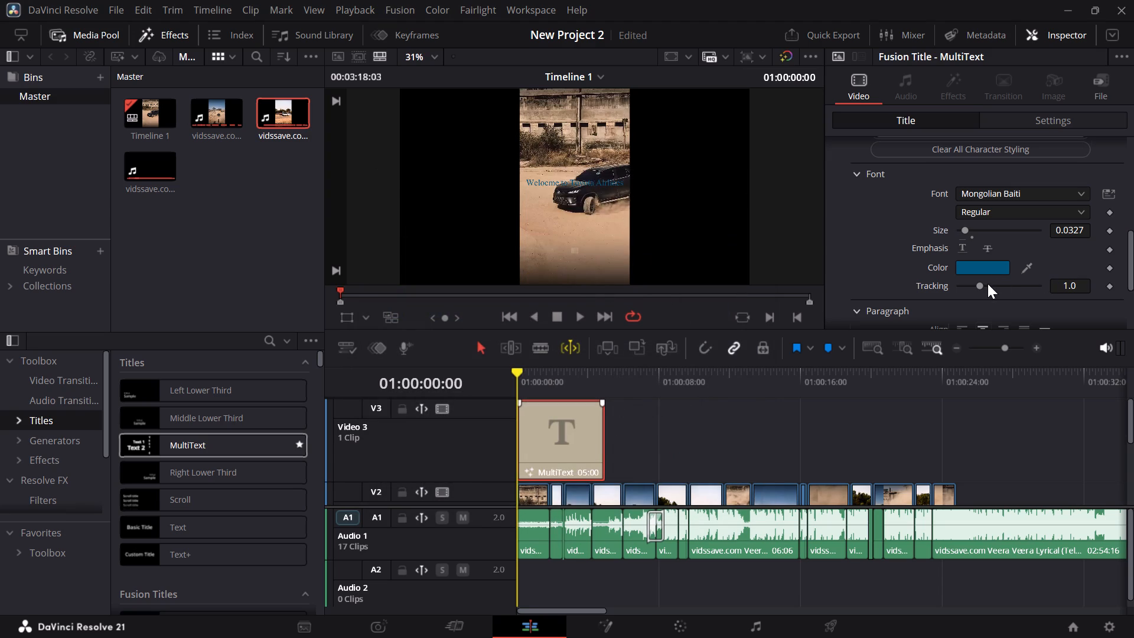
Look through the title's tracking, paragraph and layout settings.
{"action": "left_click", "coordinate": [978, 285]}
{"action": "scroll", "coordinate": [980, 280], "scroll_direction": "down", "scroll_amount": 2}
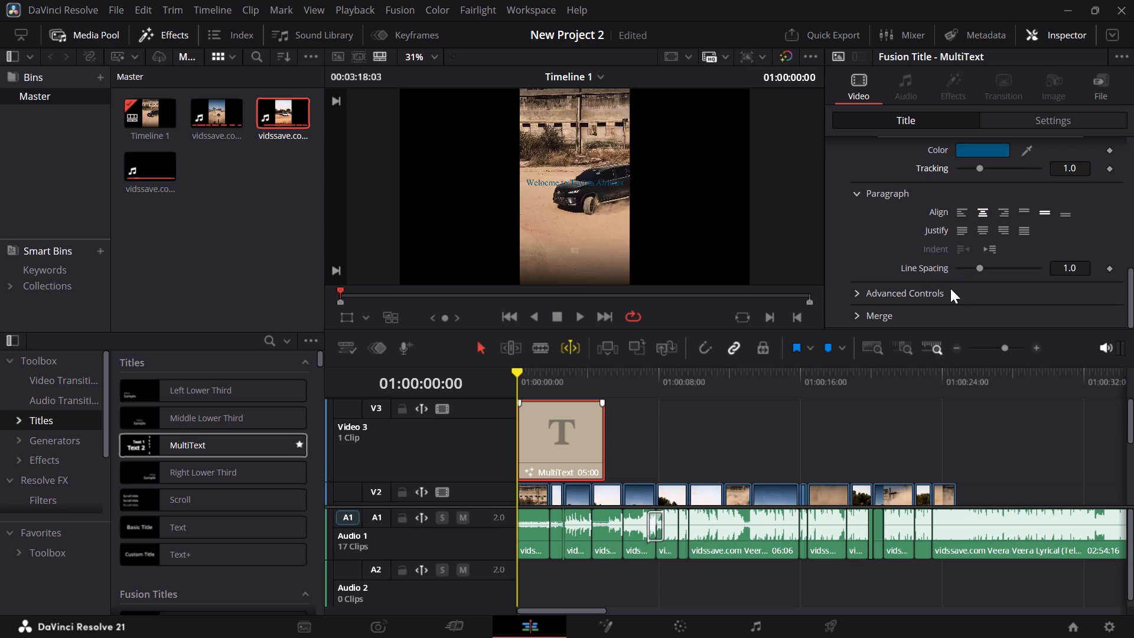
{"action": "scroll", "coordinate": [925, 300], "scroll_direction": "down", "scroll_amount": 1}
{"action": "scroll", "coordinate": [924, 296], "scroll_direction": "up", "scroll_amount": 1}
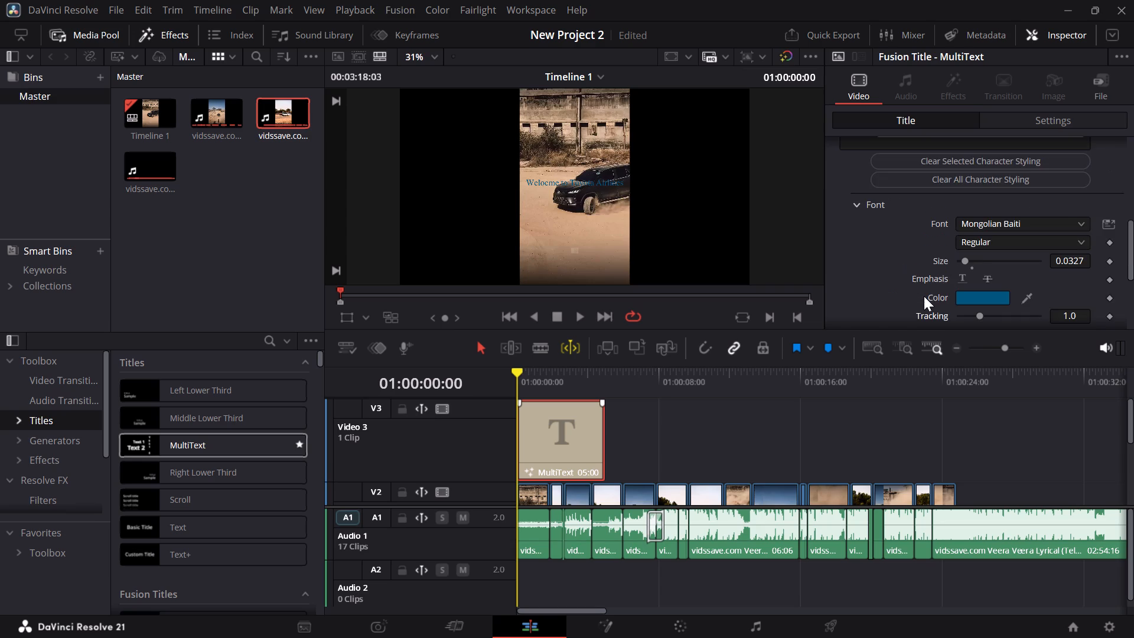
{"action": "scroll", "coordinate": [924, 296], "scroll_direction": "up", "scroll_amount": 2}
{"action": "left_click", "coordinate": [911, 171]}
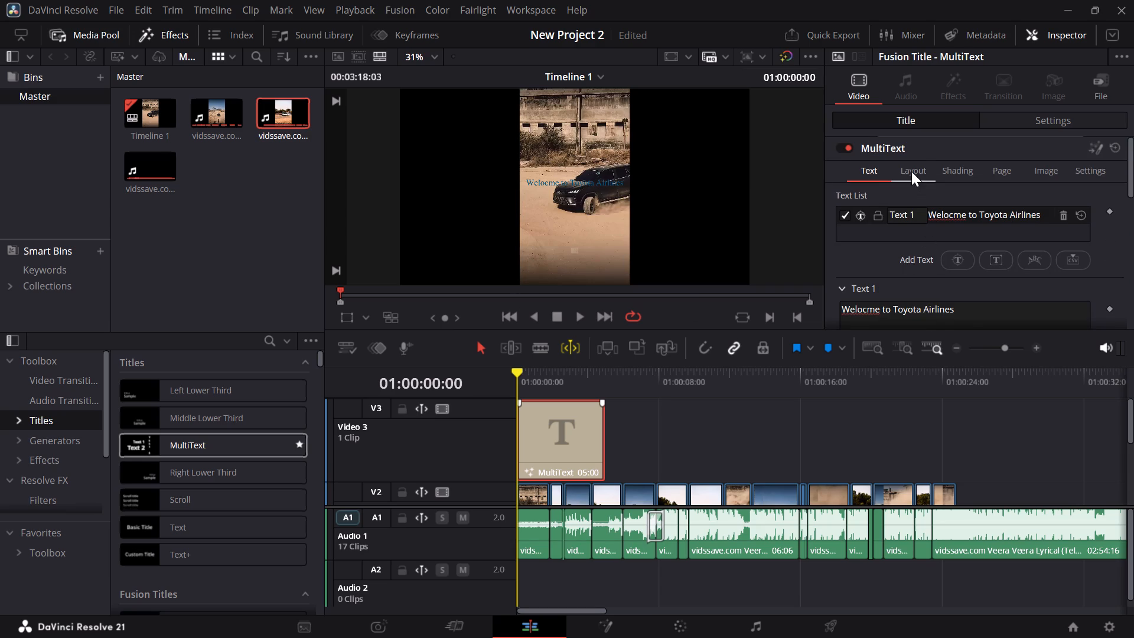
{"action": "scroll", "coordinate": [954, 197], "scroll_direction": "down", "scroll_amount": 1}
{"action": "scroll", "coordinate": [939, 255], "scroll_direction": "down", "scroll_amount": 1}
{"action": "scroll", "coordinate": [939, 258], "scroll_direction": "up", "scroll_amount": 2}
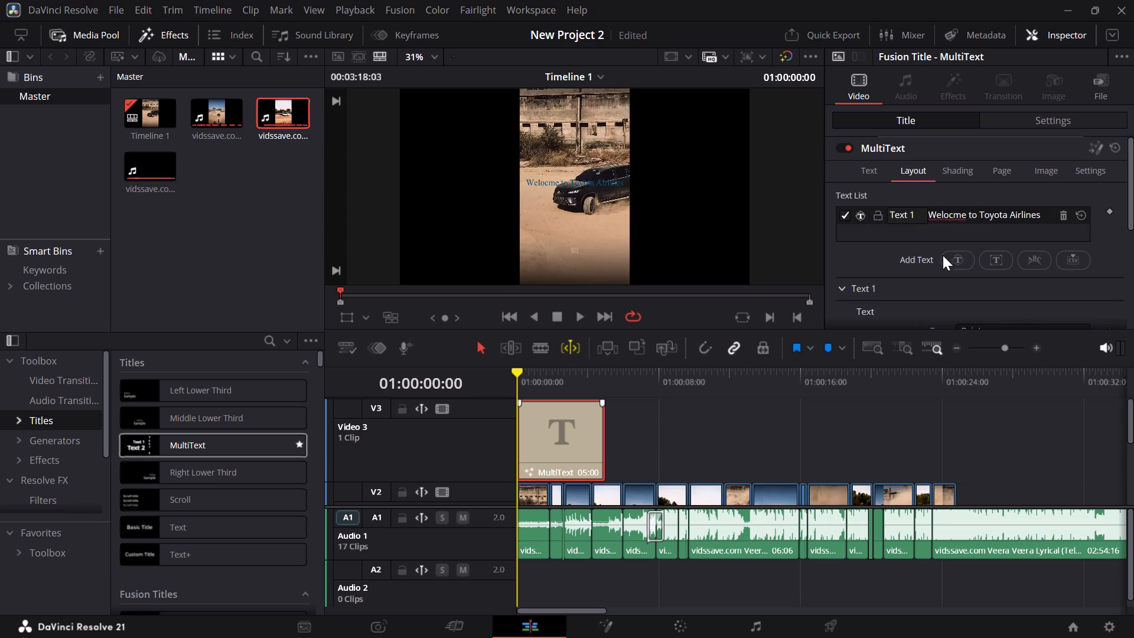
Raise the green value of the title text's shading fill to turn the text teal.
{"action": "left_click", "coordinate": [956, 177]}
{"action": "scroll", "coordinate": [933, 226], "scroll_direction": "down", "scroll_amount": 1}
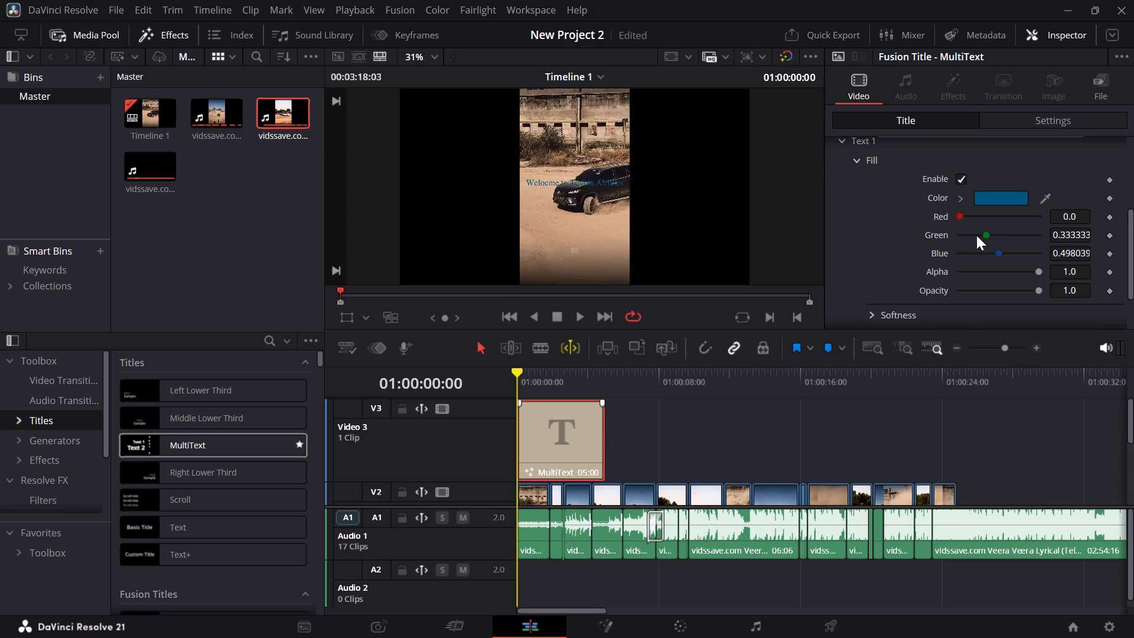
{"action": "left_click_drag", "start_coordinate": [983, 232], "coordinate": [977, 232]}
{"action": "left_click_drag", "start_coordinate": [977, 232], "coordinate": [1001, 235]}
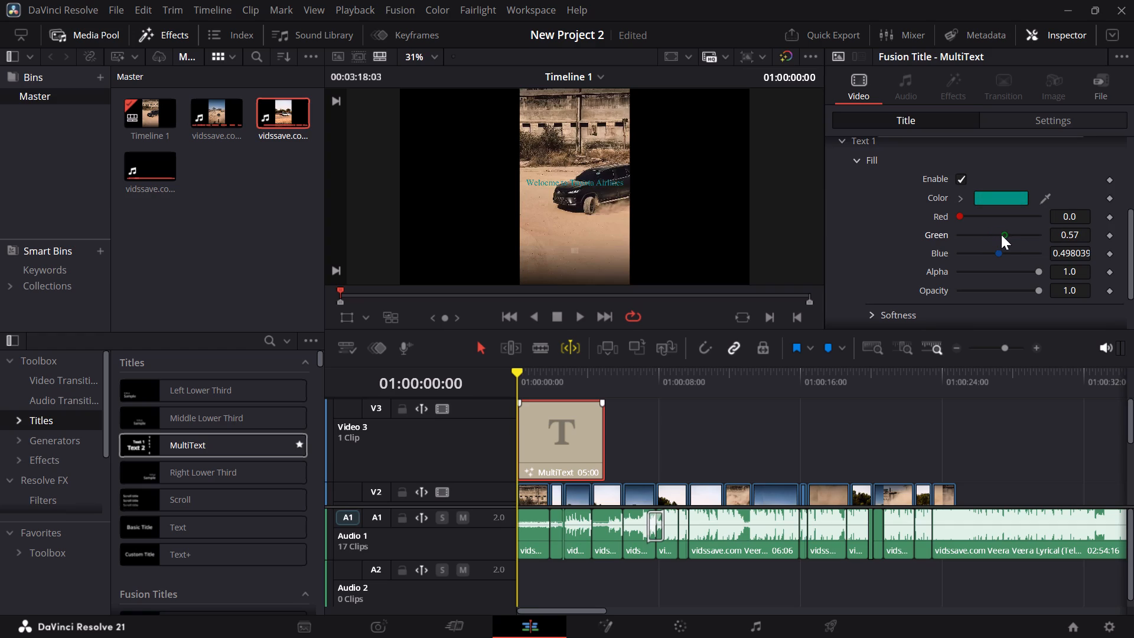
{"action": "left_click_drag", "start_coordinate": [1001, 235], "coordinate": [998, 235]}
{"action": "scroll", "coordinate": [980, 254], "scroll_direction": "up", "scroll_amount": 1}
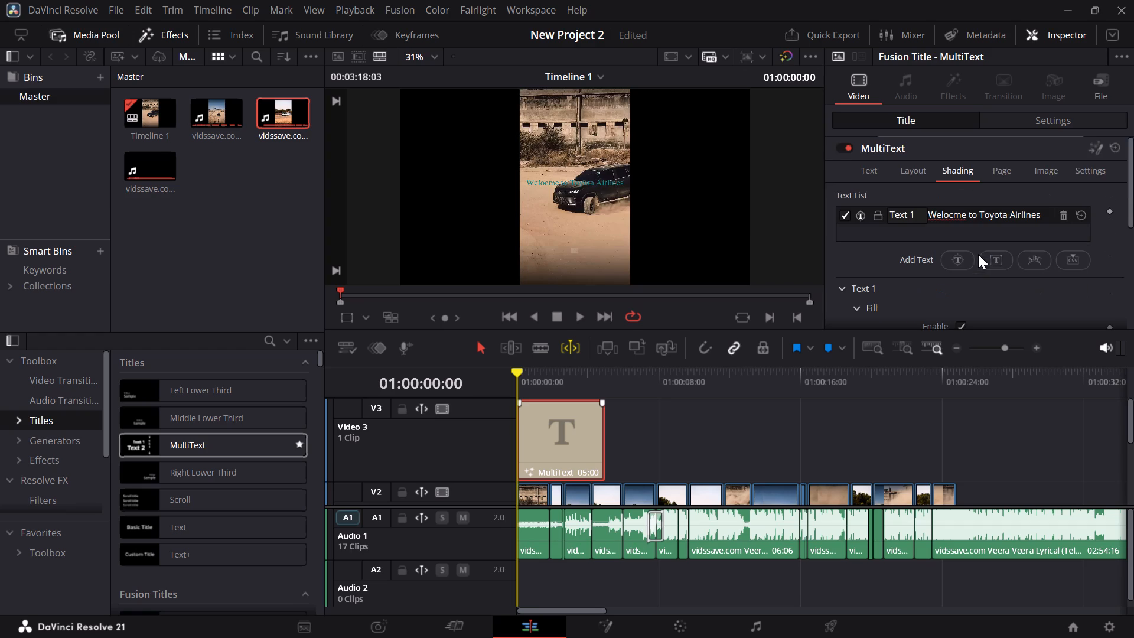
Enable Remove Curve and Pre-Divide / Post-Multiply under Source Gamma Space in the title's image settings.
{"action": "left_click", "coordinate": [1047, 175]}
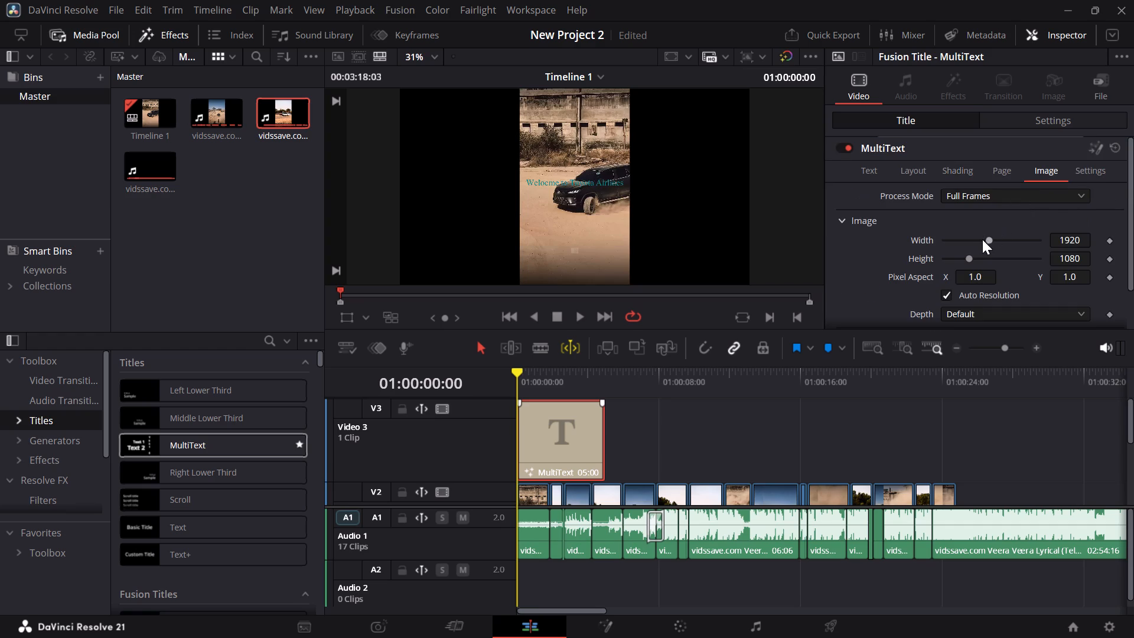
{"action": "scroll", "coordinate": [982, 241], "scroll_direction": "down", "scroll_amount": 3}
{"action": "left_click", "coordinate": [933, 295]}
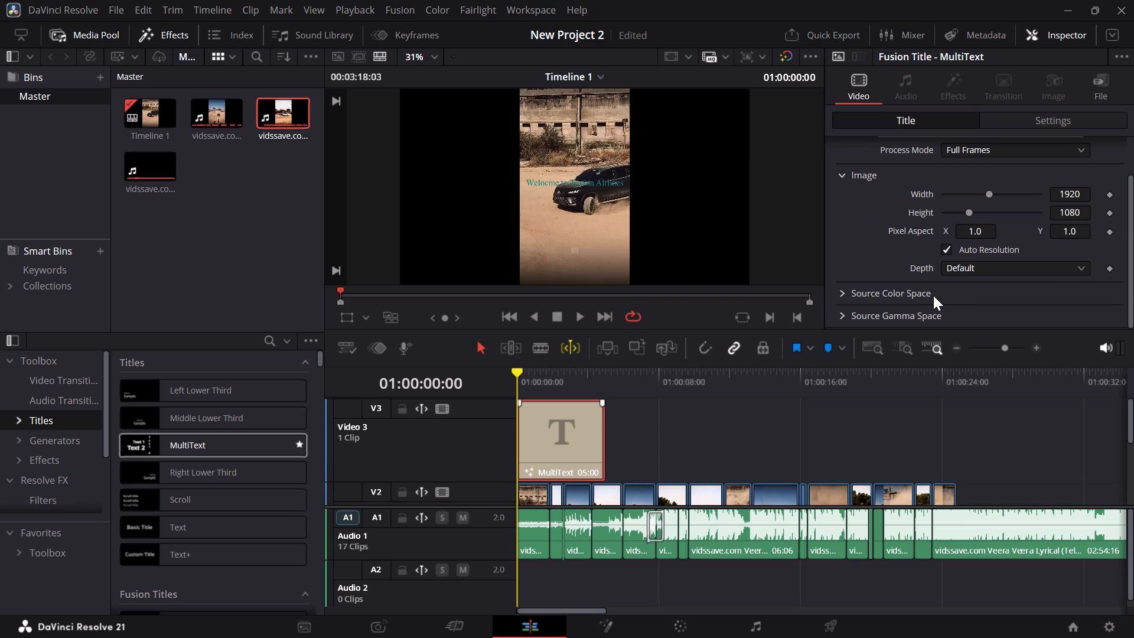
{"action": "scroll", "coordinate": [933, 295], "scroll_direction": "down", "scroll_amount": 1}
{"action": "left_click", "coordinate": [889, 292]}
{"action": "scroll", "coordinate": [938, 295], "scroll_direction": "down", "scroll_amount": 1}
{"action": "left_click", "coordinate": [845, 315]}
{"action": "scroll", "coordinate": [901, 302], "scroll_direction": "down", "scroll_amount": 2}
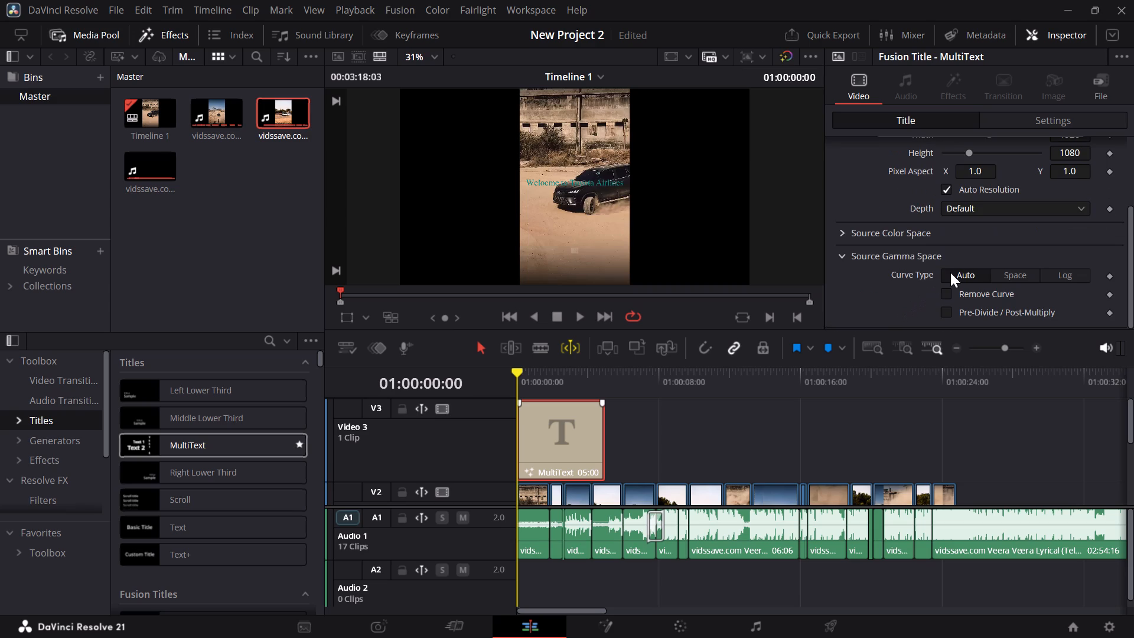
{"action": "left_click", "coordinate": [895, 224]}
{"action": "left_click", "coordinate": [891, 232]}
{"action": "left_click", "coordinate": [845, 232]}
{"action": "scroll", "coordinate": [949, 284], "scroll_direction": "down", "scroll_amount": 2}
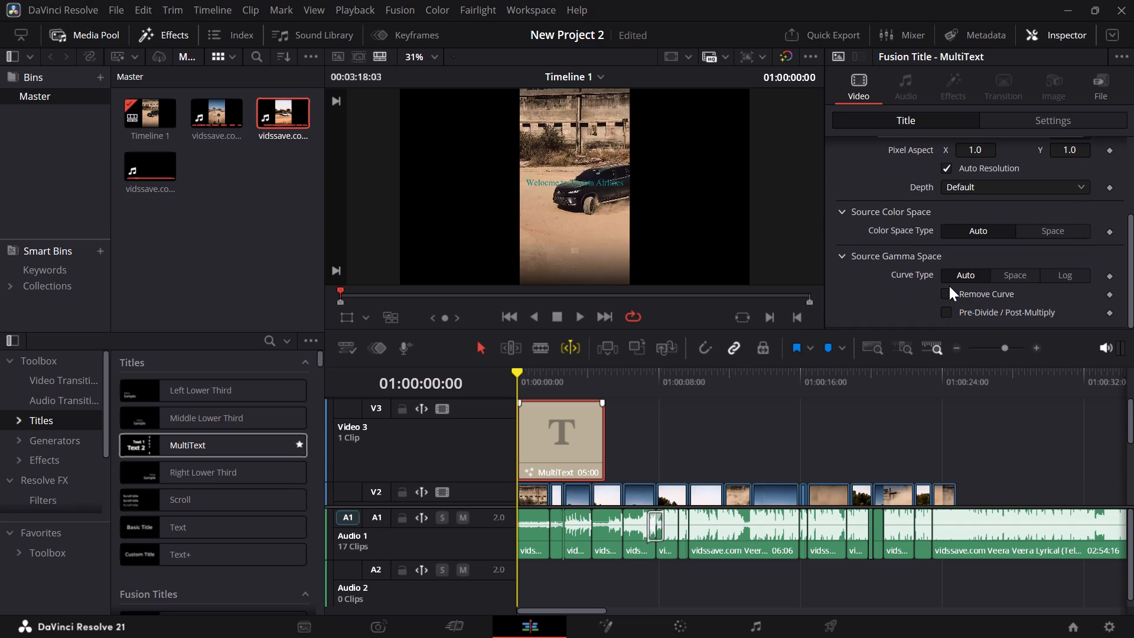
{"action": "left_click", "coordinate": [954, 292]}
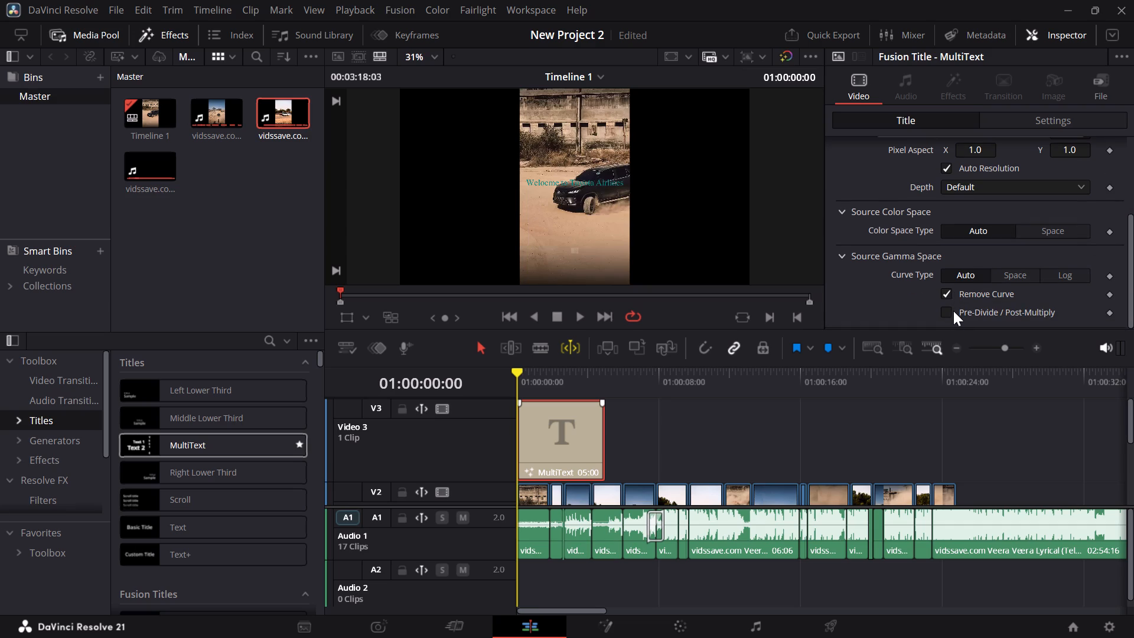
{"action": "left_click", "coordinate": [953, 311]}
{"action": "left_click", "coordinate": [927, 284]}
{"action": "left_click", "coordinate": [708, 219]}
Turn off dynamic trim mode and keep the normal selection mode for the timeline.
{"action": "left_click", "coordinate": [484, 350]}
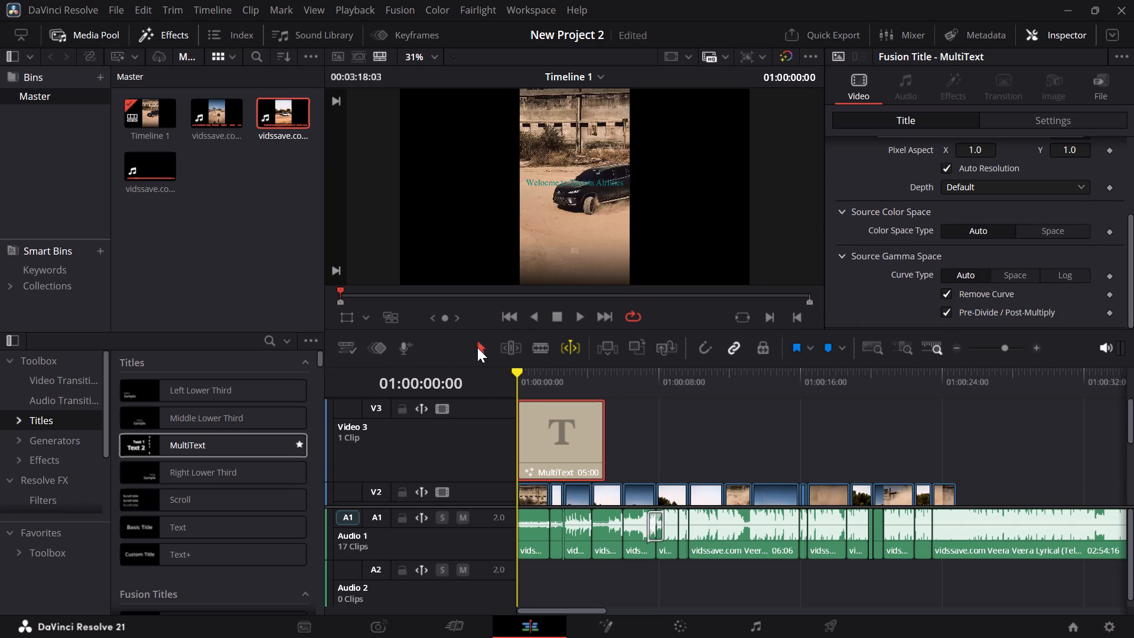
{"action": "left_click", "coordinate": [477, 346]}
{"action": "left_click", "coordinate": [574, 351]}
Play the opening seconds of the timeline to check the title, and return the playhead to the start.
{"action": "key", "text": "space"}
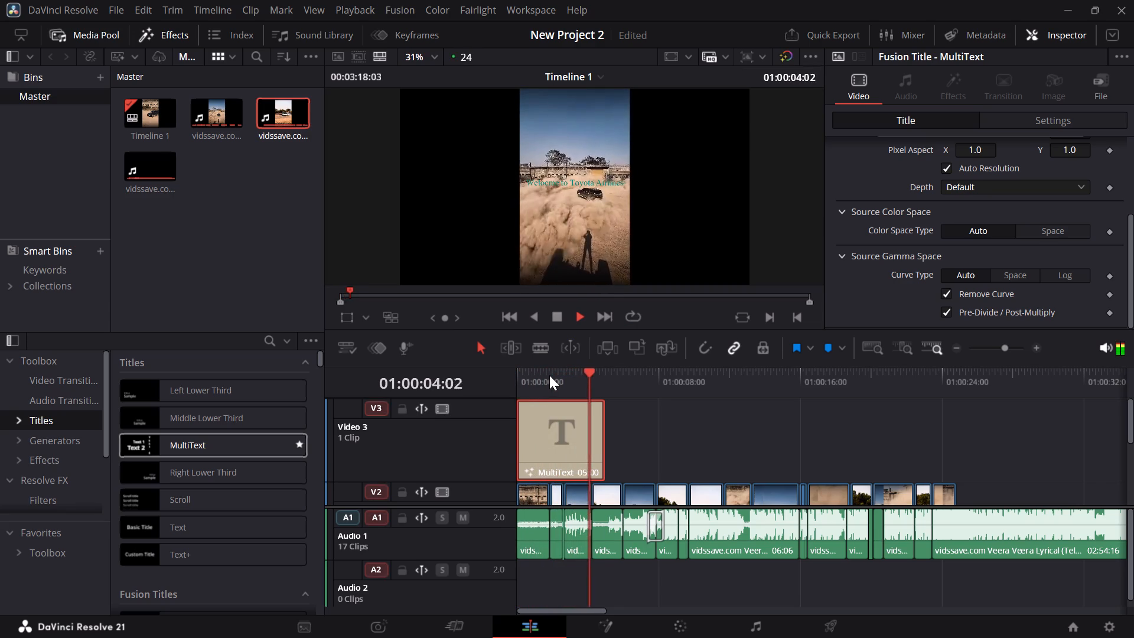
{"action": "key", "text": "space"}
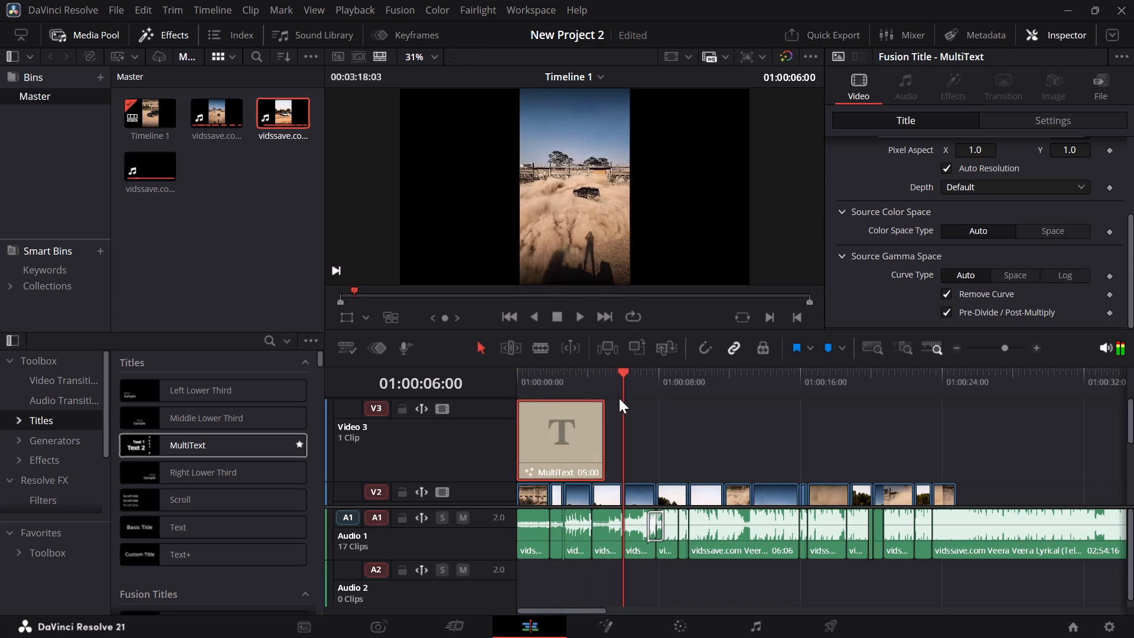
{"action": "left_click_drag", "start_coordinate": [623, 369], "coordinate": [486, 375]}
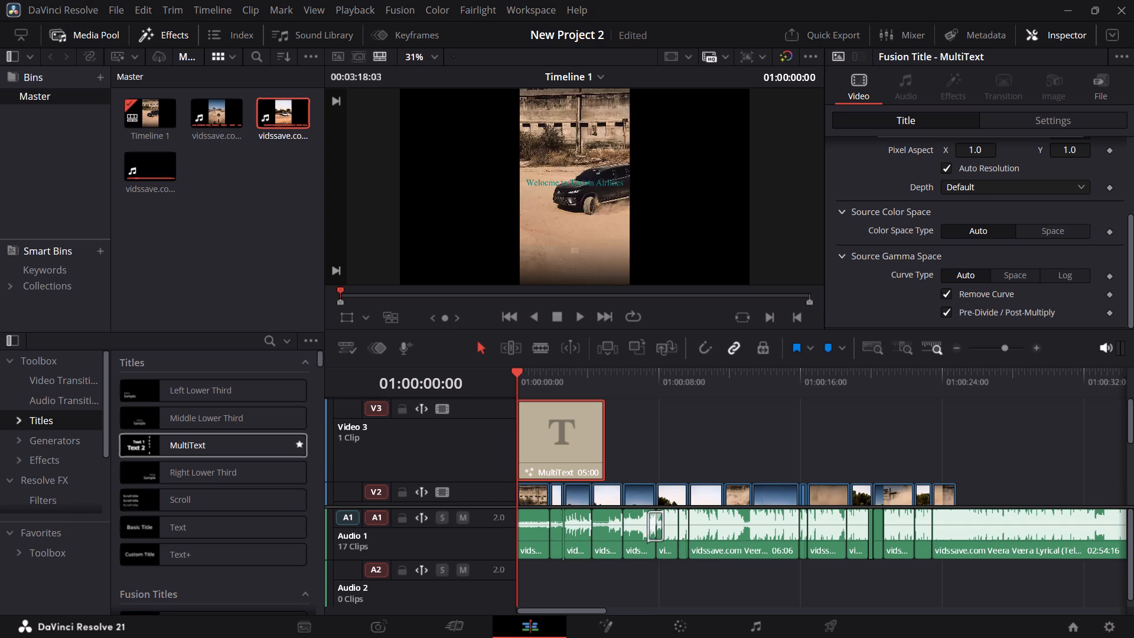
Check which system sound output device is selected and return to the timeline.
{"action": "left_click", "coordinate": [1064, 628]}
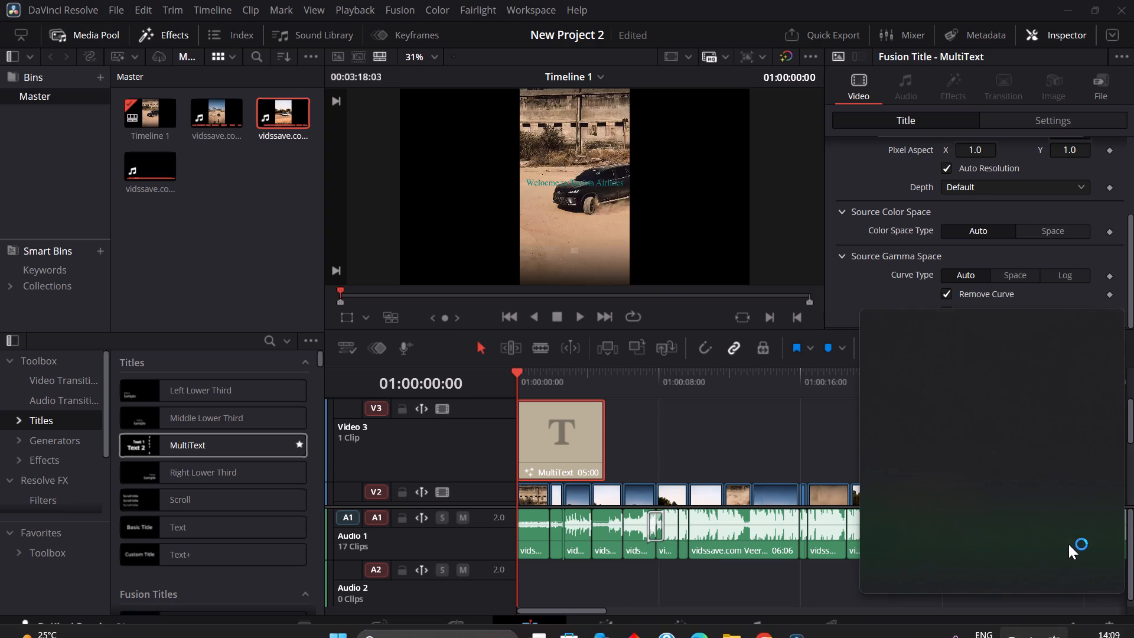
{"action": "left_click", "coordinate": [1101, 532]}
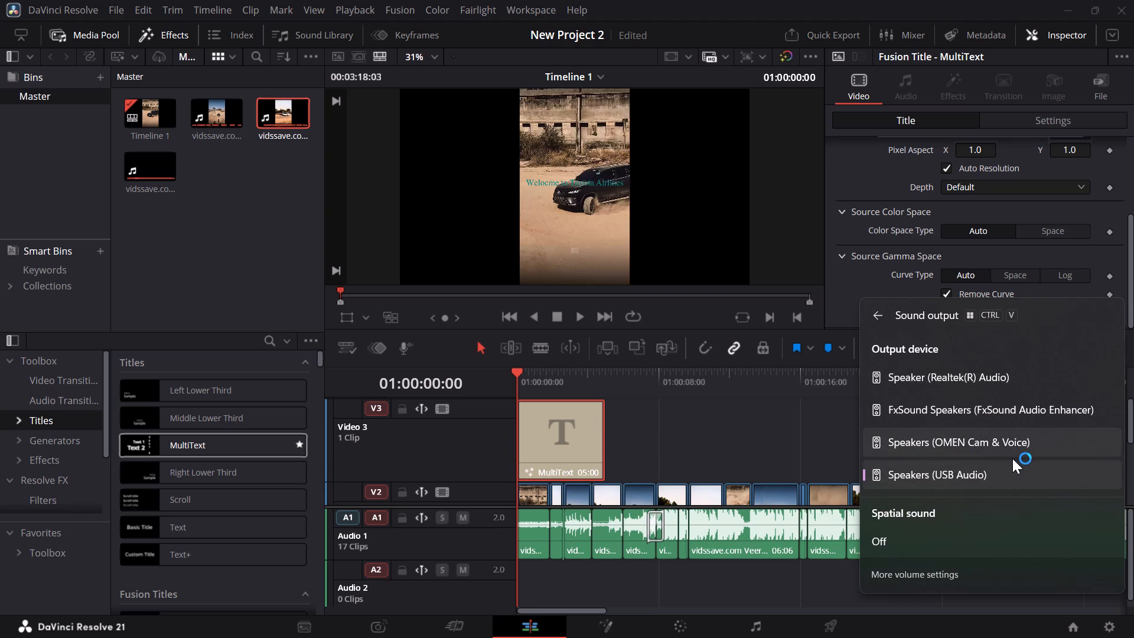
{"action": "key", "text": "space"}
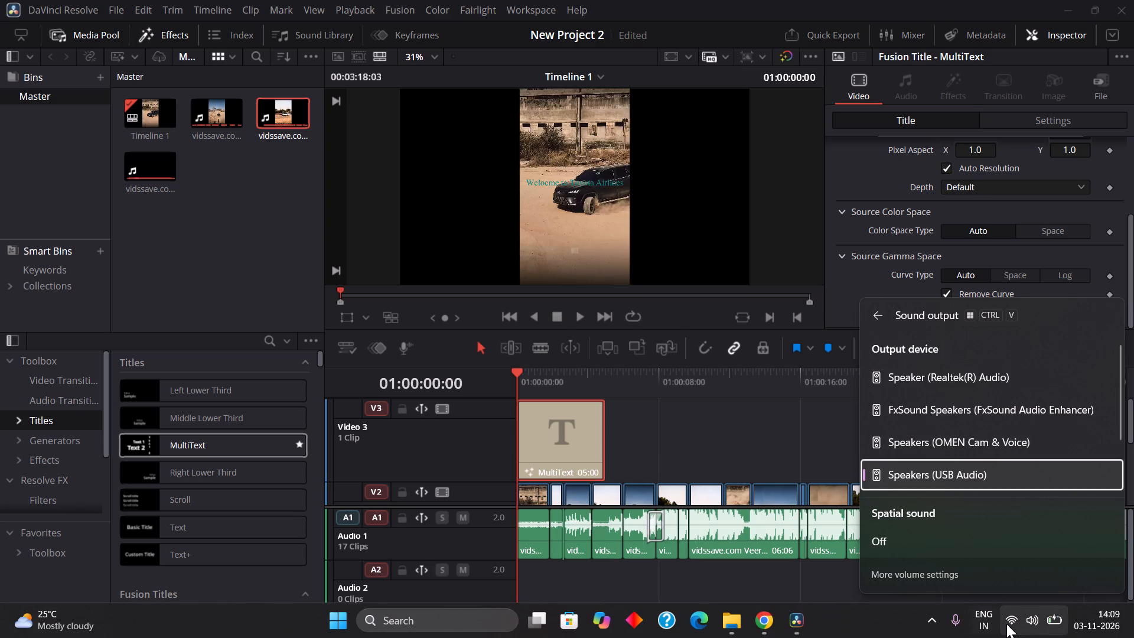
{"action": "key", "text": "space"}
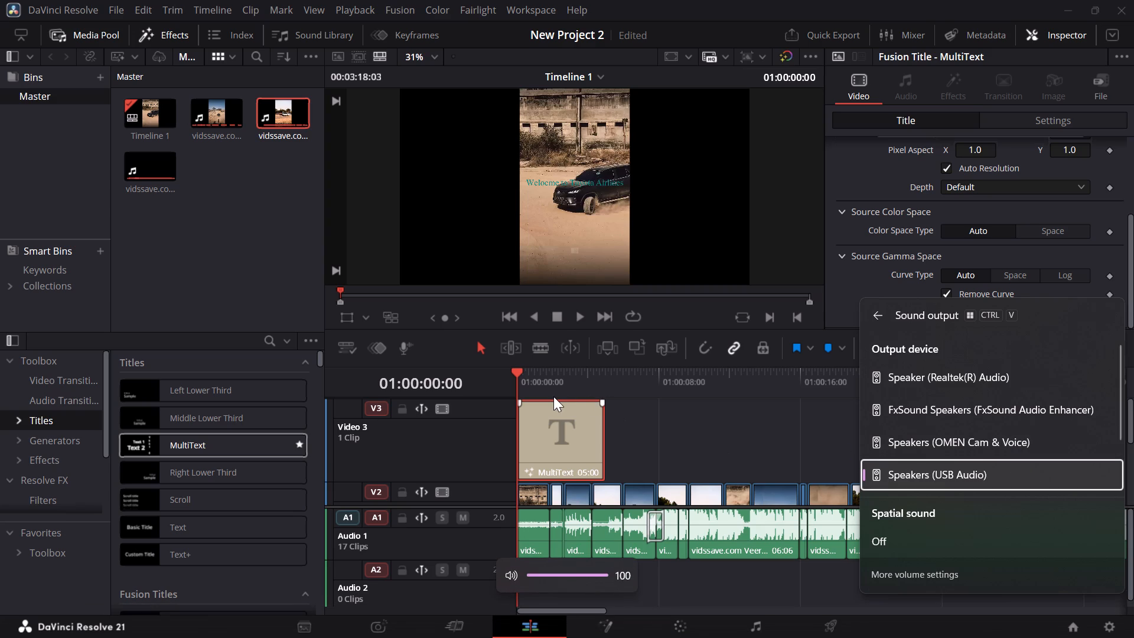
{"action": "key", "text": "space"}
{"action": "left_click", "coordinate": [746, 425]}
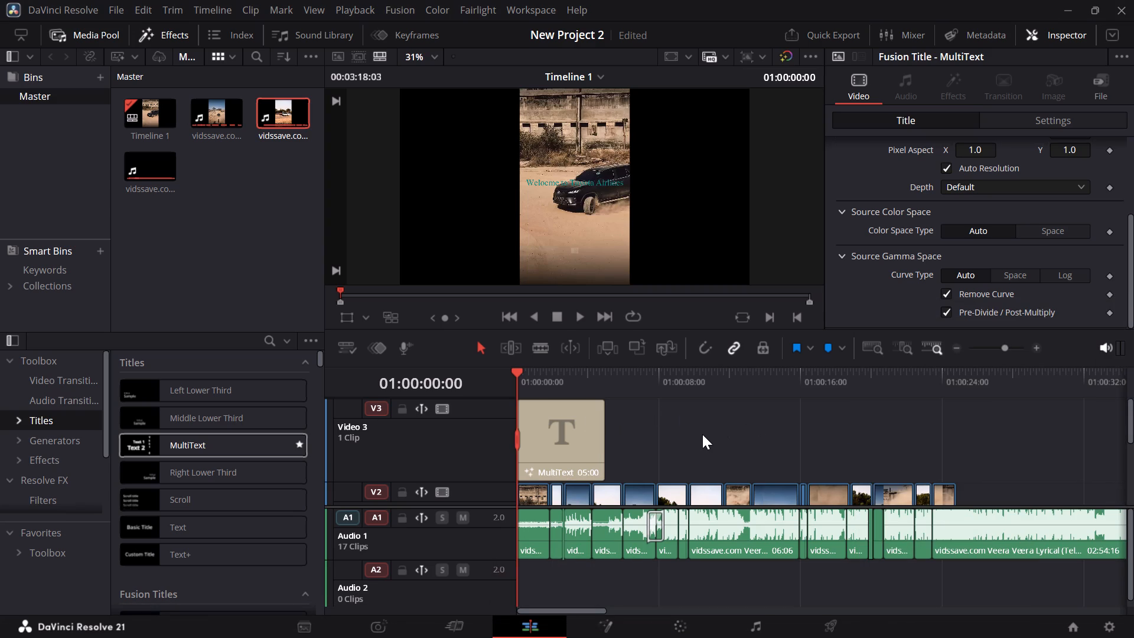
Play the timeline from the start through past the last video clip to review the edit with the music.
{"action": "key", "text": "space"}
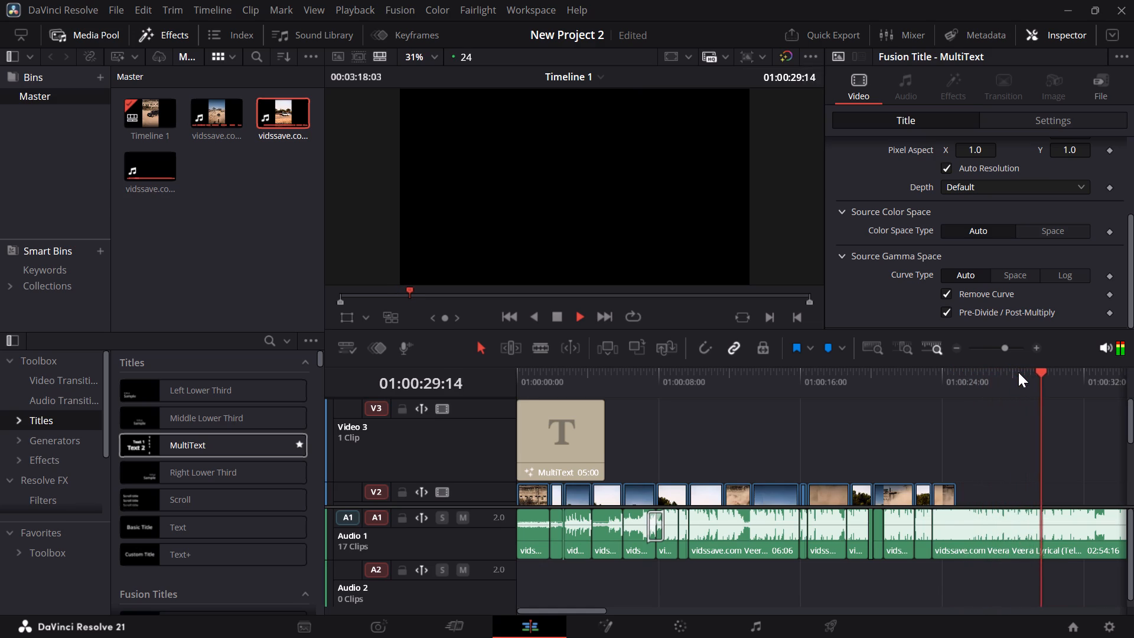
{"action": "scroll", "coordinate": [922, 401], "scroll_direction": "left", "scroll_amount": 1}
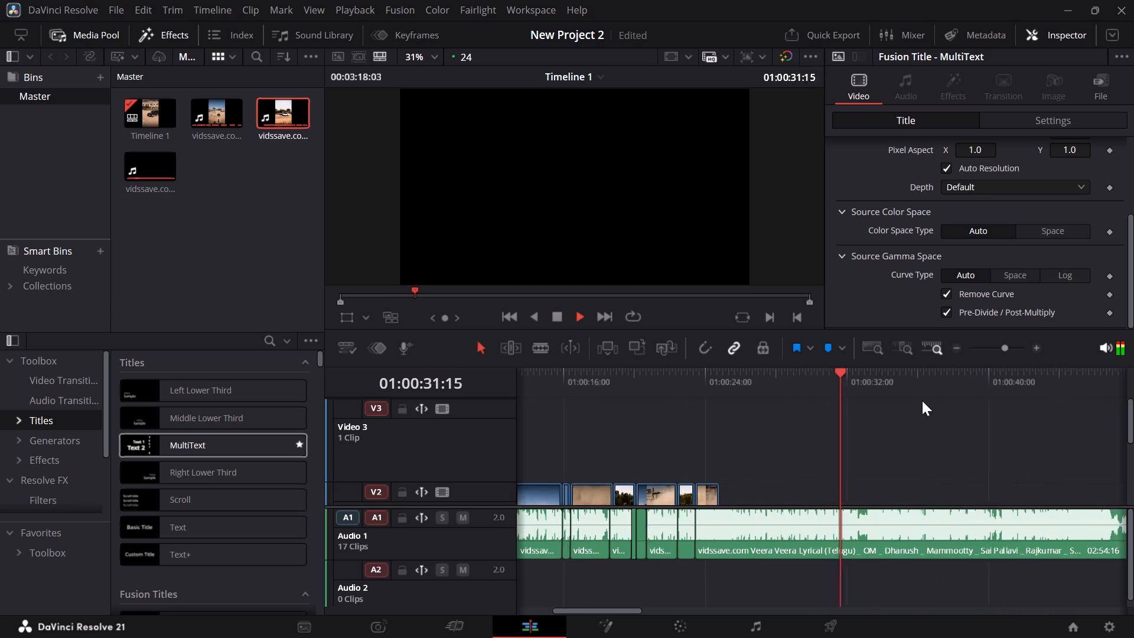
{"action": "scroll", "coordinate": [922, 401], "scroll_direction": "left", "scroll_amount": 1}
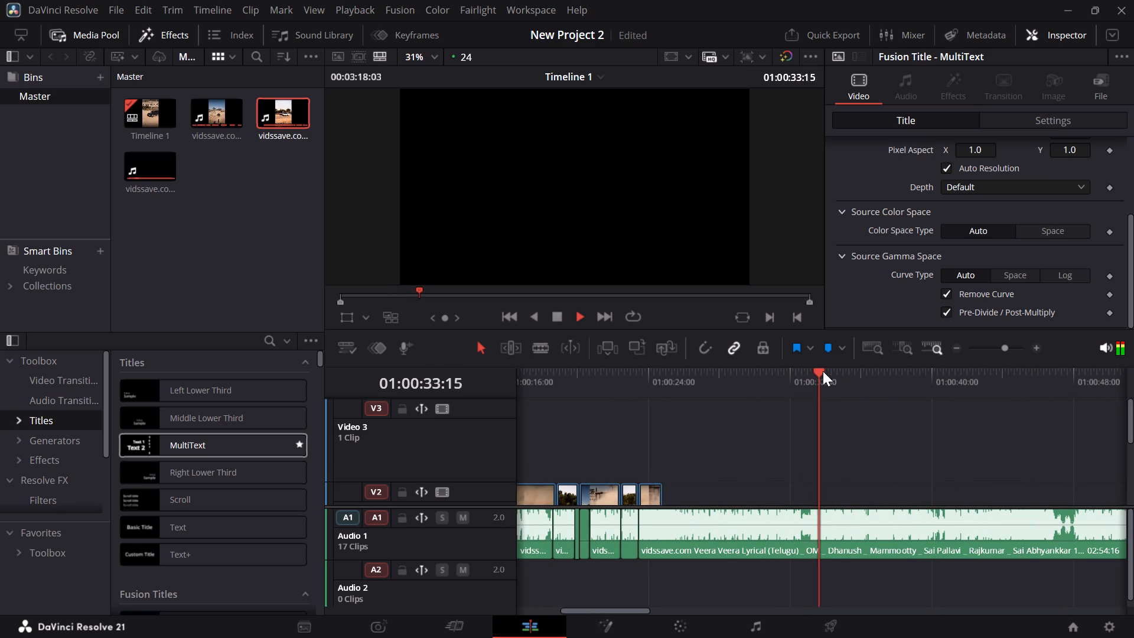
Find the cut point in the long final Veera Veera clip on Audio 1 and split it at 01:00:32:15.
{"action": "left_click_drag", "start_coordinate": [823, 371], "coordinate": [640, 392]}
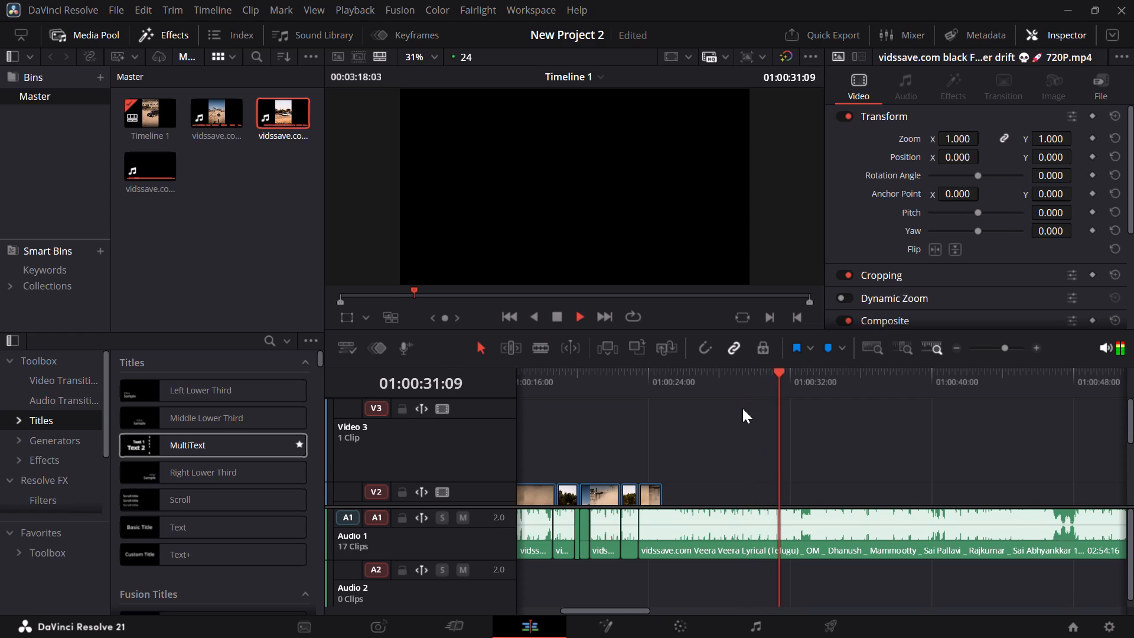
{"action": "key", "text": "space"}
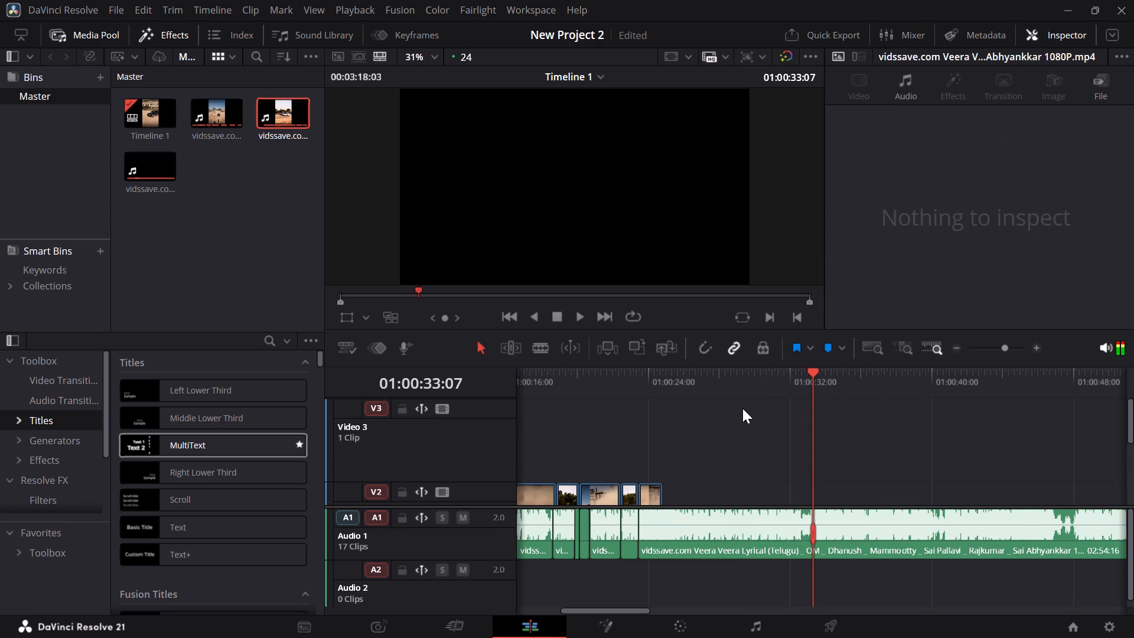
{"action": "left_click_drag", "start_coordinate": [814, 368], "coordinate": [801, 369]}
{"action": "key", "text": "space"}
{"action": "left_click_drag", "start_coordinate": [815, 369], "coordinate": [808, 376]}
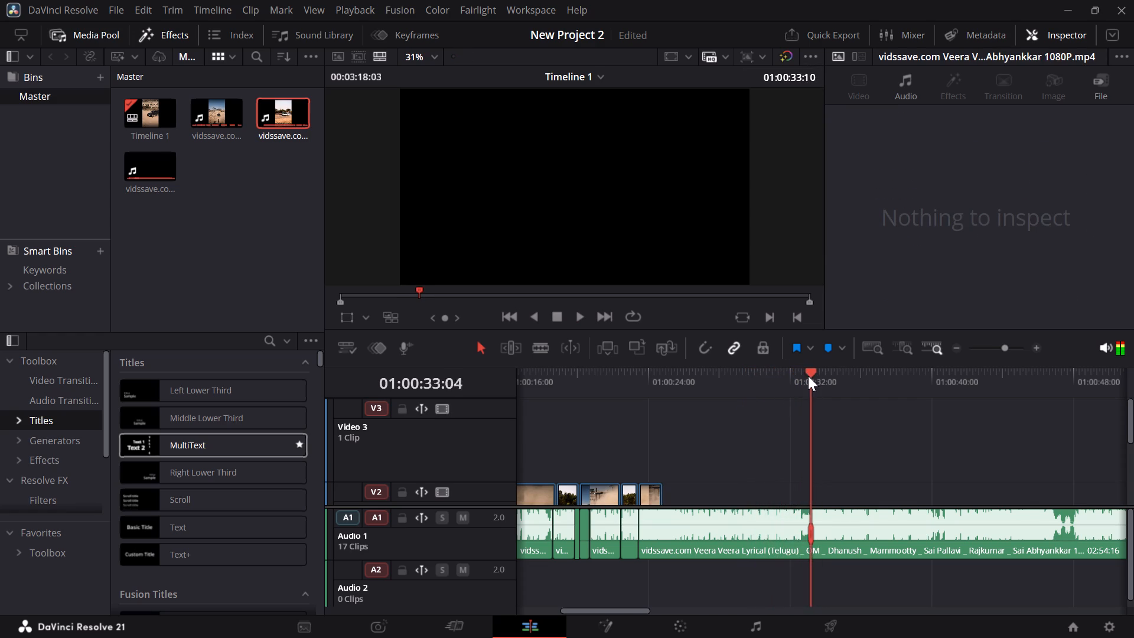
{"action": "left_click_drag", "start_coordinate": [808, 376], "coordinate": [795, 377]}
{"action": "left_click_drag", "start_coordinate": [809, 372], "coordinate": [801, 371]}
{"action": "key", "text": "space"}
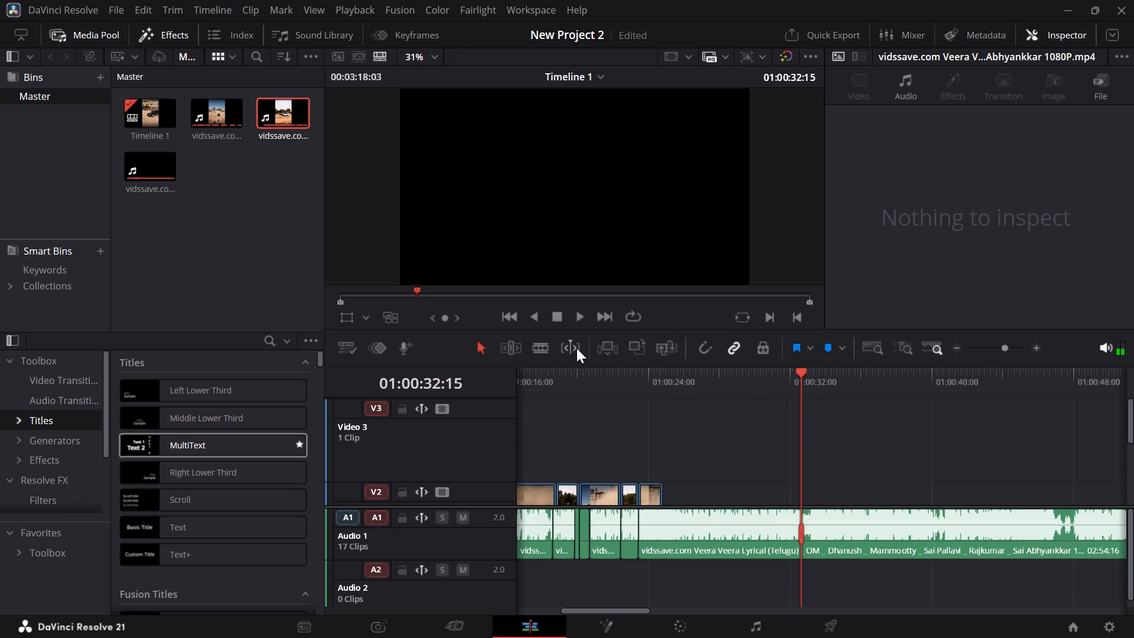
{"action": "left_click", "coordinate": [539, 347]}
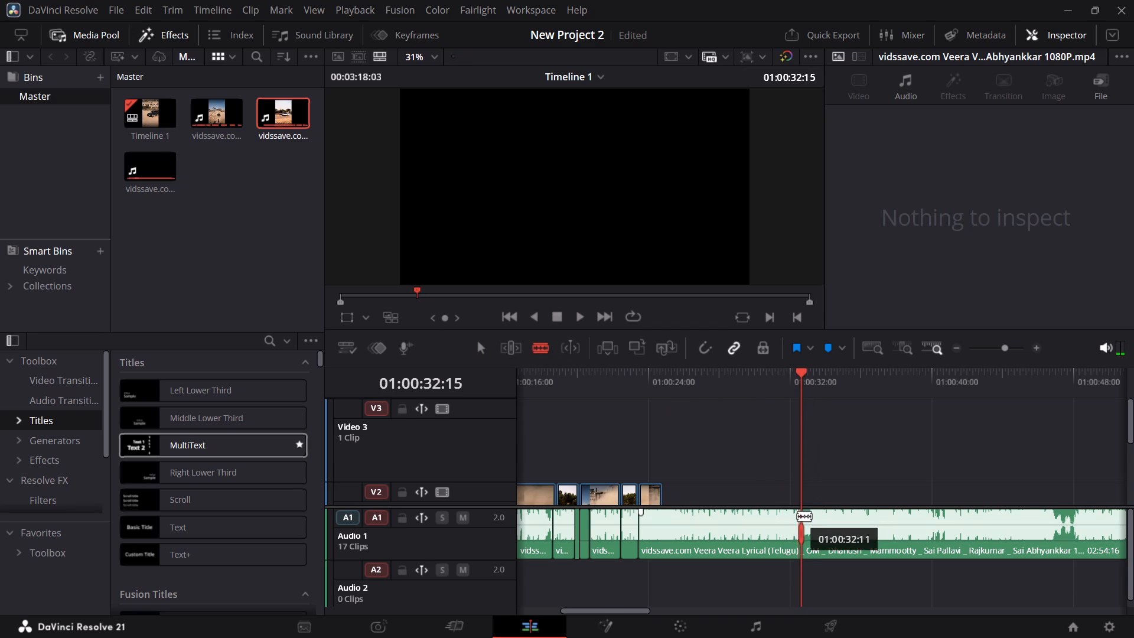
{"action": "left_click", "coordinate": [800, 511]}
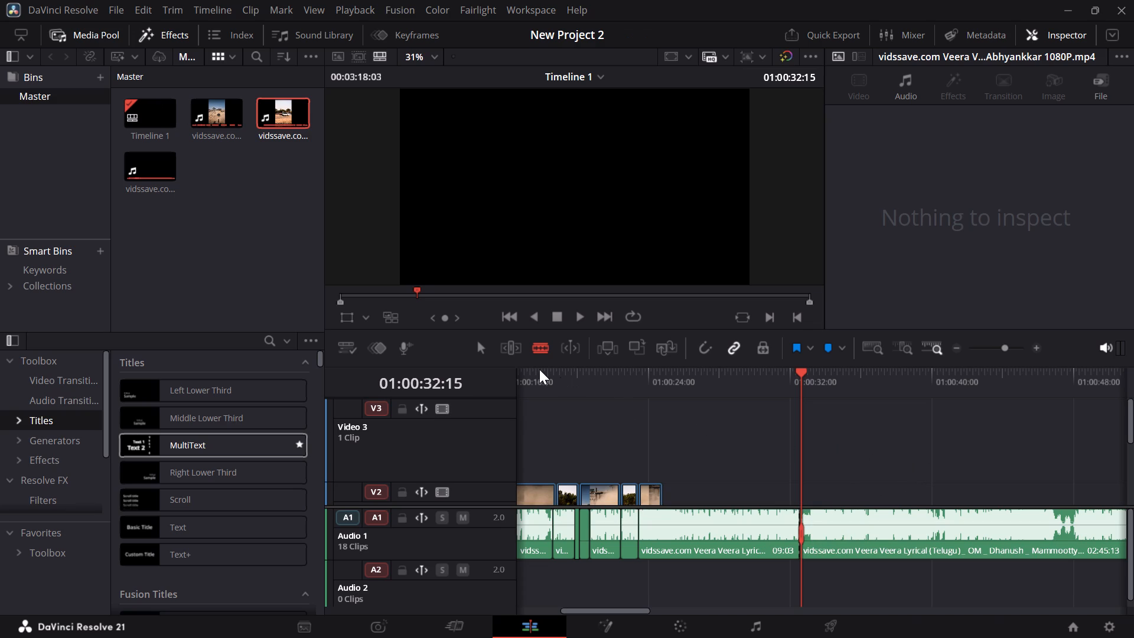
Delete the four Audio 1 clips lying between about 01:00:20 and the cut at 01:00:32:15, keeping the long clip after it.
{"action": "left_click", "coordinate": [480, 347]}
{"action": "left_click", "coordinate": [718, 533]}
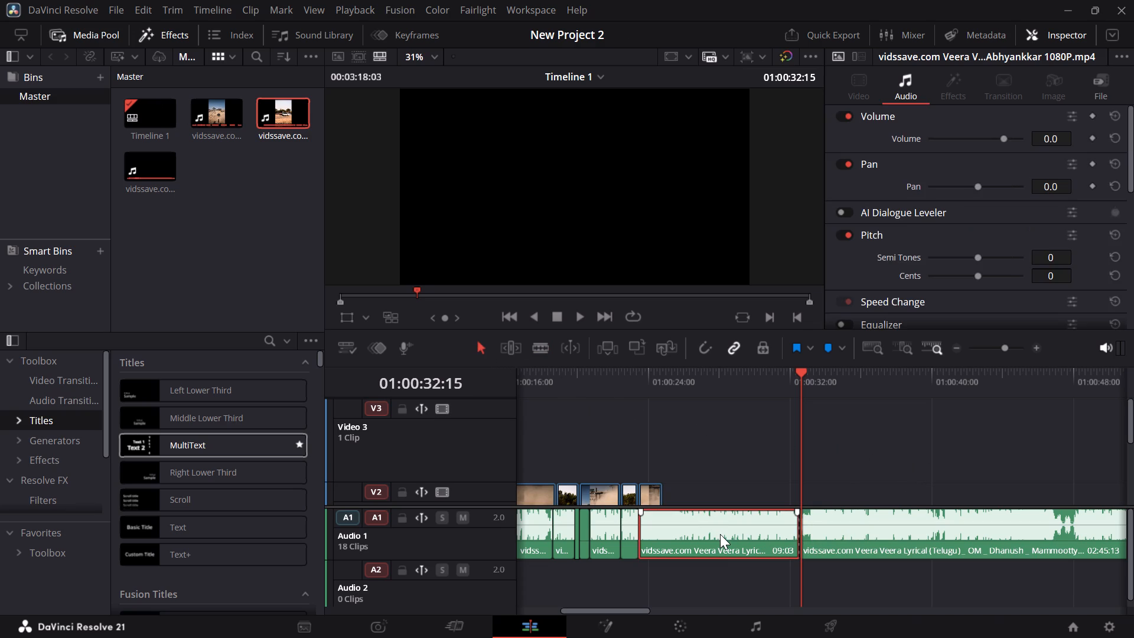
{"action": "key", "text": "BackSpace"}
{"action": "left_click", "coordinate": [631, 538]}
{"action": "key", "text": "BackSpace"}
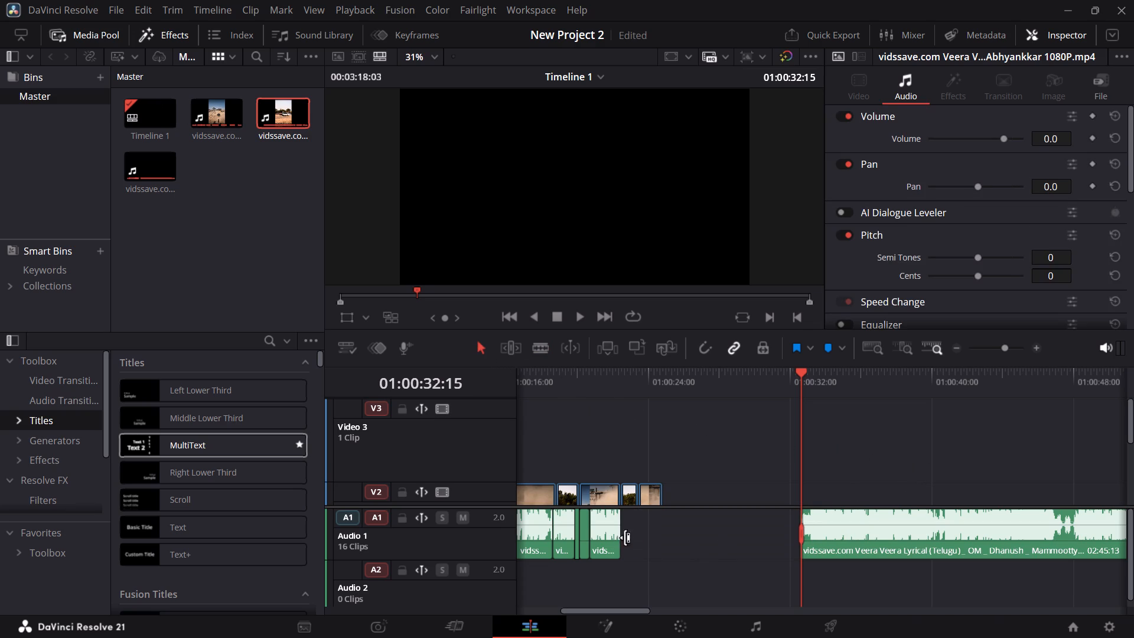
{"action": "left_click", "coordinate": [615, 536]}
{"action": "key", "text": "BackSpace"}
{"action": "left_click", "coordinate": [582, 538]}
{"action": "key", "text": "BackSpace"}
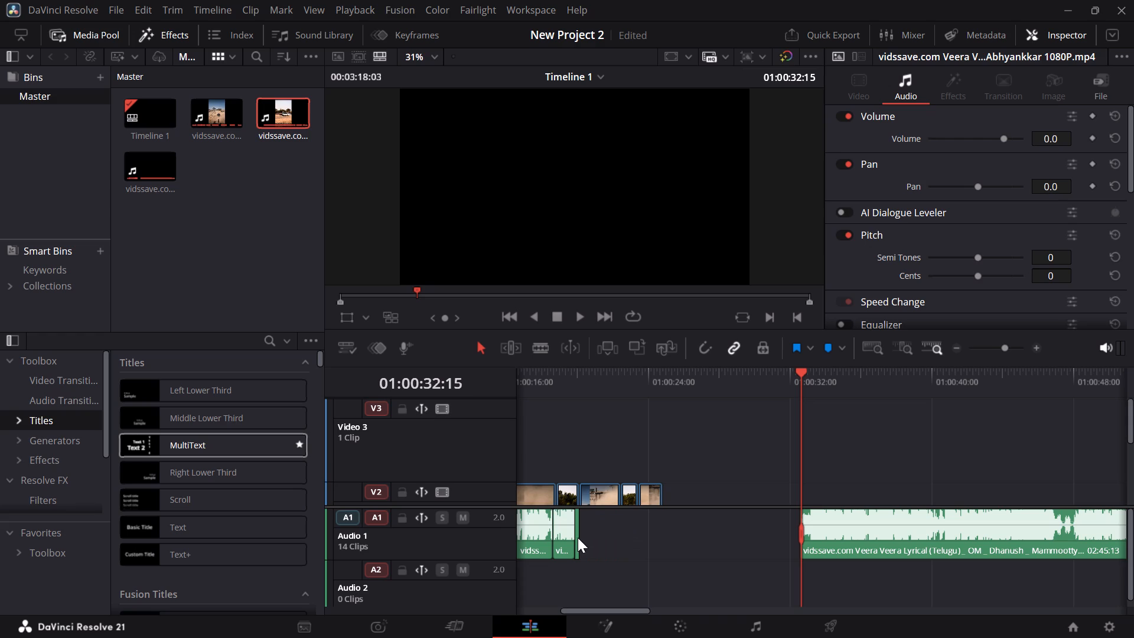
Delete the Audio 1 clips between about 01:00:16 and 01:00:20, including the very short one.
{"action": "left_click", "coordinate": [575, 538]}
{"action": "key", "text": "BackSpace"}
{"action": "left_click", "coordinate": [564, 536]}
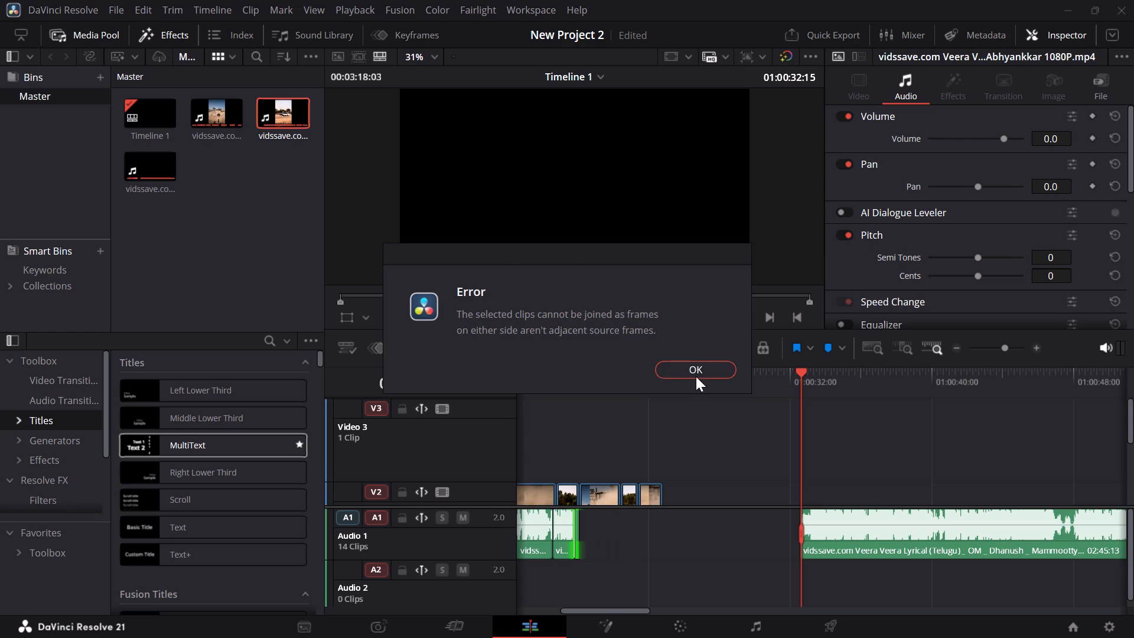
{"action": "left_click", "coordinate": [697, 370]}
{"action": "left_click", "coordinate": [569, 535]}
{"action": "key", "text": "BackSpace"}
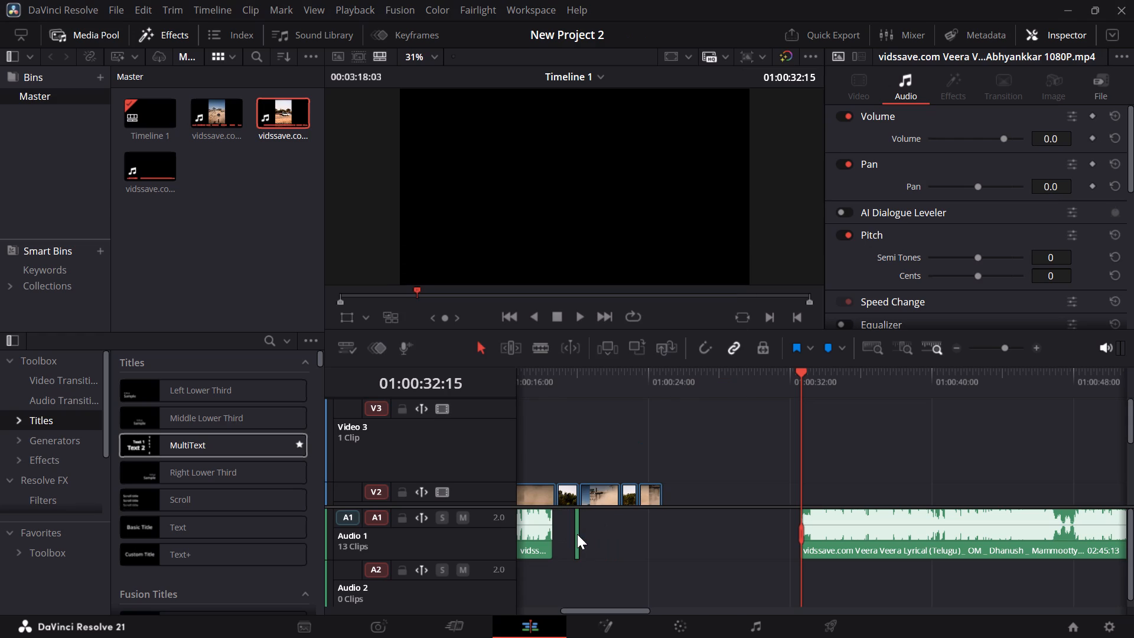
{"action": "left_click", "coordinate": [576, 535]}
{"action": "key", "text": "BackSpace"}
{"action": "left_click", "coordinate": [528, 538]}
{"action": "key", "text": "BackSpace"}
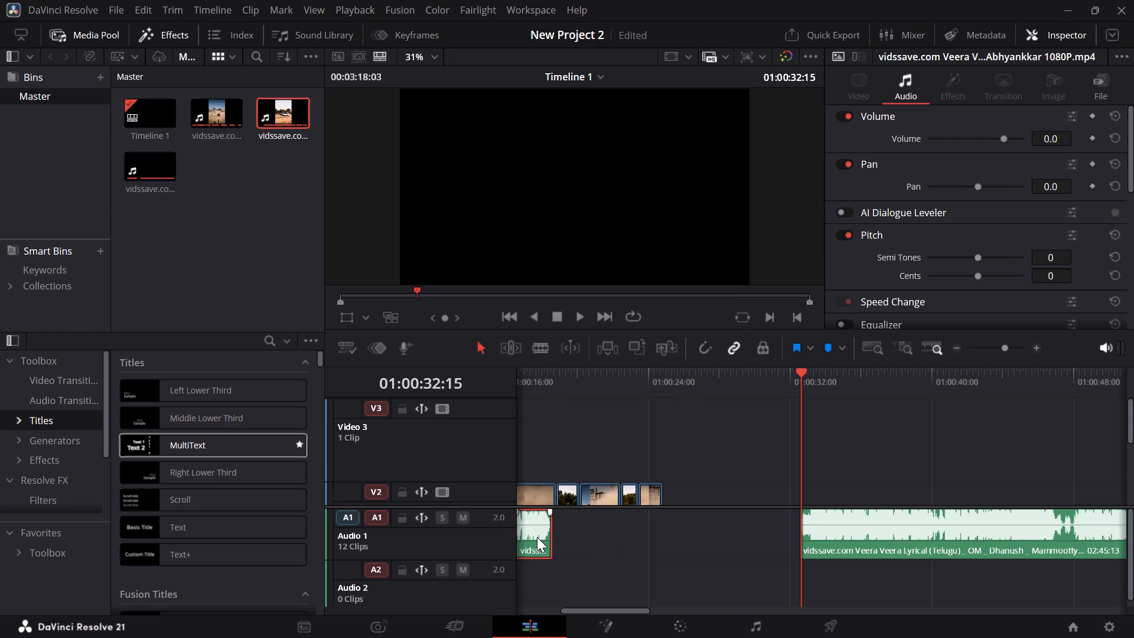
Delete the Audio 1 clips between about 01:00:08 and 01:00:16, including the clip attached to the cross fade.
{"action": "scroll", "coordinate": [589, 538], "scroll_direction": "right", "scroll_amount": 1}
{"action": "left_click", "coordinate": [725, 535]}
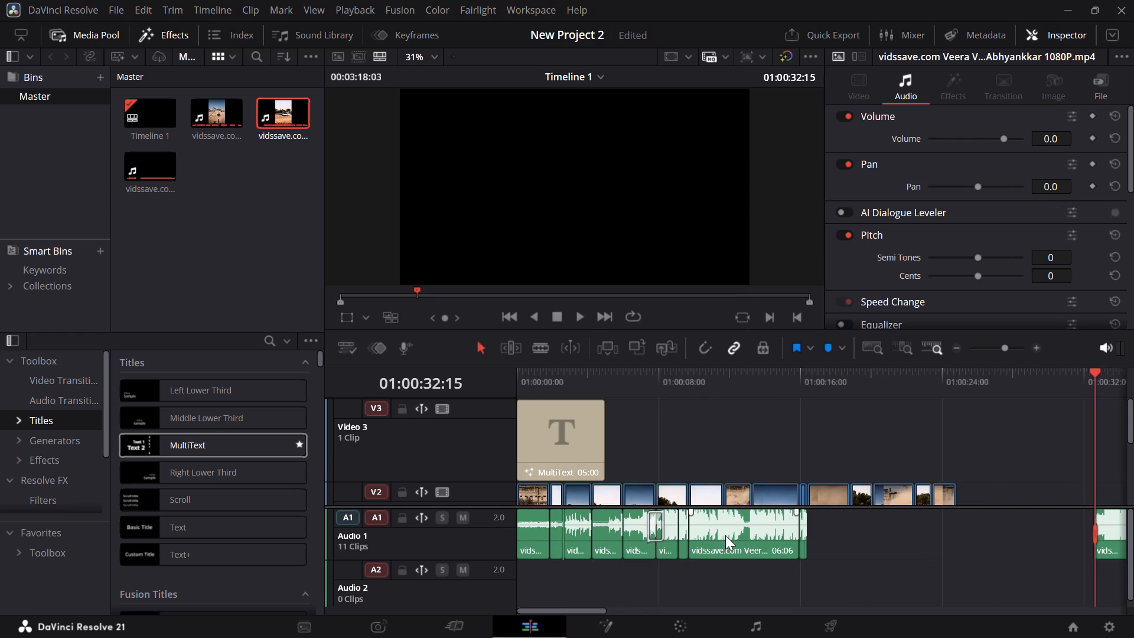
{"action": "key", "text": "BackSpace"}
{"action": "left_click", "coordinate": [802, 531]}
{"action": "key", "text": "BackSpace"}
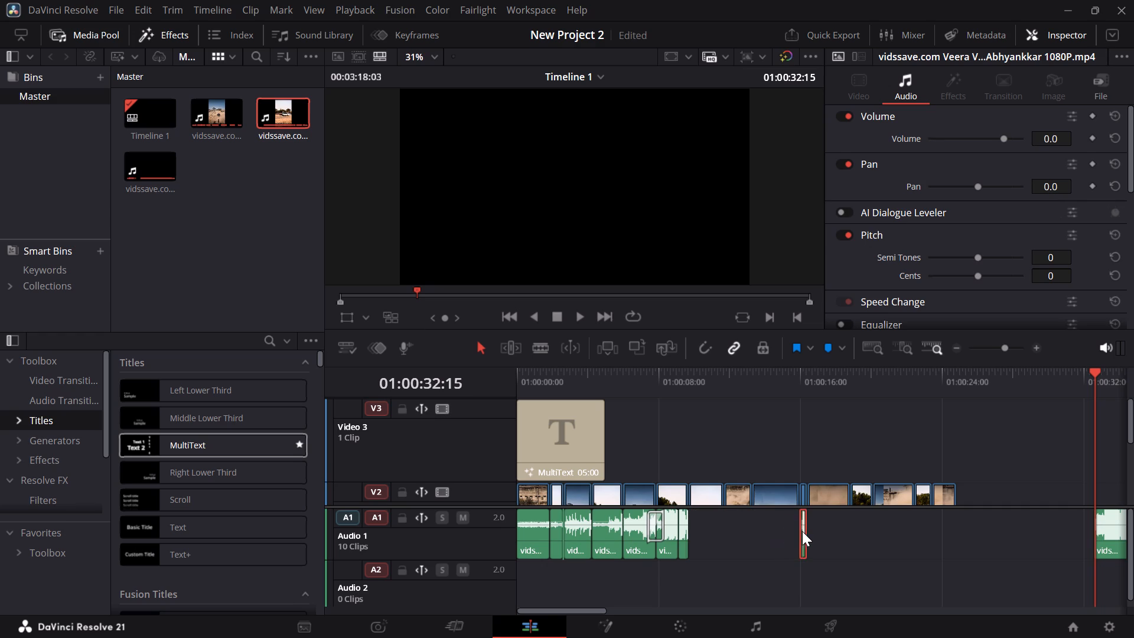
{"action": "left_click", "coordinate": [685, 538]}
{"action": "key", "text": "BackSpace"}
{"action": "left_click", "coordinate": [663, 538]}
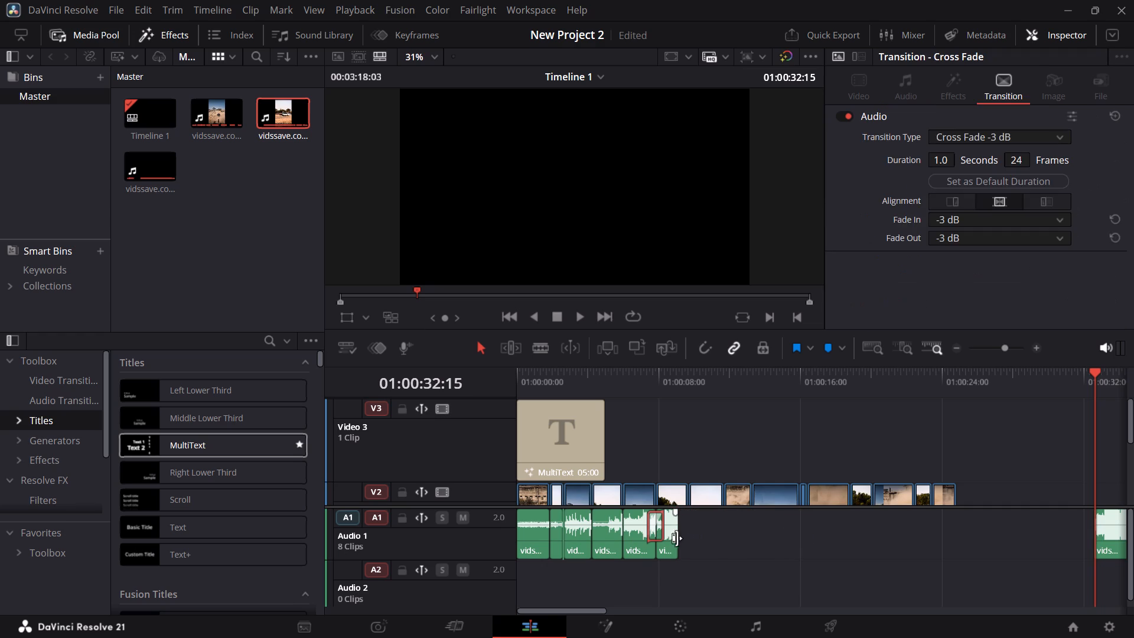
{"action": "left_click", "coordinate": [678, 541]}
{"action": "left_click", "coordinate": [669, 547]}
{"action": "key", "text": "BackSpace"}
Delete all remaining Audio 1 clips from the timeline start to about 01:00:08, including the thin sliver near 01:00:02.
{"action": "left_click", "coordinate": [644, 537]}
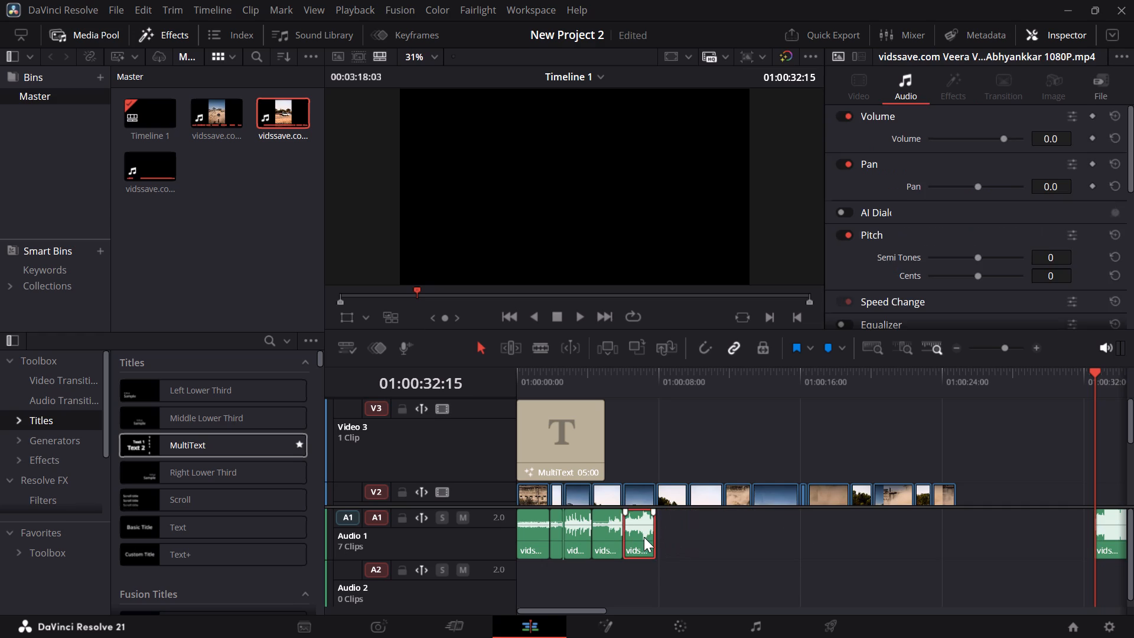
{"action": "key", "text": "BackSpace"}
{"action": "left_click", "coordinate": [603, 540]}
{"action": "key", "text": "BackSpace"}
{"action": "left_click", "coordinate": [585, 536]}
{"action": "key", "text": "BackSpace"}
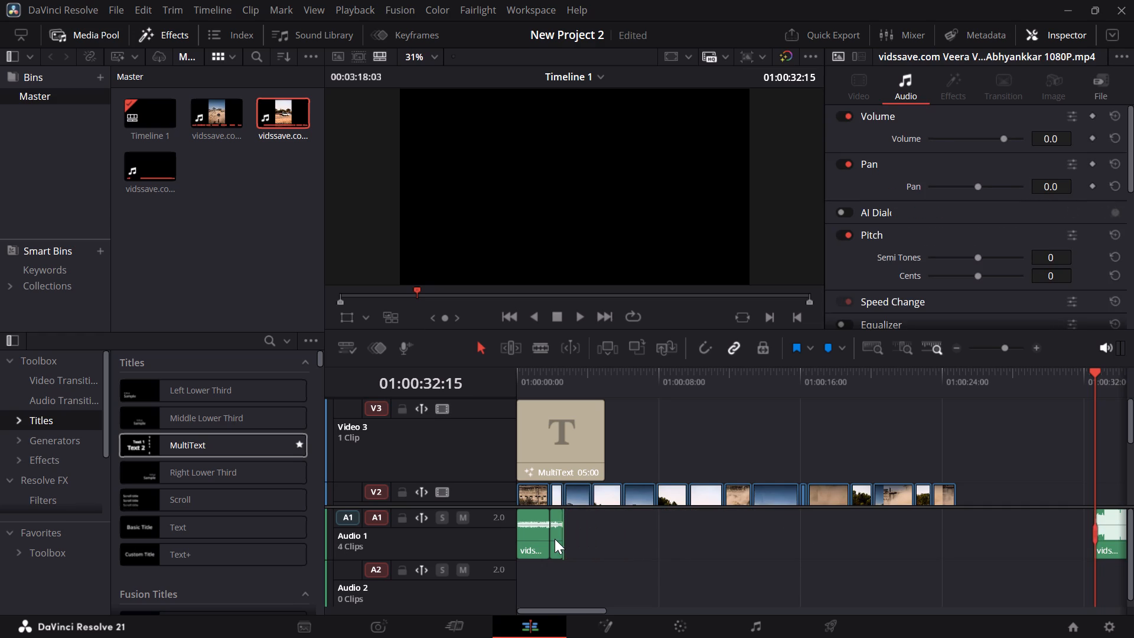
{"action": "left_click", "coordinate": [555, 539]}
{"action": "key", "text": "BackSpace"}
{"action": "left_click", "coordinate": [533, 539]}
{"action": "key", "text": "BackSpace"}
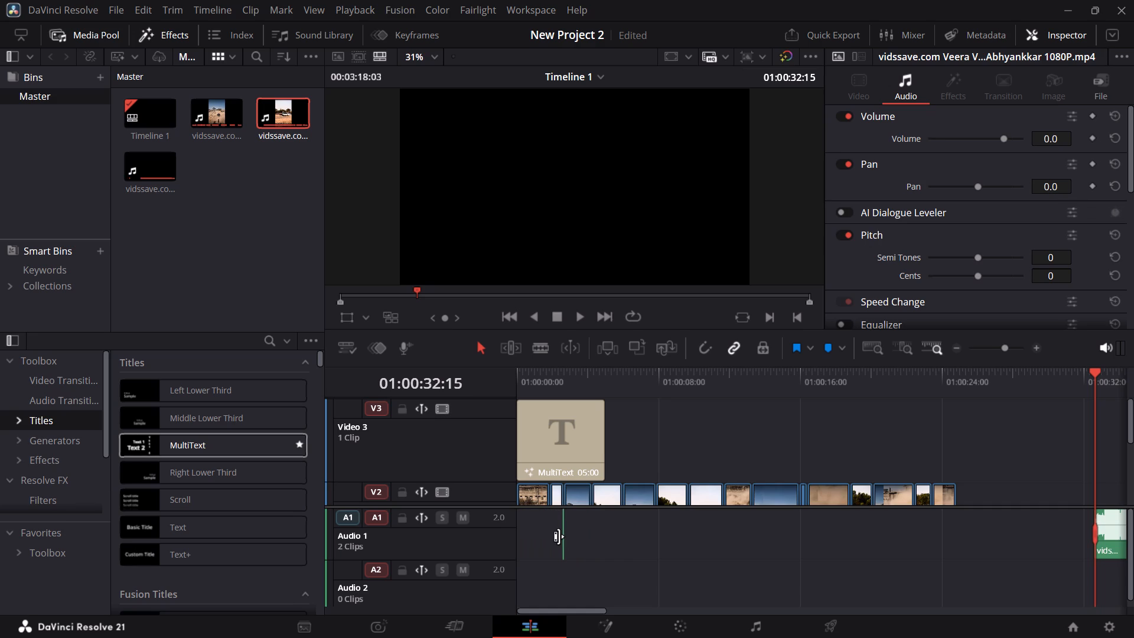
{"action": "left_click", "coordinate": [563, 536]}
{"action": "left_click", "coordinate": [578, 541]}
{"action": "left_click", "coordinate": [563, 536]}
{"action": "key", "text": "BackSpace"}
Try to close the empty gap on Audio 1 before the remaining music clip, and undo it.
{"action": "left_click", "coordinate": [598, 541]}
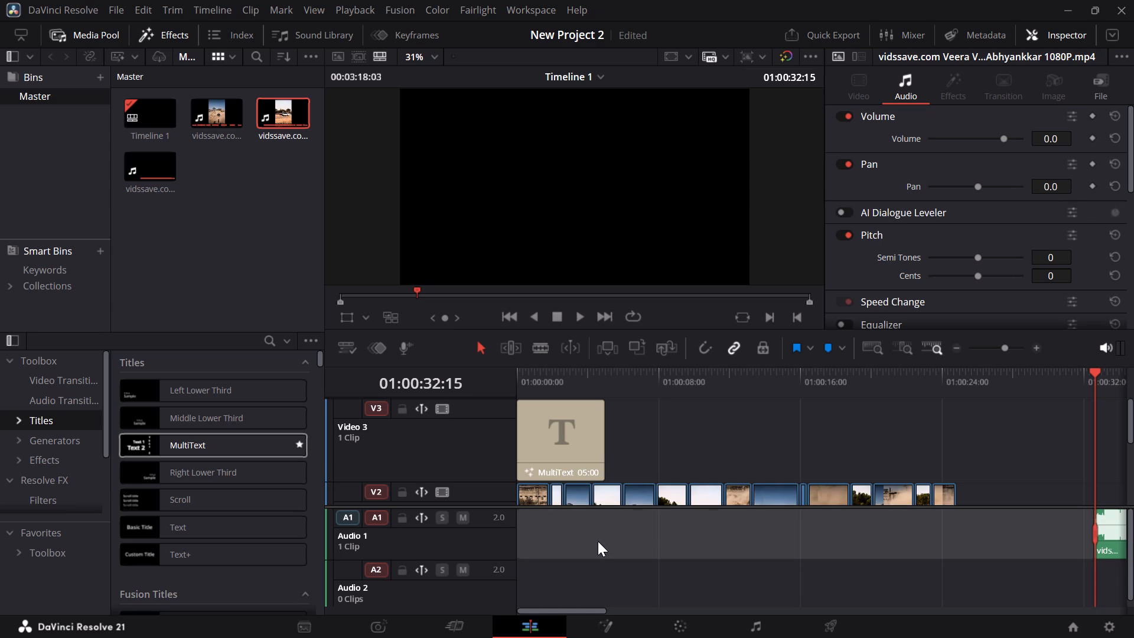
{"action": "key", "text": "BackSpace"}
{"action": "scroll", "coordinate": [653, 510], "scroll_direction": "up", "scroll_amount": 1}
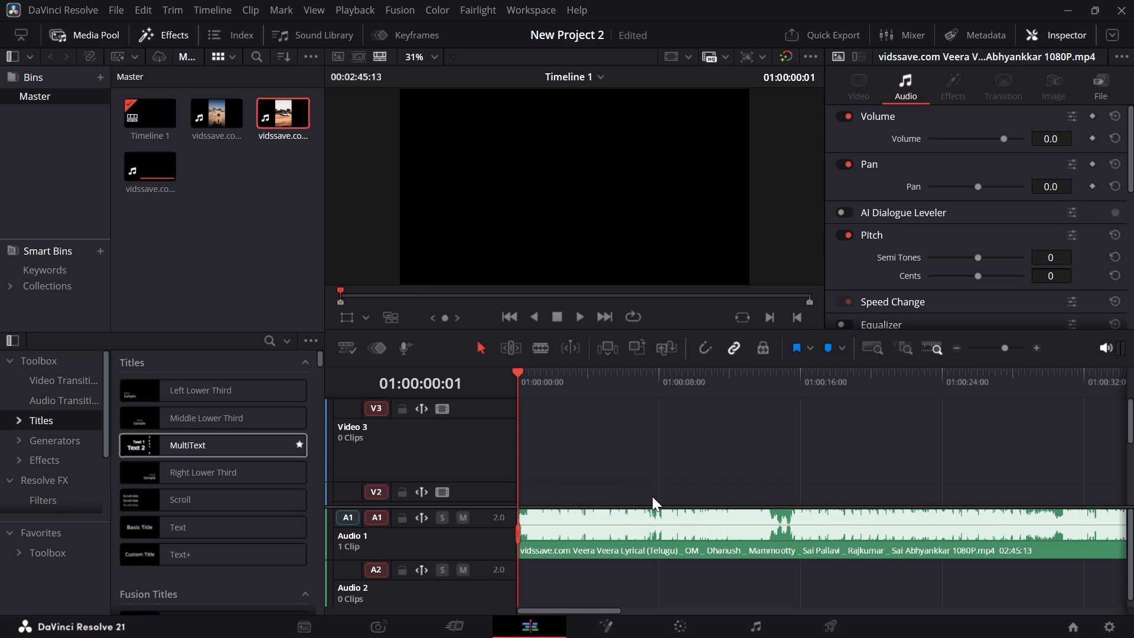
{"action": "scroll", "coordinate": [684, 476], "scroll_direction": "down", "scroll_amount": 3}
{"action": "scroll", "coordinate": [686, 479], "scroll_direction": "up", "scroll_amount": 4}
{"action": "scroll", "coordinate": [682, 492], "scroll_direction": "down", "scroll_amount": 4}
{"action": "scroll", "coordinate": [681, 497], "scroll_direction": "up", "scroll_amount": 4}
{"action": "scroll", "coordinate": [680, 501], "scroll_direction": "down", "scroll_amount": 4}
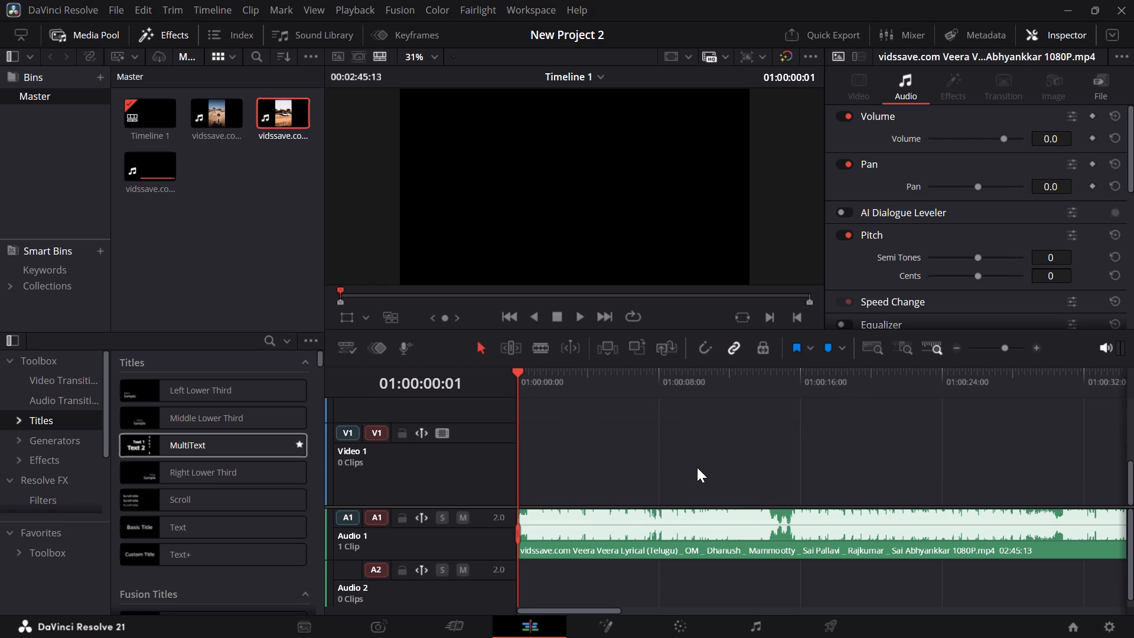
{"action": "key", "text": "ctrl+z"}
Move the remaining long Veera Veera clip on Audio 1 to the very start of the timeline.
{"action": "scroll", "coordinate": [752, 513], "scroll_direction": "up", "scroll_amount": 1}
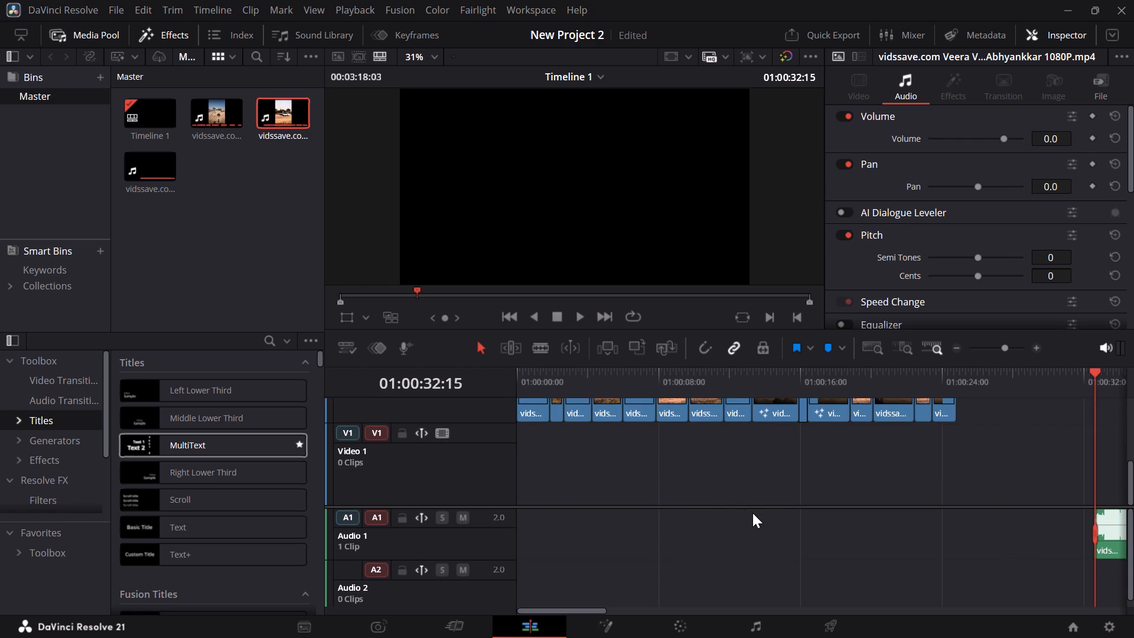
{"action": "scroll", "coordinate": [756, 513], "scroll_direction": "up", "scroll_amount": 2}
{"action": "scroll", "coordinate": [814, 479], "scroll_direction": "up", "scroll_amount": 2}
{"action": "scroll", "coordinate": [814, 479], "scroll_direction": "down", "scroll_amount": 1}
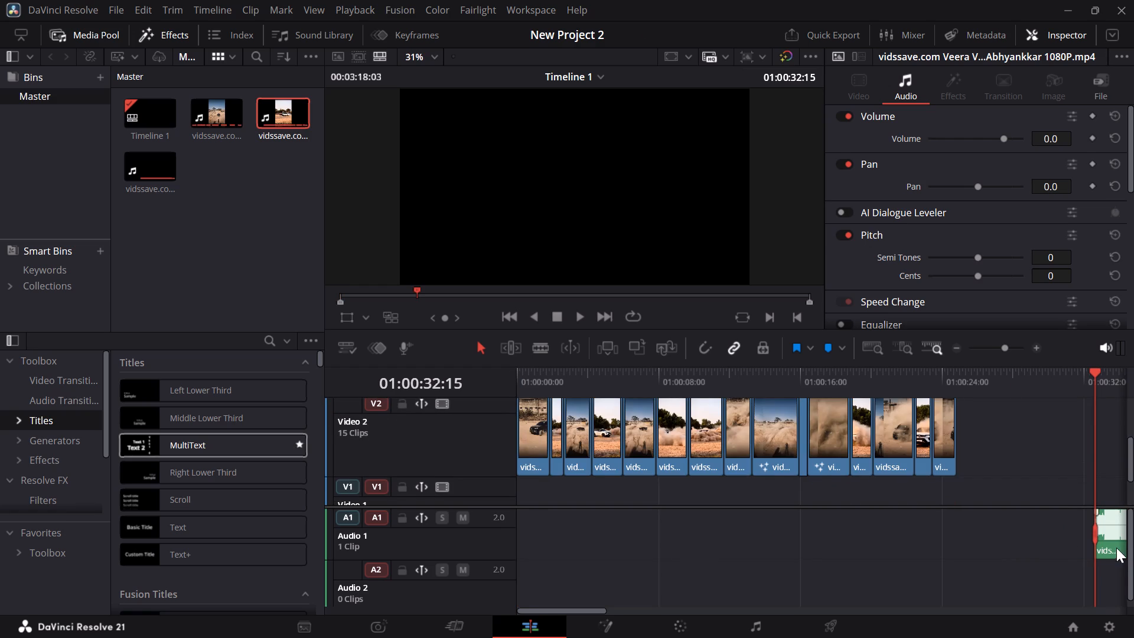
{"action": "left_click_drag", "start_coordinate": [1113, 539], "coordinate": [535, 519]}
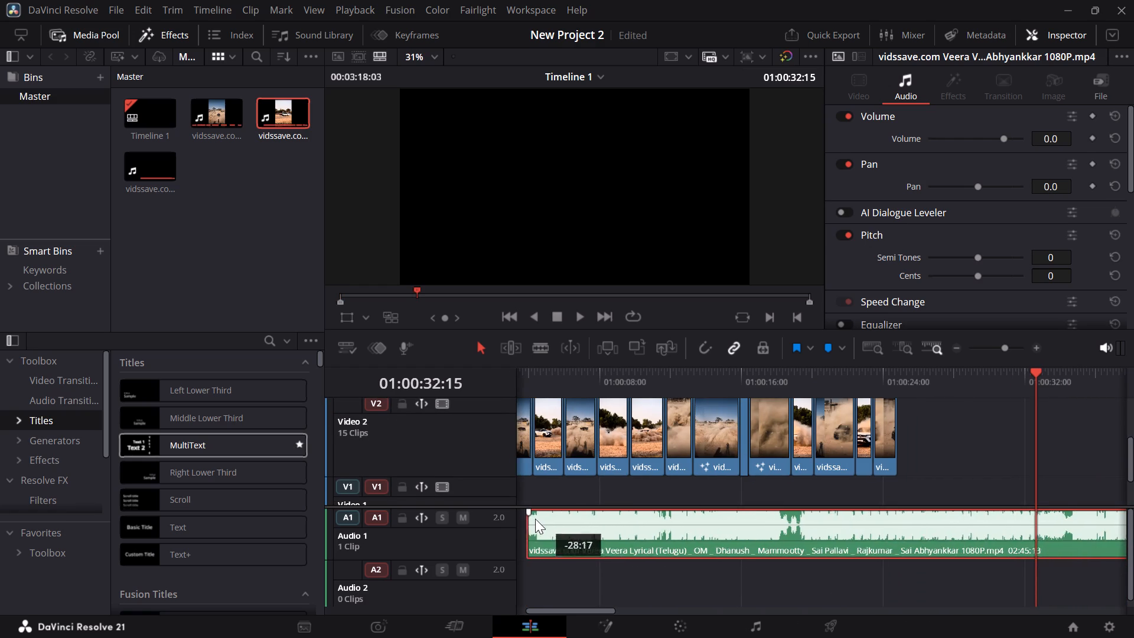
{"action": "left_click_drag", "start_coordinate": [535, 519], "coordinate": [496, 508]}
Play the timeline from the start with the repositioned music and stop at the end of the last video clip.
{"action": "scroll", "coordinate": [619, 478], "scroll_direction": "up", "scroll_amount": 1}
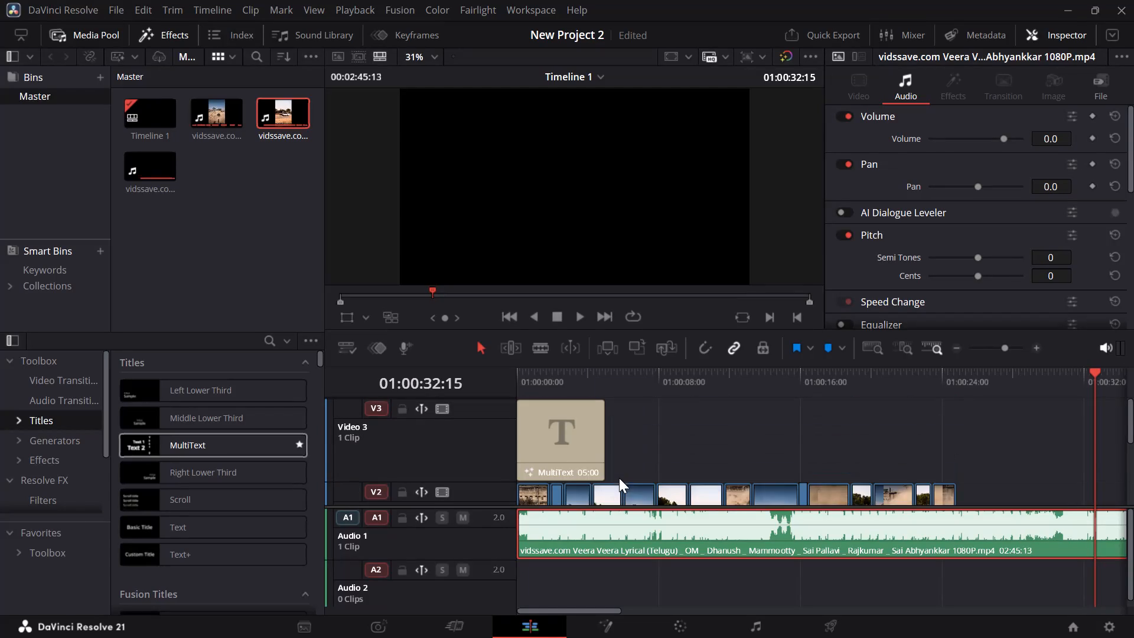
{"action": "scroll", "coordinate": [621, 489], "scroll_direction": "down", "scroll_amount": 1}
{"action": "left_click_drag", "start_coordinate": [1094, 371], "coordinate": [1084, 370]}
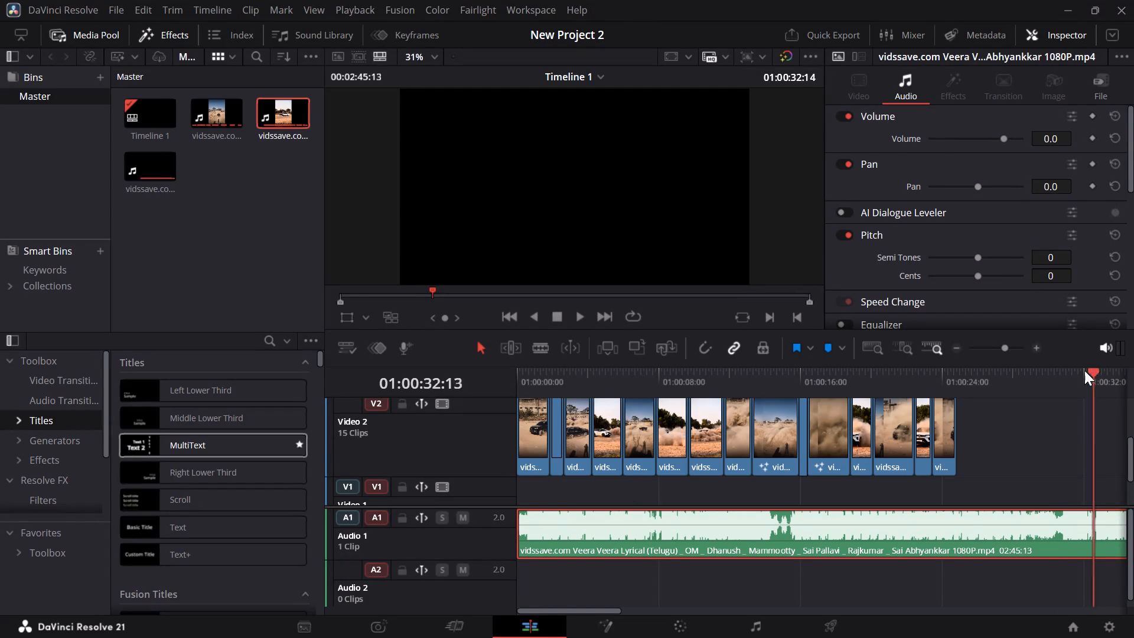
{"action": "left_click_drag", "start_coordinate": [1084, 370], "coordinate": [505, 408]}
{"action": "key", "text": "space"}
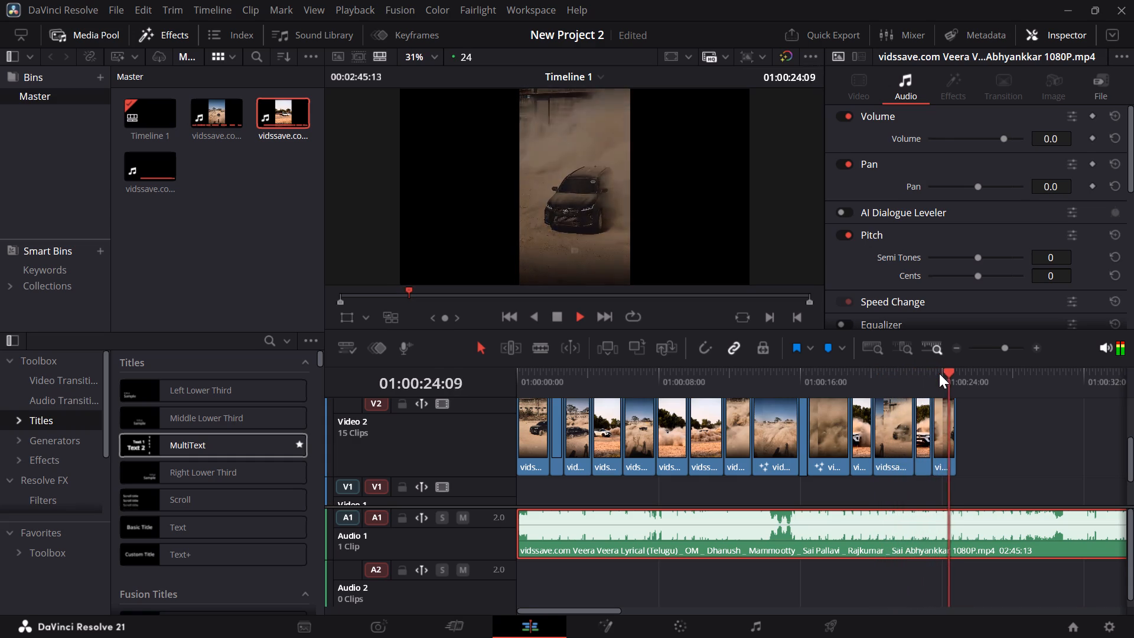
{"action": "key", "text": "space"}
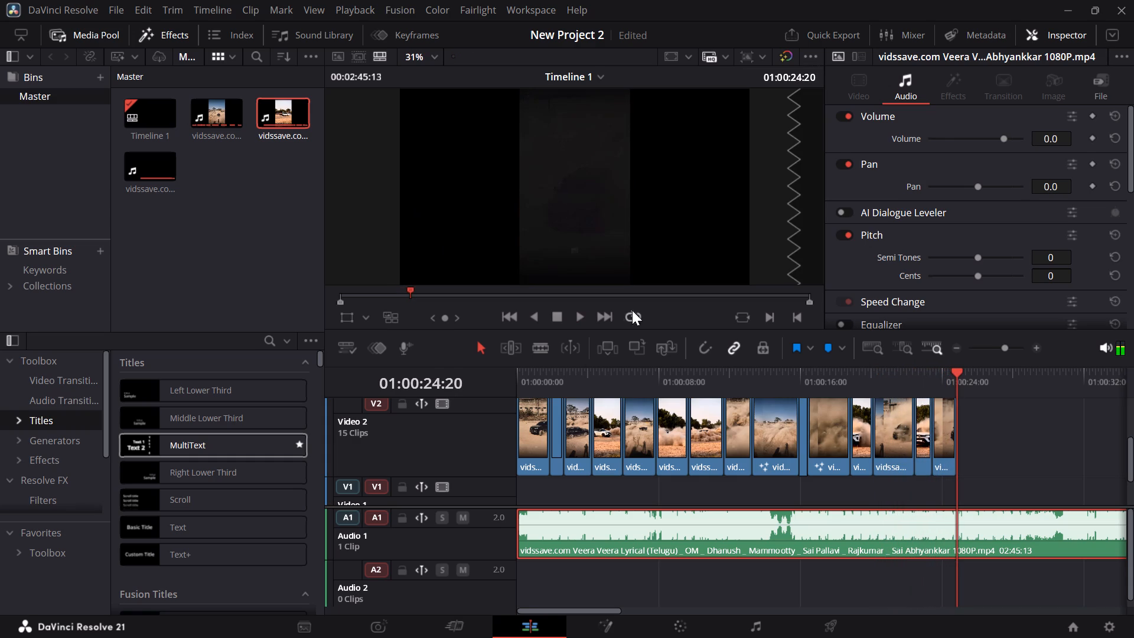
Split the Audio 1 music clip at 01:00:24:19, at the end of the last video clip, and delete the excess after it.
{"action": "left_click", "coordinate": [541, 352]}
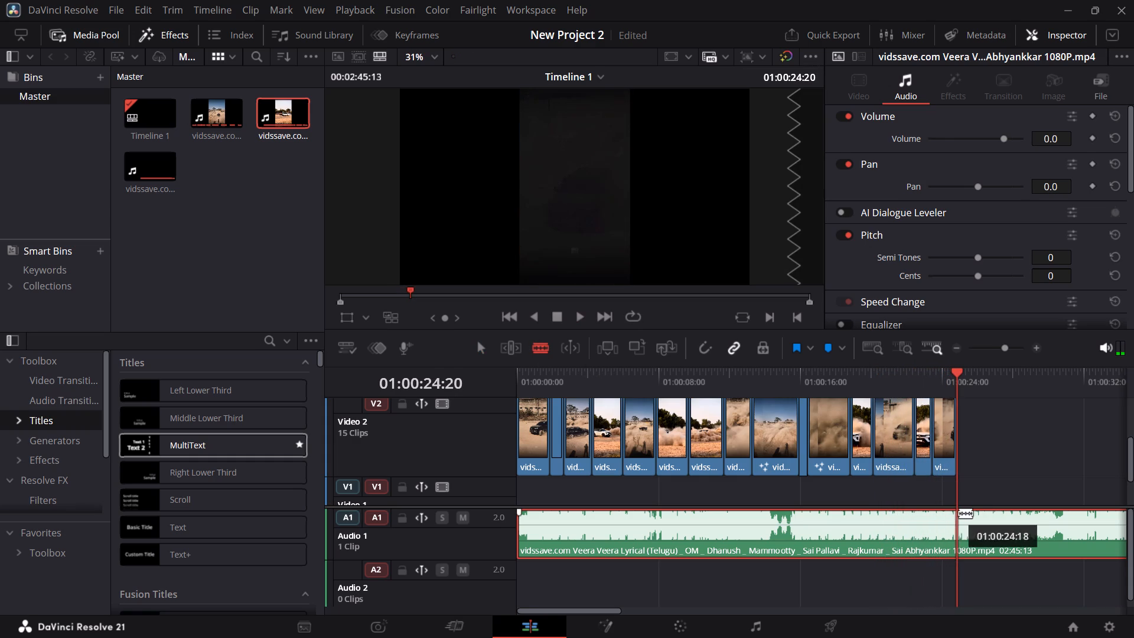
{"action": "left_click", "coordinate": [956, 511]}
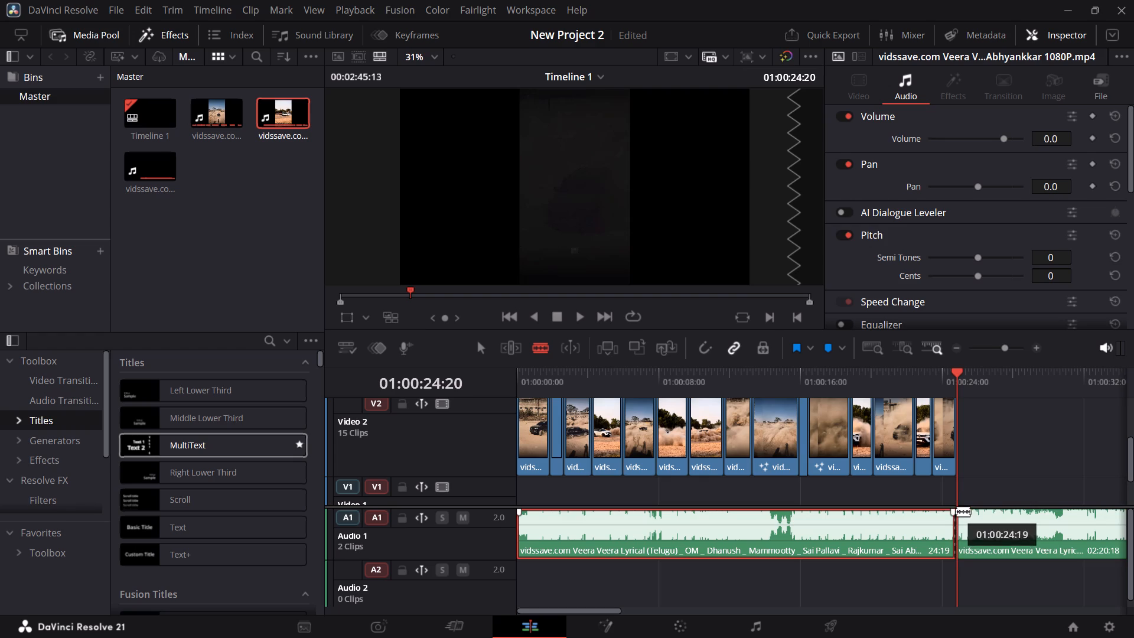
{"action": "left_click", "coordinate": [480, 347]}
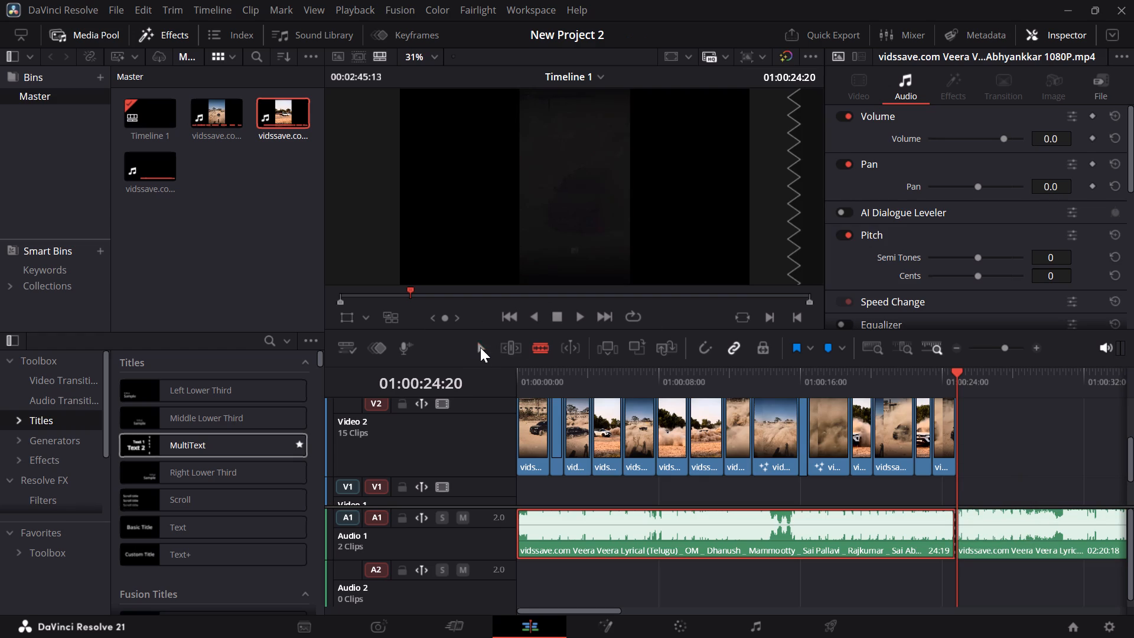
{"action": "left_click", "coordinate": [1012, 517]}
{"action": "key", "text": "BackSpace"}
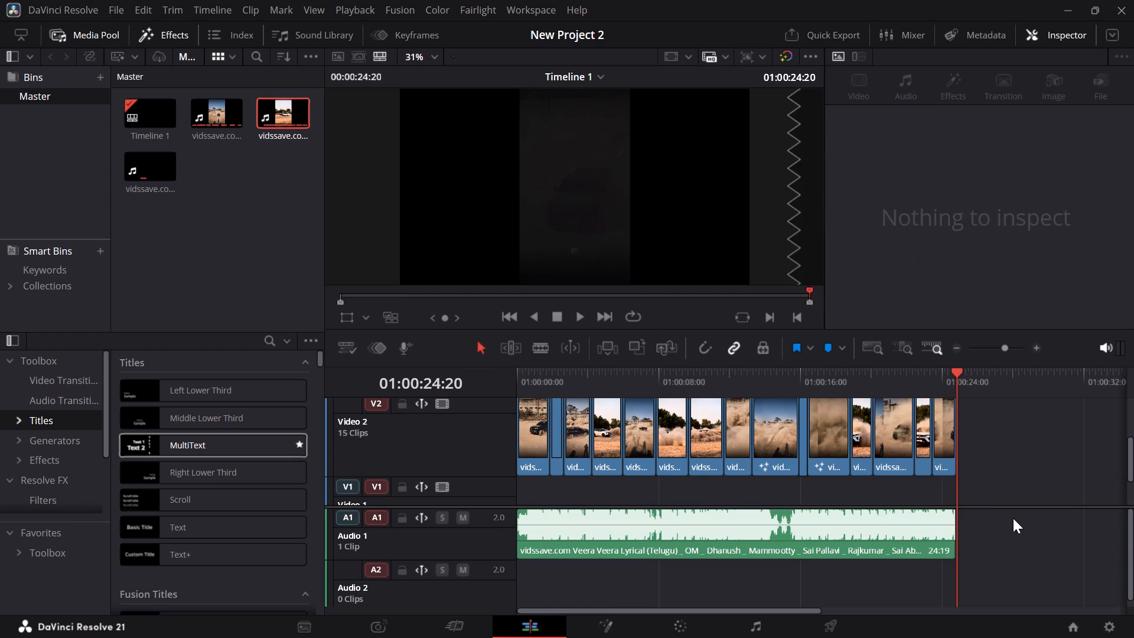
Play the whole timeline from the start to its end to review the edit, and return the playhead to the start.
{"action": "scroll", "coordinate": [983, 497], "scroll_direction": "up", "scroll_amount": 1}
{"action": "left_click_drag", "start_coordinate": [960, 370], "coordinate": [337, 458]}
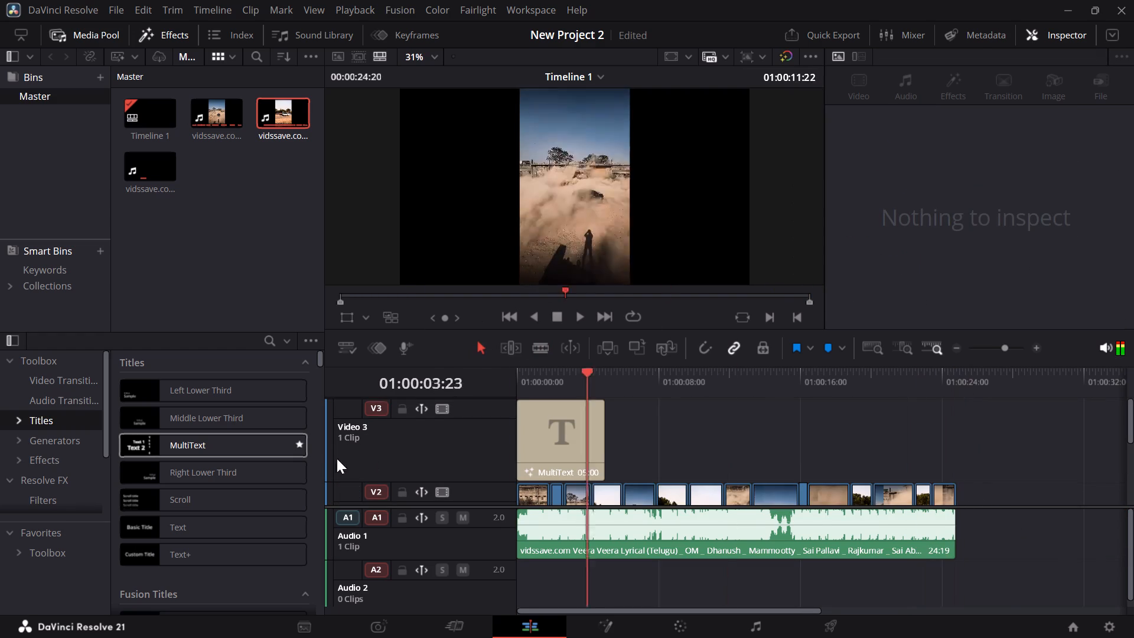
{"action": "left_click_drag", "start_coordinate": [337, 458], "coordinate": [325, 457]}
{"action": "key", "text": "space"}
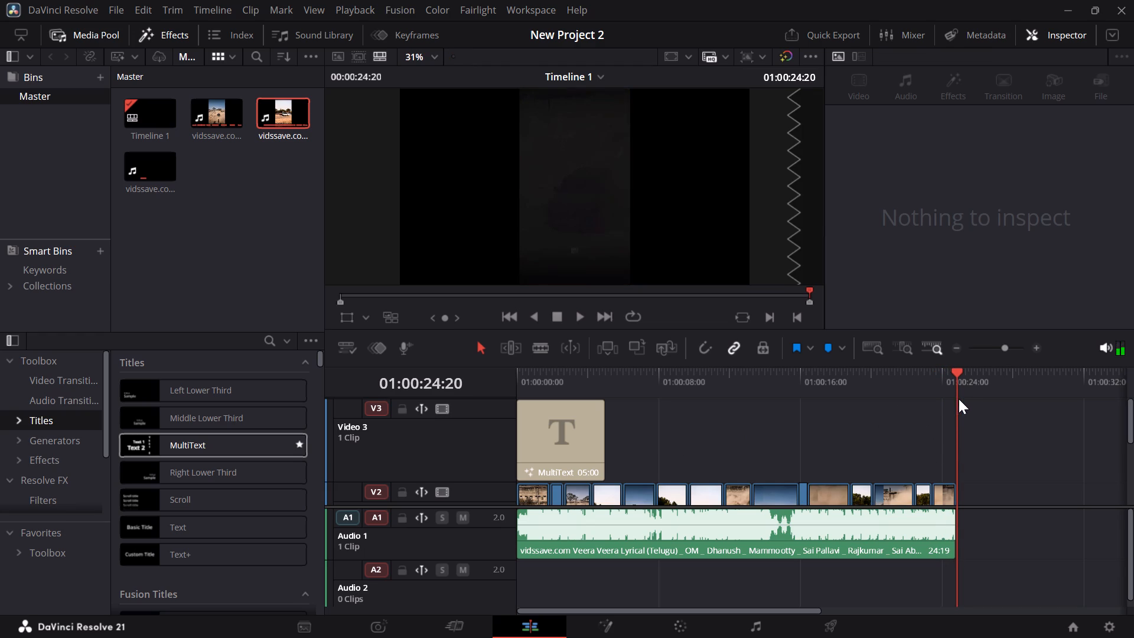
{"action": "left_click_drag", "start_coordinate": [959, 373], "coordinate": [423, 461]}
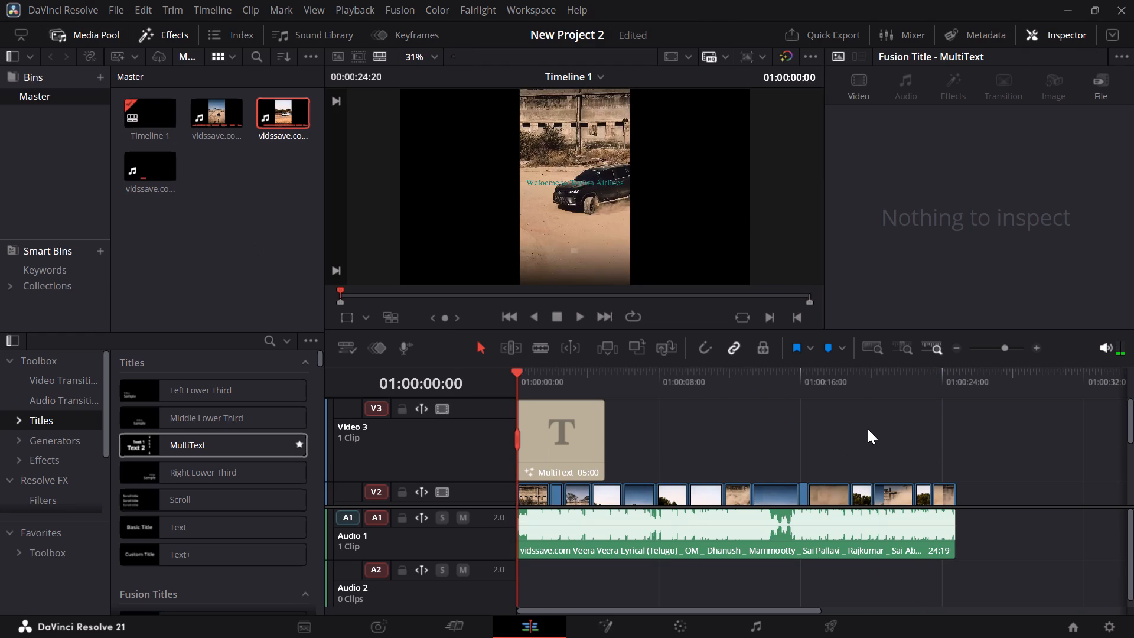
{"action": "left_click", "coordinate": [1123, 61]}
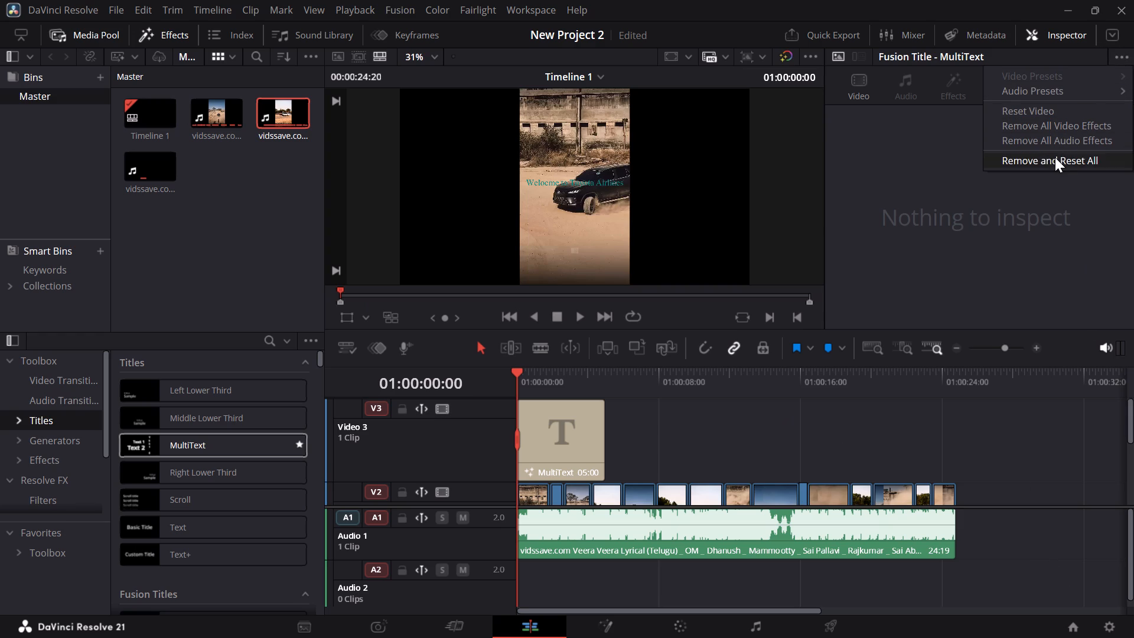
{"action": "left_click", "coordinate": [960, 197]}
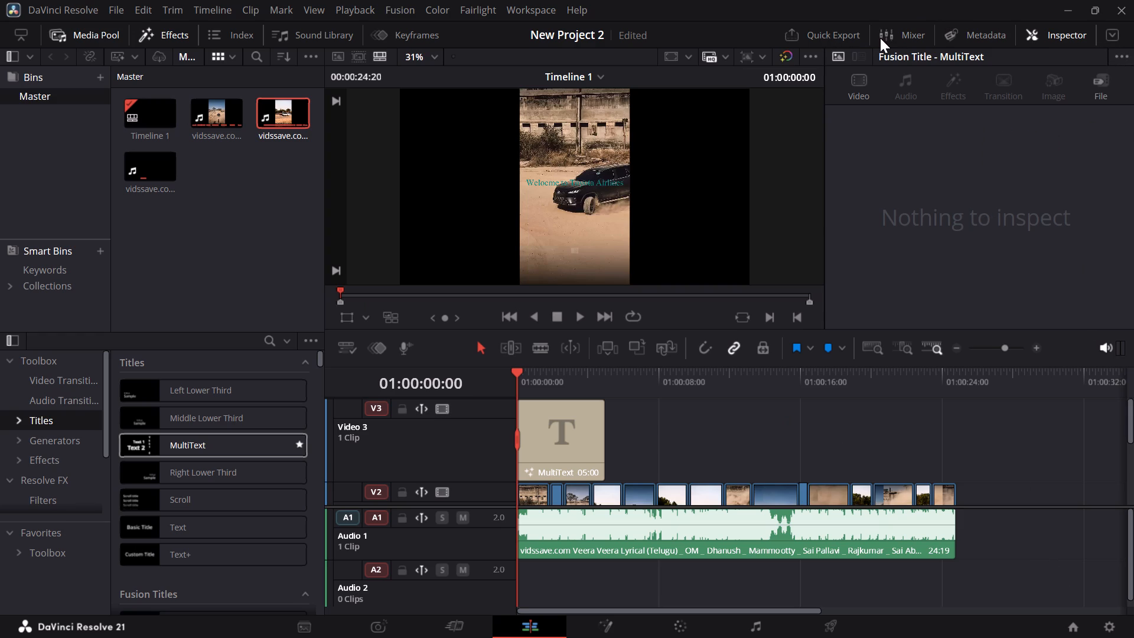
Show the audio Mixer and set the Audio 1 track fader to -0.5 dB.
{"action": "left_click", "coordinate": [880, 38]}
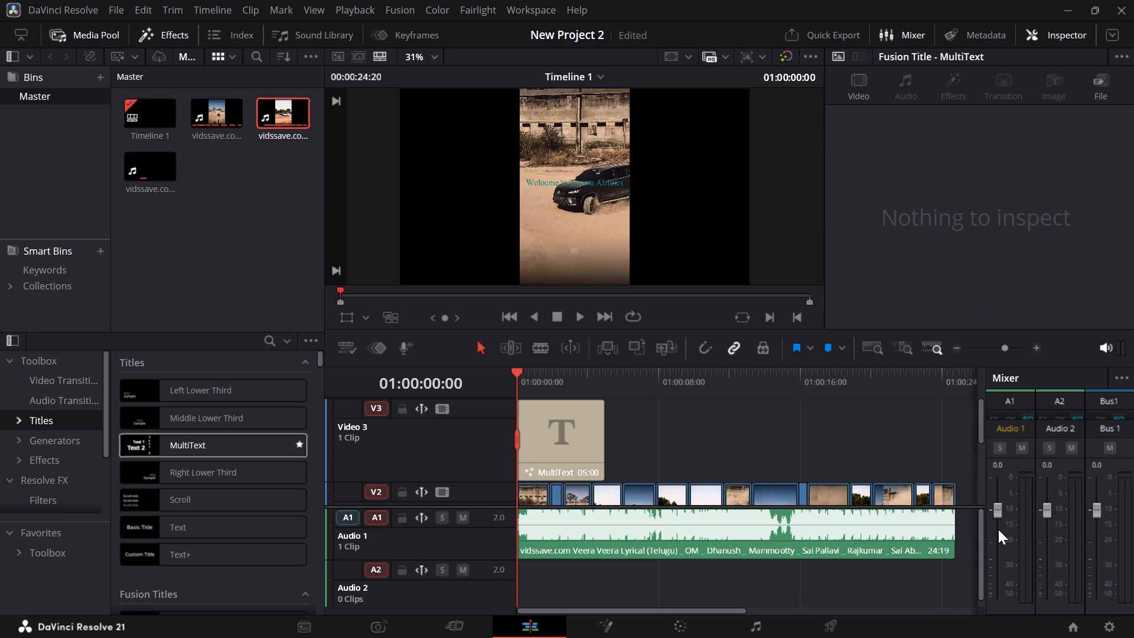
{"action": "left_click", "coordinate": [996, 508]}
{"action": "left_click", "coordinate": [1041, 141]}
Save the project.
{"action": "left_click", "coordinate": [894, 161]}
{"action": "left_click", "coordinate": [123, 5]}
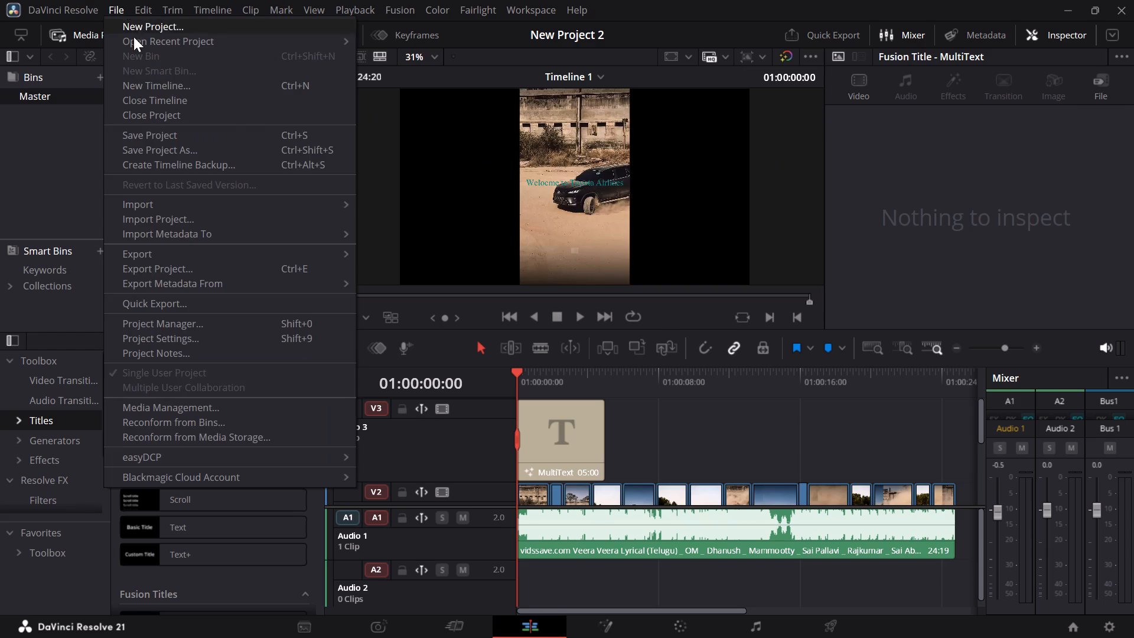
{"action": "left_click", "coordinate": [161, 136]}
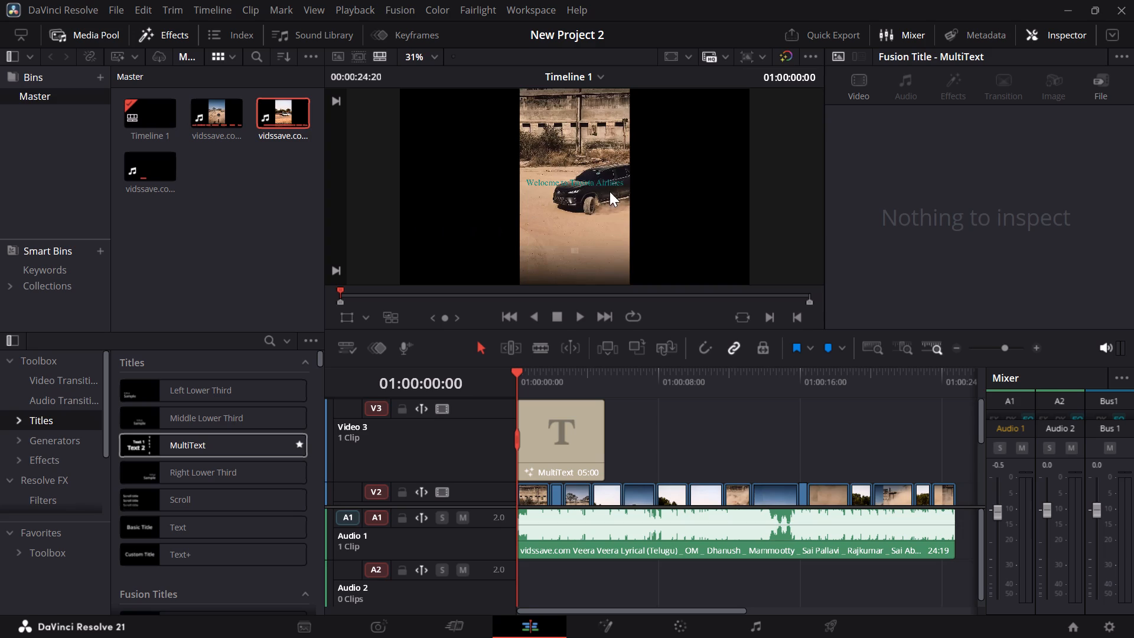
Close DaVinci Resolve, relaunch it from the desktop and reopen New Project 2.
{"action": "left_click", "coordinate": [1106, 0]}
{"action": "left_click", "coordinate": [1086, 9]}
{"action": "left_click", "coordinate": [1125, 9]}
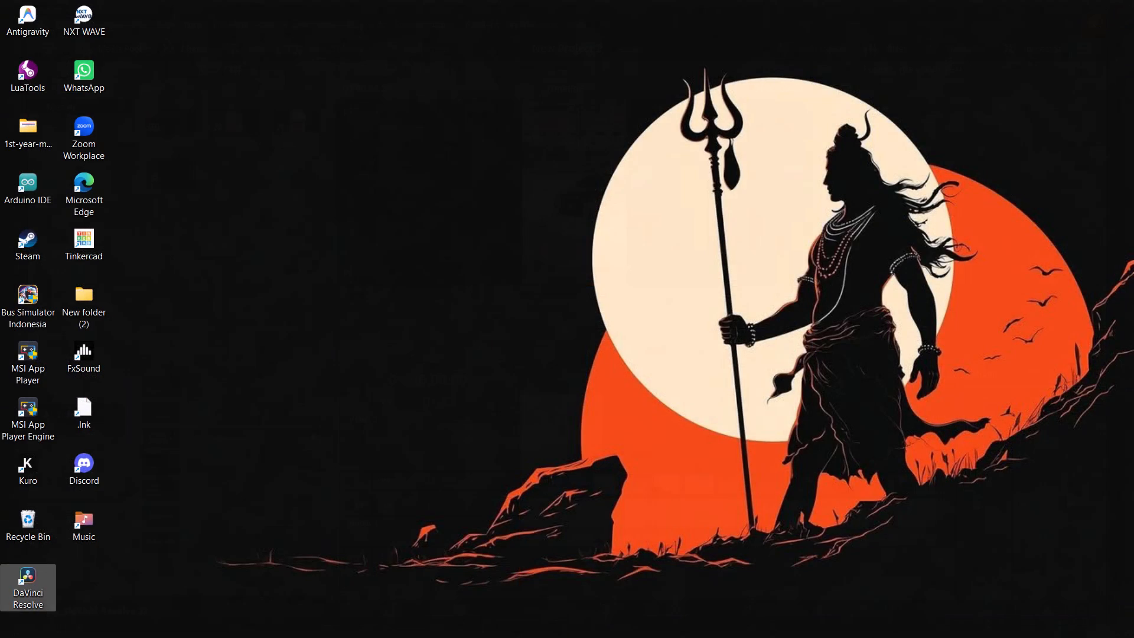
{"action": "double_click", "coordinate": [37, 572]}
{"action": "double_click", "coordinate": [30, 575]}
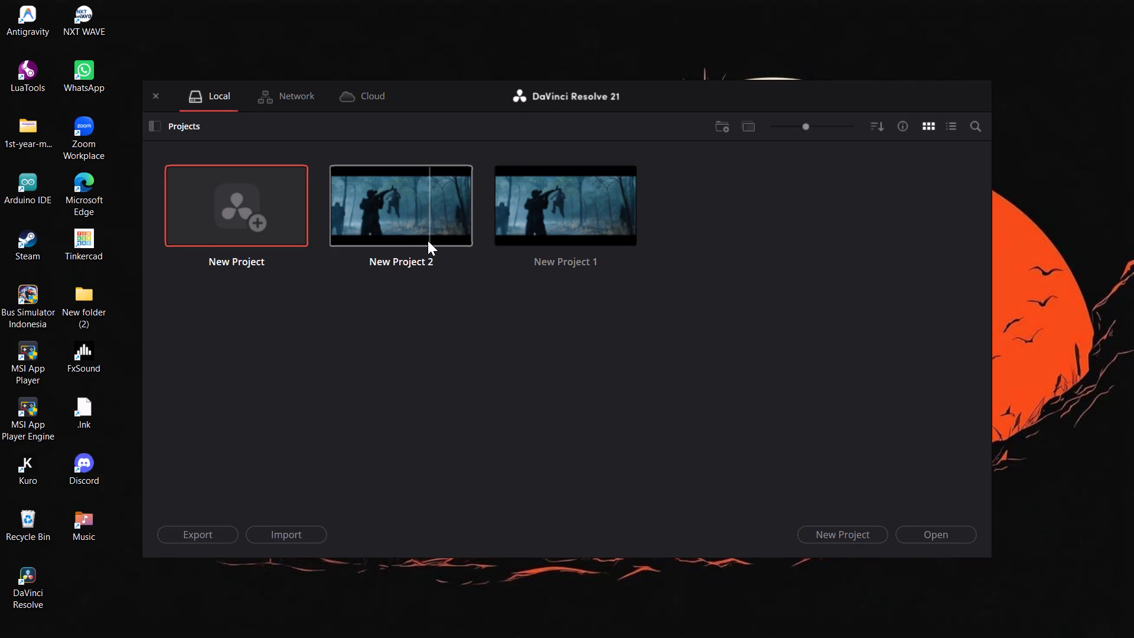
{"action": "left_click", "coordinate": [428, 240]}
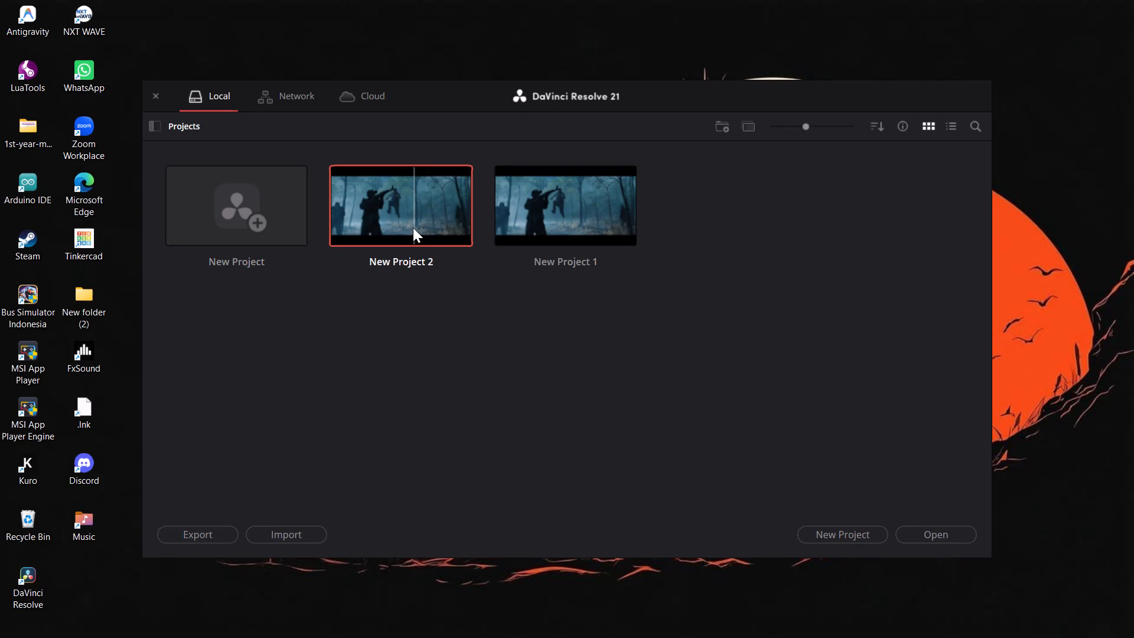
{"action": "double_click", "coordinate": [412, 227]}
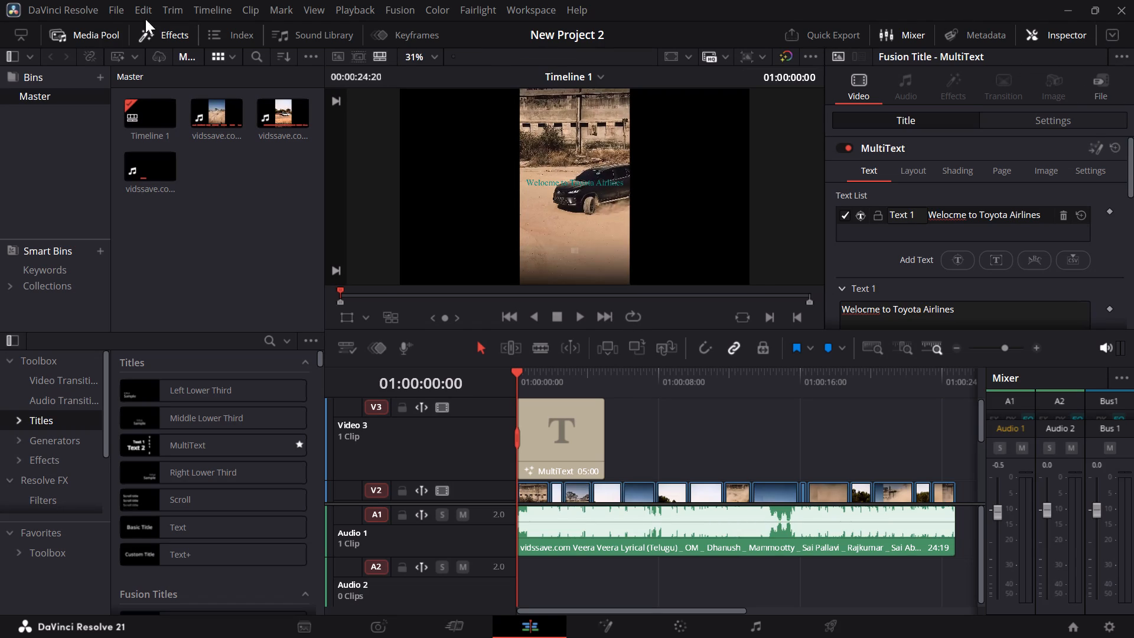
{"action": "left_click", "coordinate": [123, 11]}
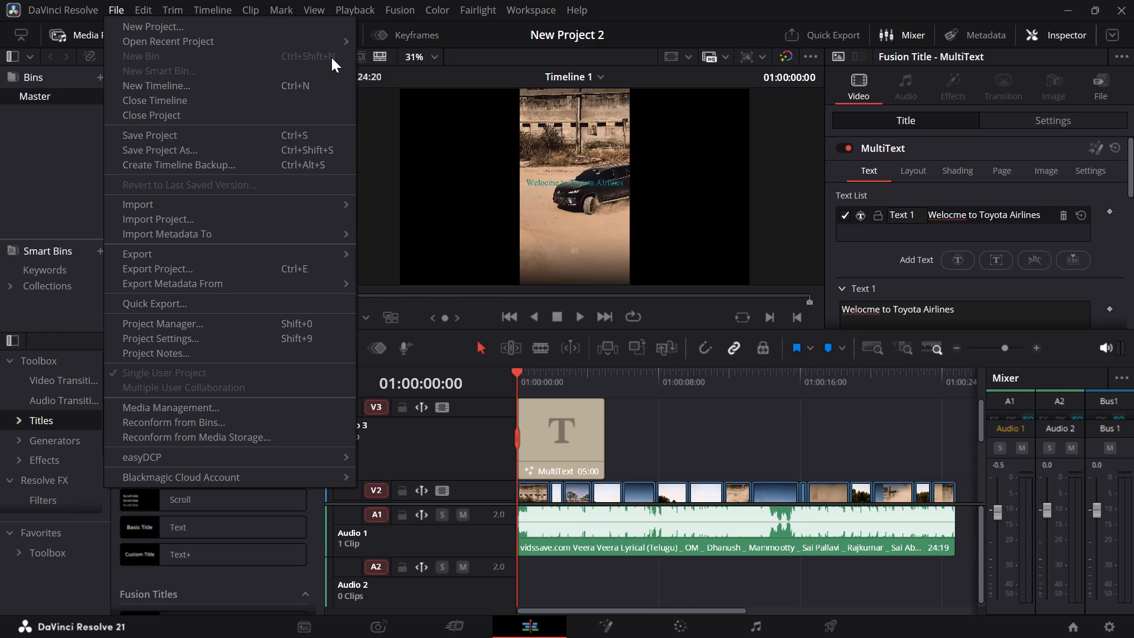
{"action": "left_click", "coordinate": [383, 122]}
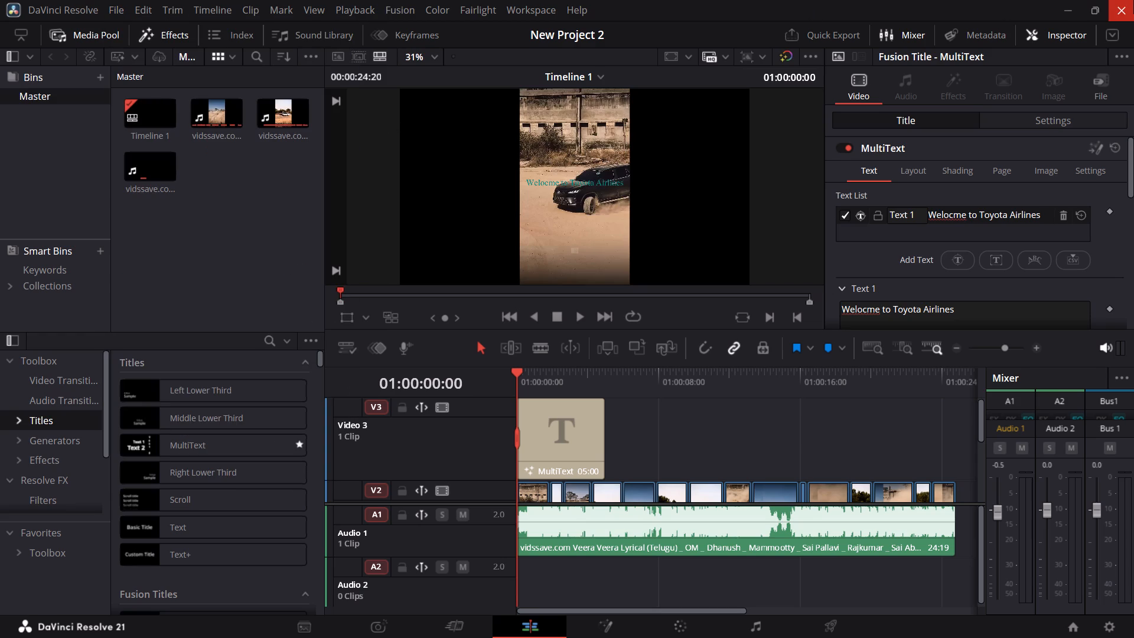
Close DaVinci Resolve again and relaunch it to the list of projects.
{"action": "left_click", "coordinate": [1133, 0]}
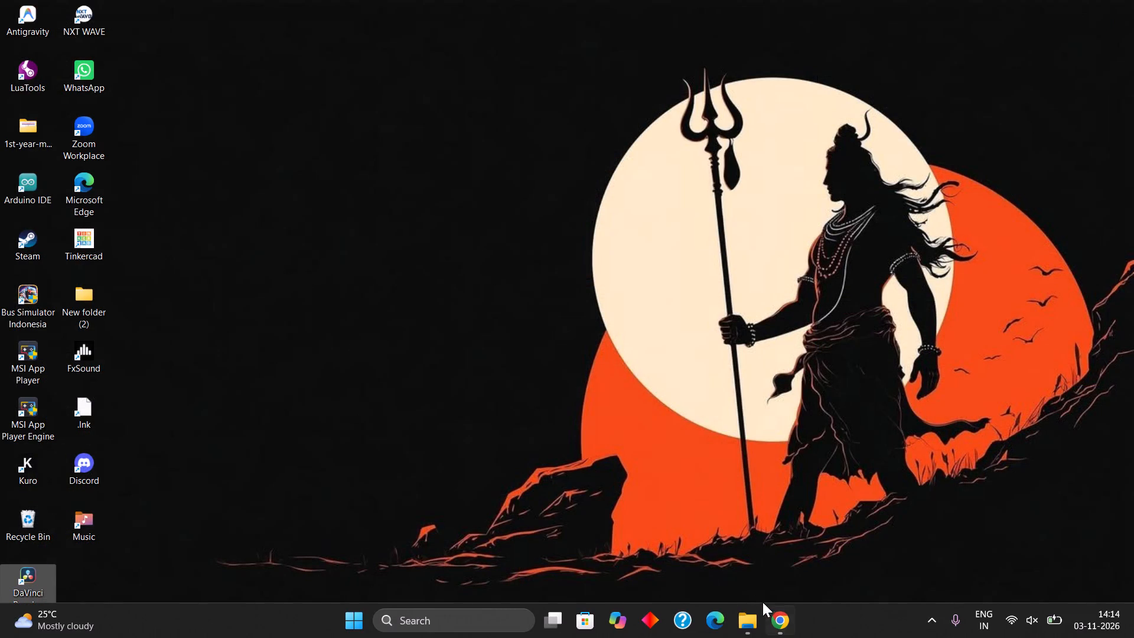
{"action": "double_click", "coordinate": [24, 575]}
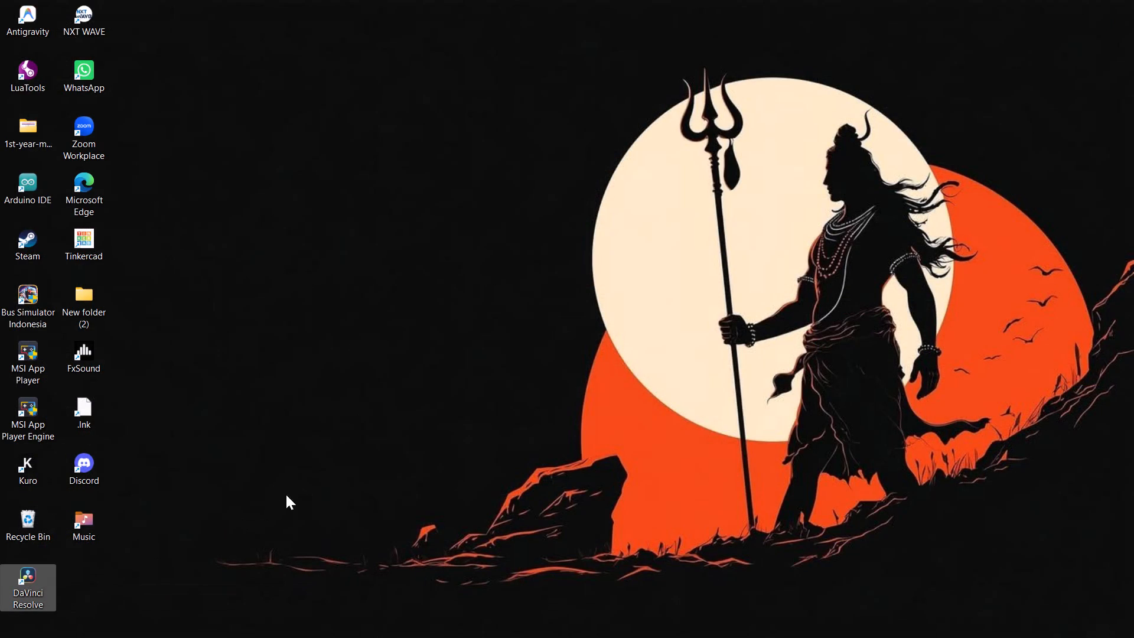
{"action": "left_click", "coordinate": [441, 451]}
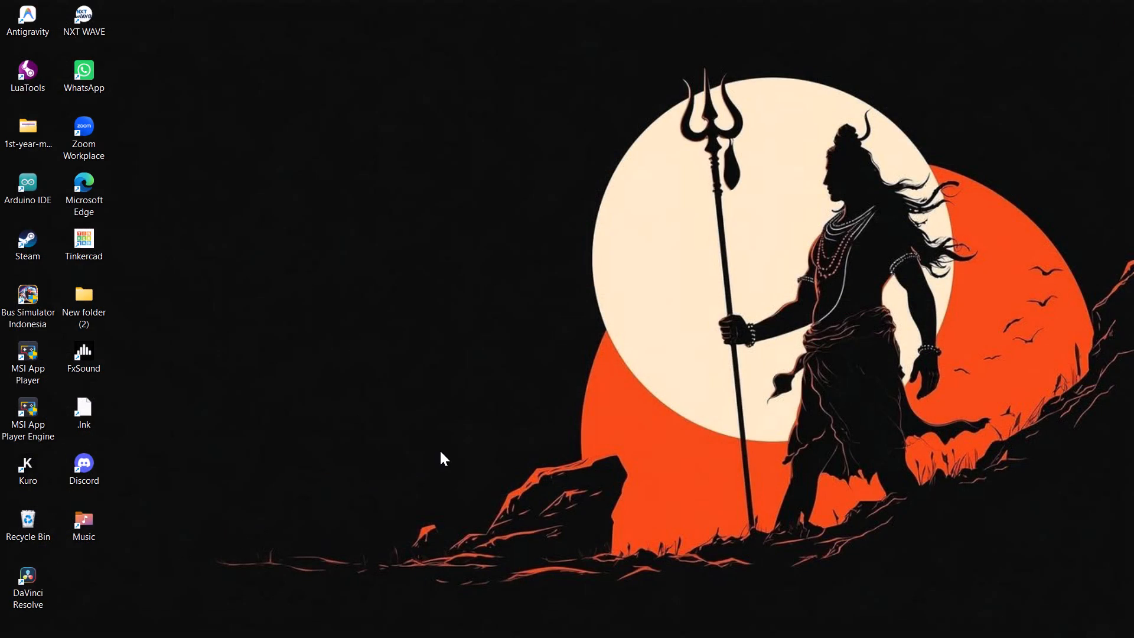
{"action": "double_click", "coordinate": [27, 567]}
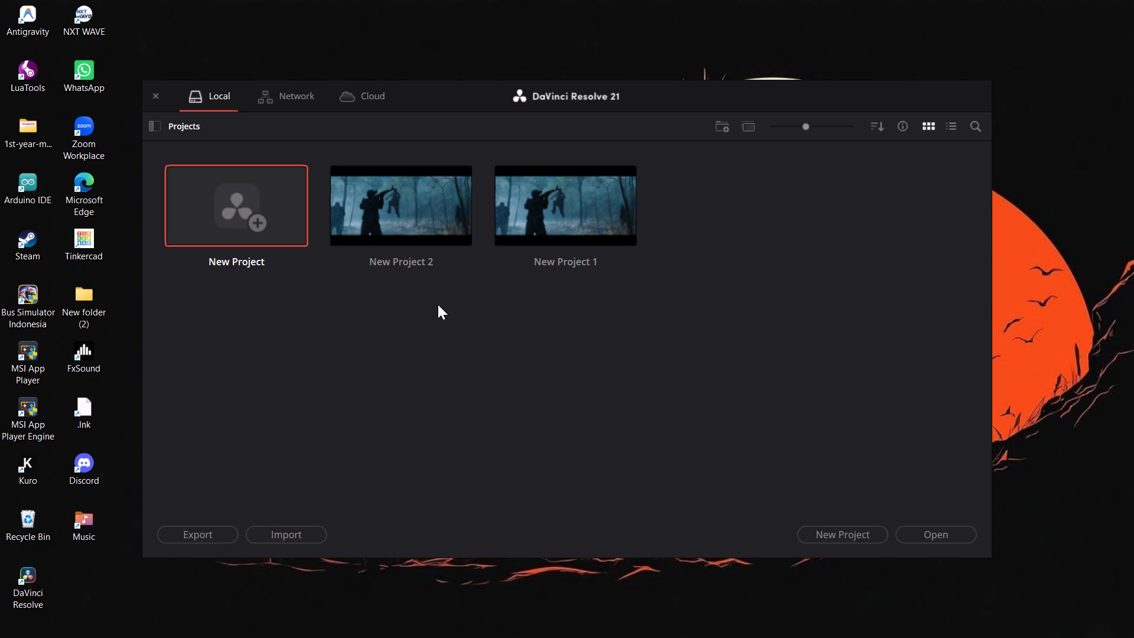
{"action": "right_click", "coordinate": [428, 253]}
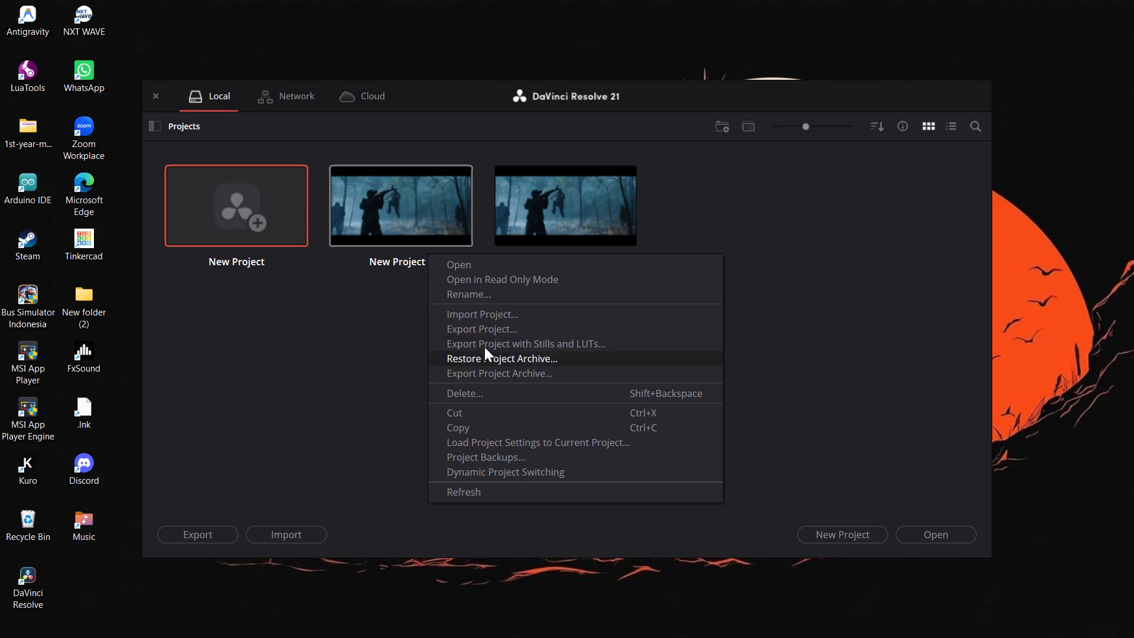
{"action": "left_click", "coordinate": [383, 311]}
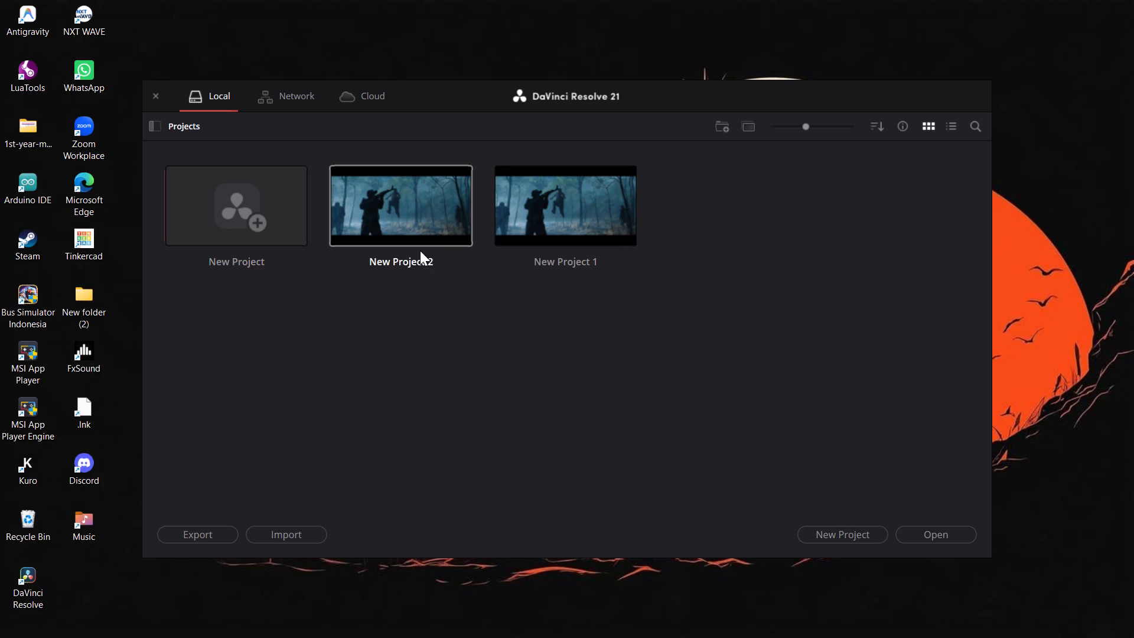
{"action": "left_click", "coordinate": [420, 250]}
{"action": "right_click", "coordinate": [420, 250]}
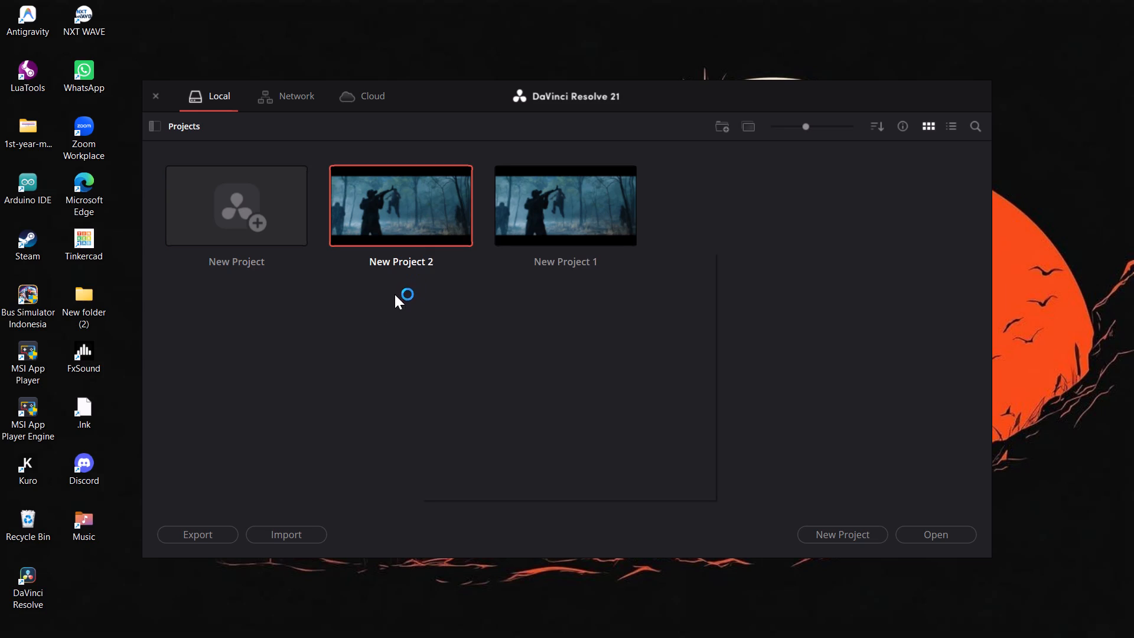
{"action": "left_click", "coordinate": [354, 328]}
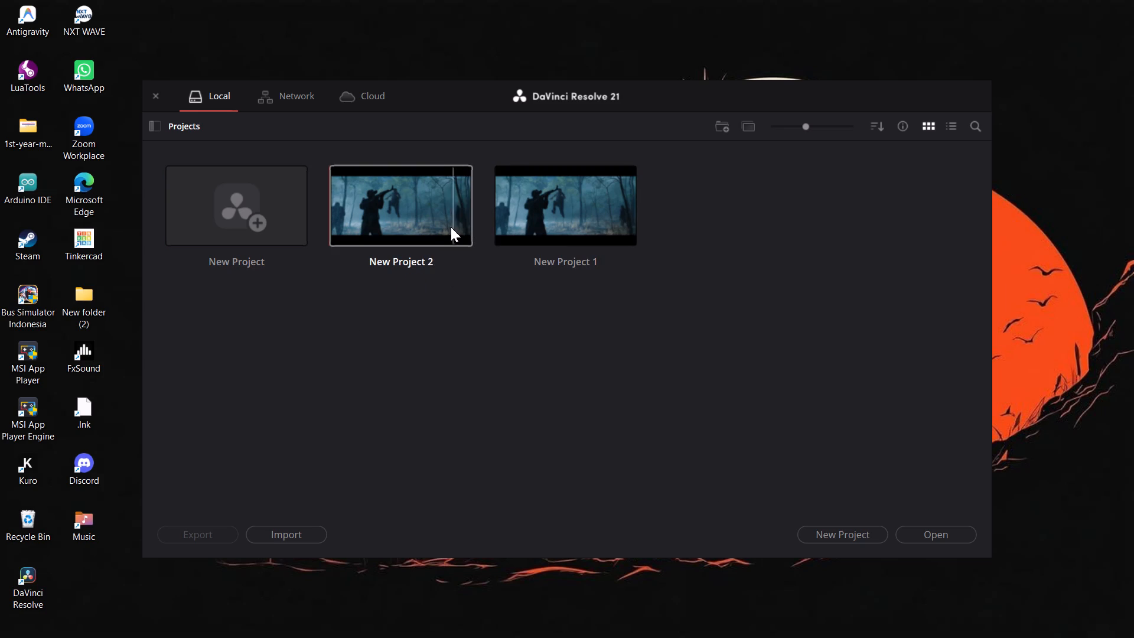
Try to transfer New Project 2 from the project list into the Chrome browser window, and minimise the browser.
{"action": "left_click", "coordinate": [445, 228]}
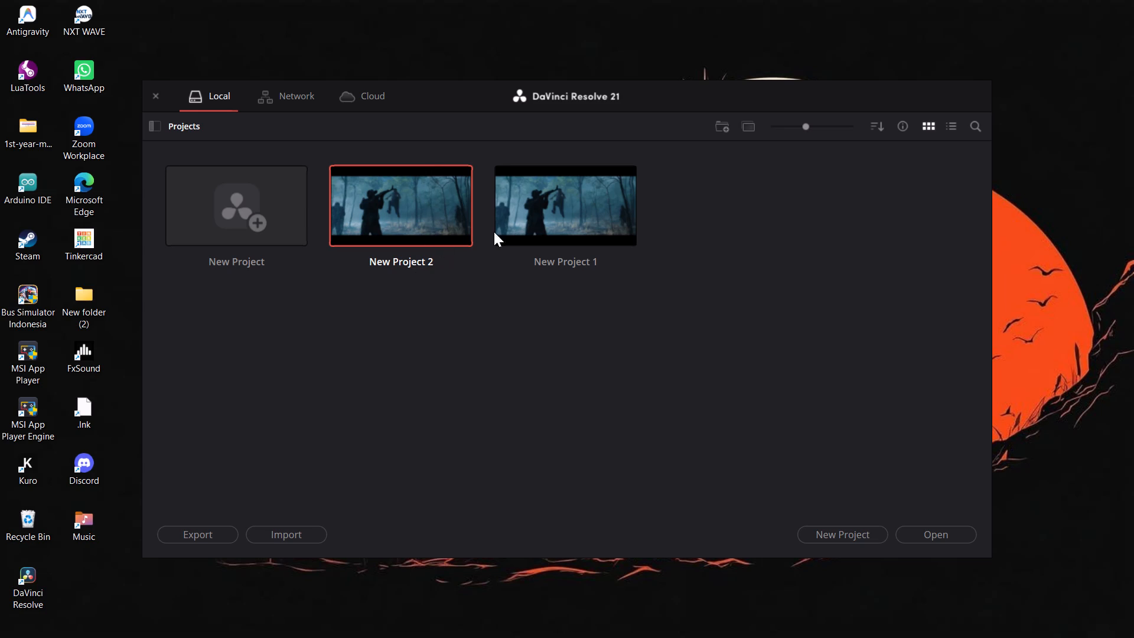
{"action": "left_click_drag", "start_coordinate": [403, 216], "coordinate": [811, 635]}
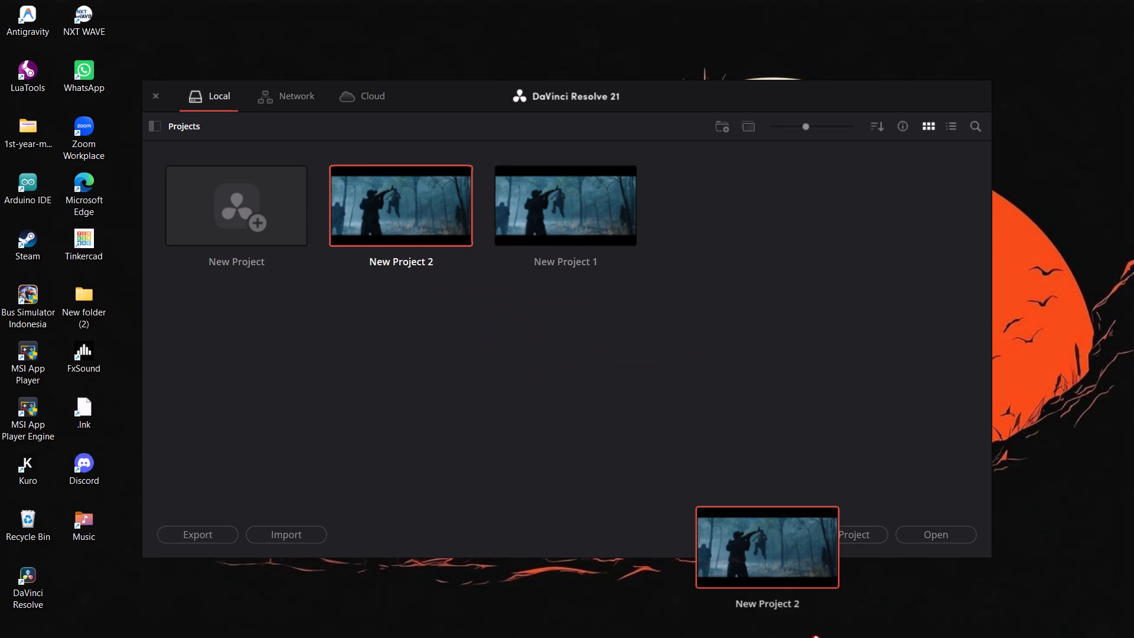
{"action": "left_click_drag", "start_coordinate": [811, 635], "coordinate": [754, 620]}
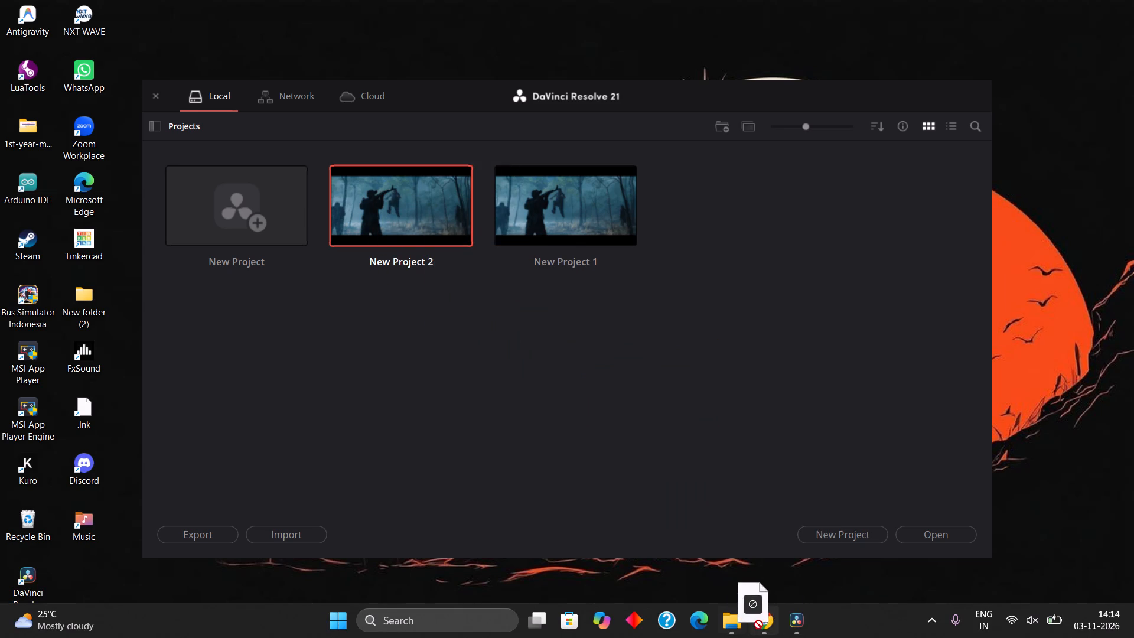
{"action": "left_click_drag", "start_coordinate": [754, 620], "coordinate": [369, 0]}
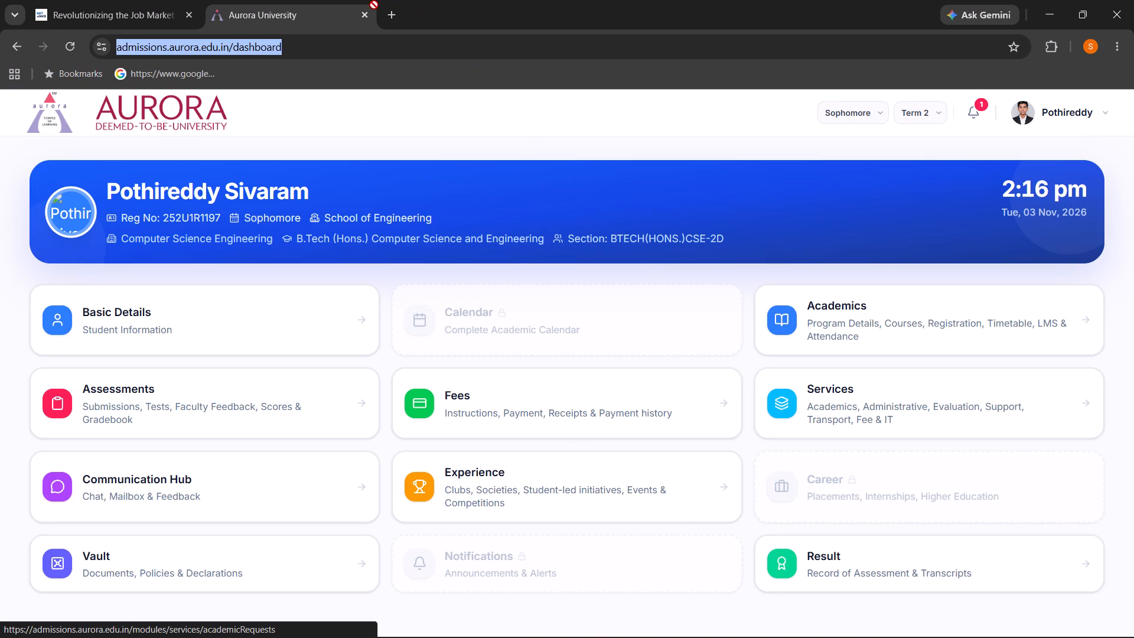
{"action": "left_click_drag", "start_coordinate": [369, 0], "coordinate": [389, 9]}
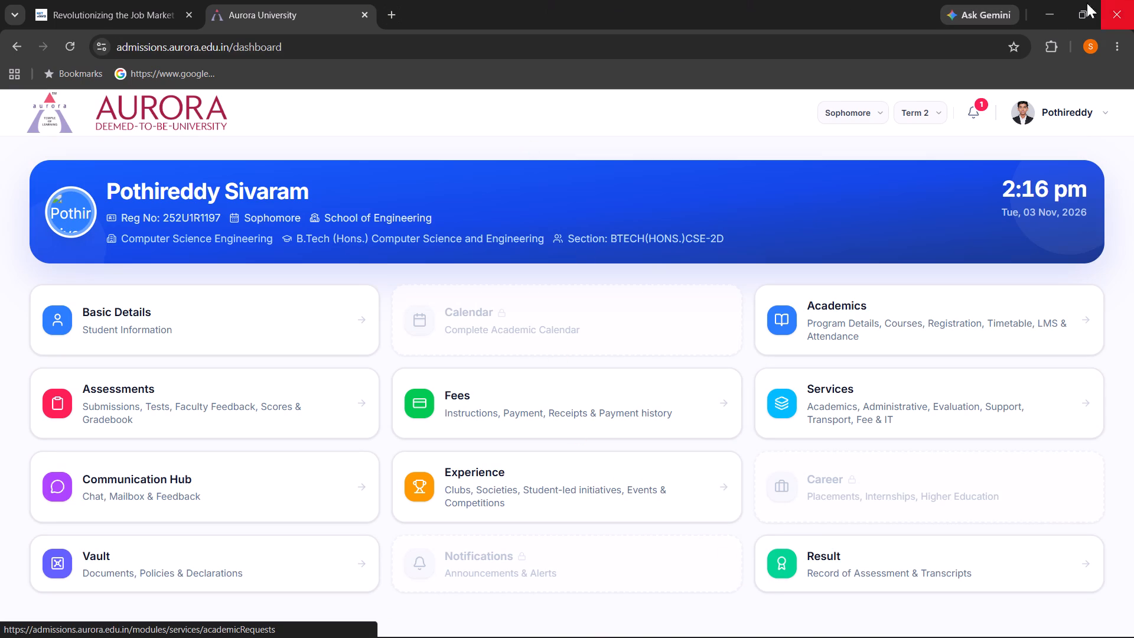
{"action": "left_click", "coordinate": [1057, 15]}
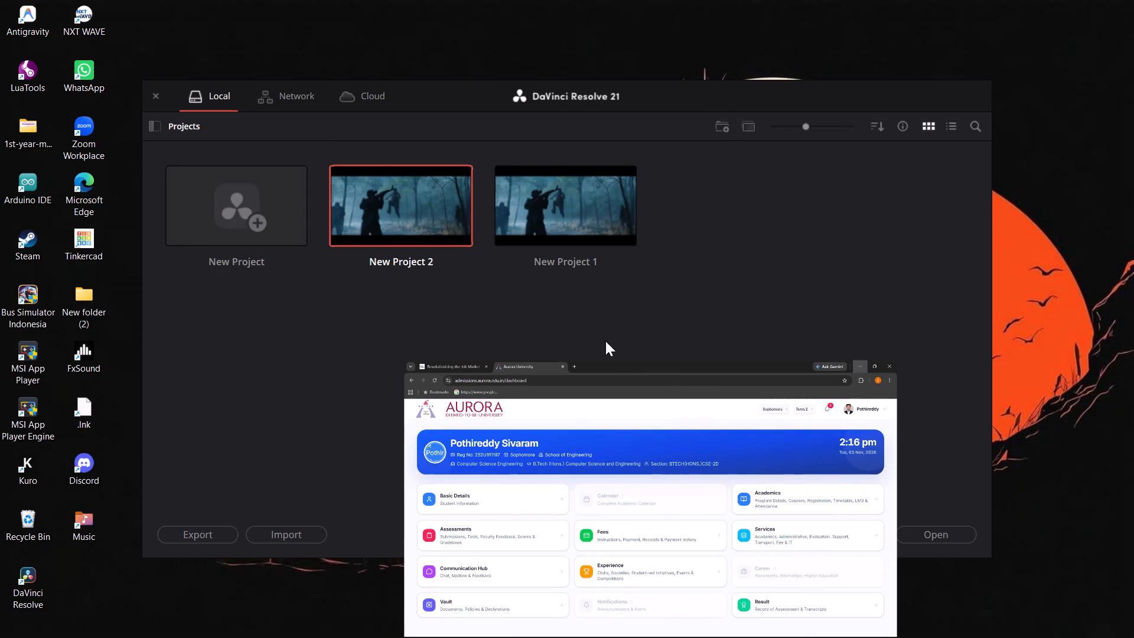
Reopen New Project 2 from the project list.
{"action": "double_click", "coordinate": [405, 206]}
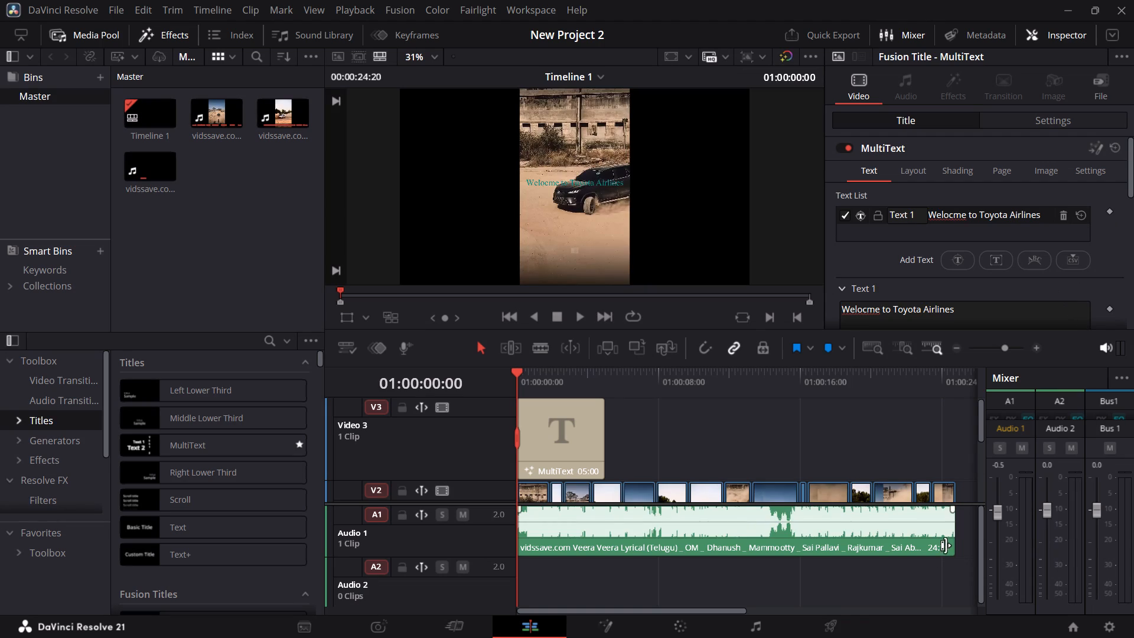
Switch to the Deliver page and try to add the timeline to the render queue with the Custom Export preset.
{"action": "left_click", "coordinate": [845, 620]}
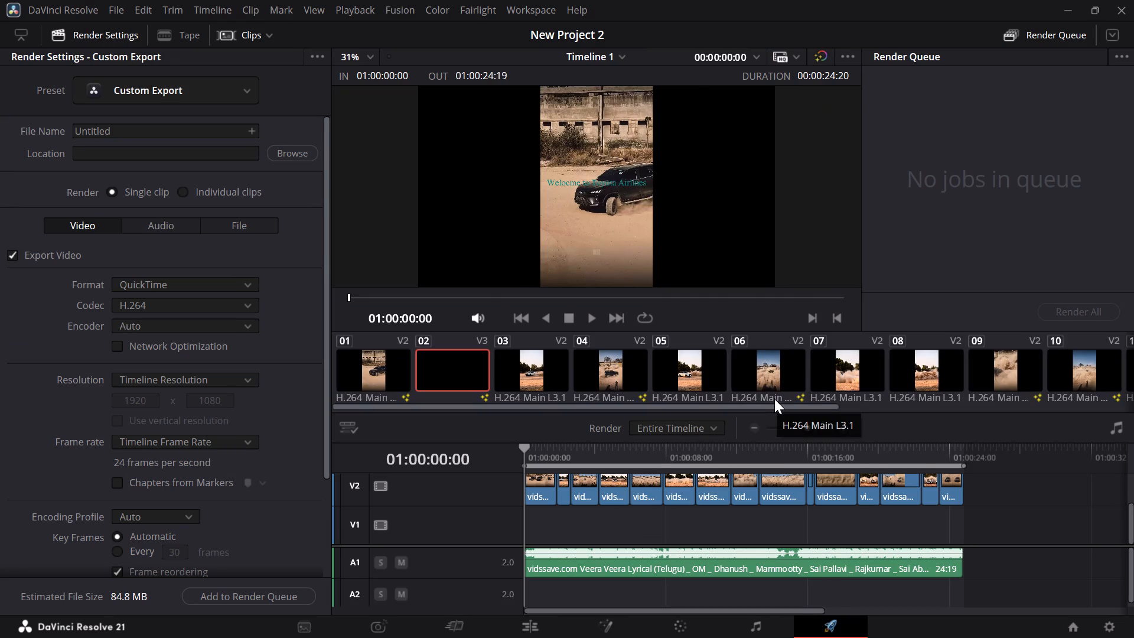
{"action": "left_click", "coordinate": [257, 587]}
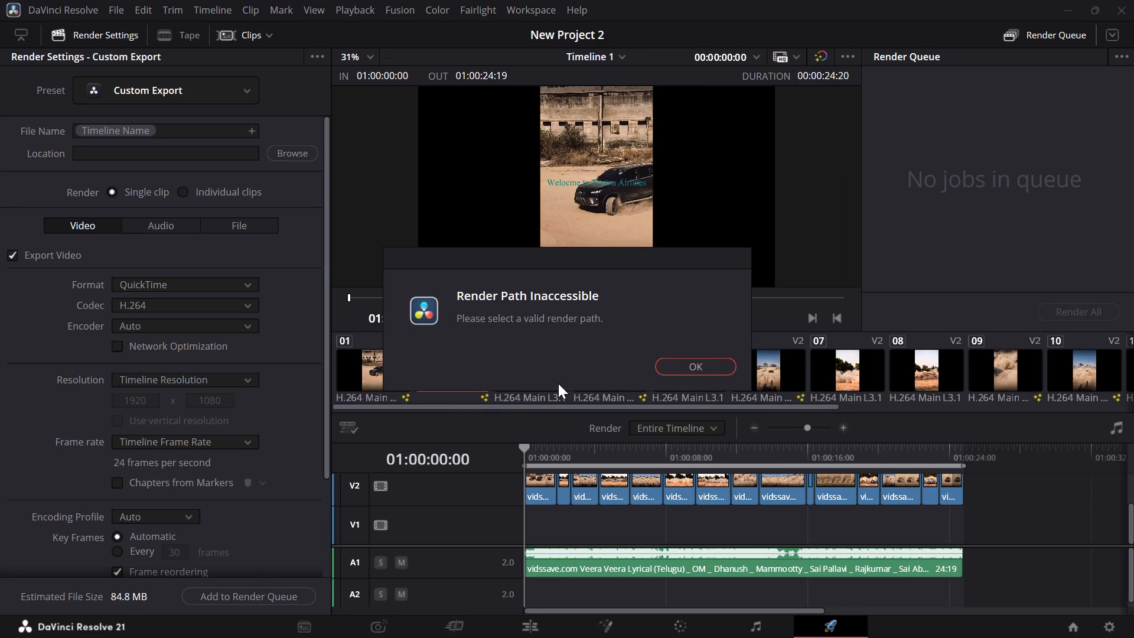
{"action": "left_click", "coordinate": [667, 363]}
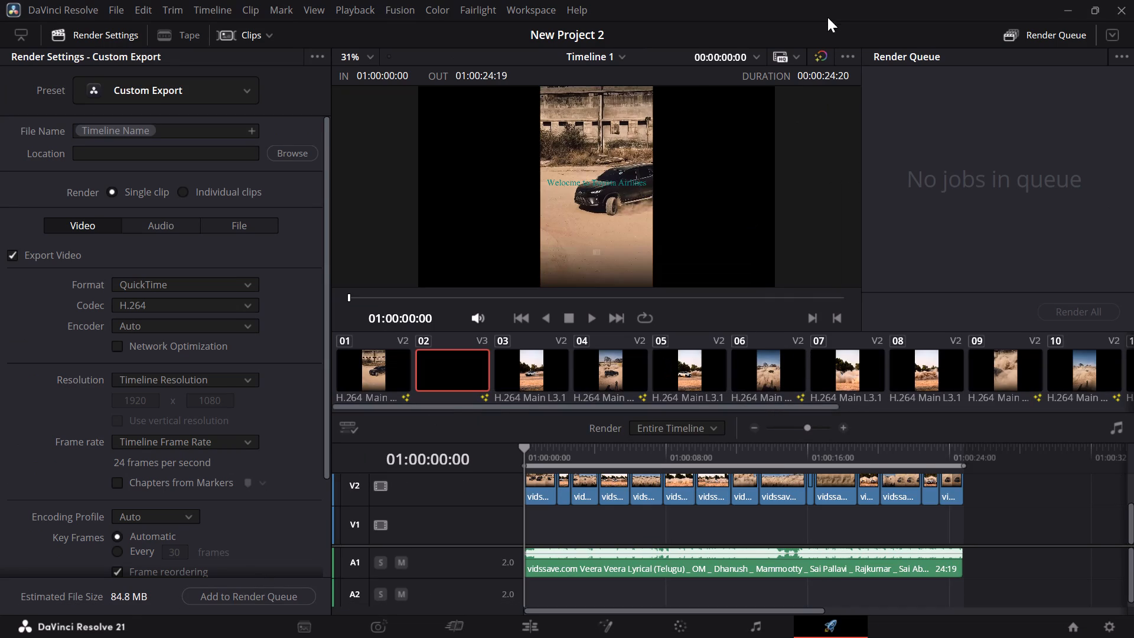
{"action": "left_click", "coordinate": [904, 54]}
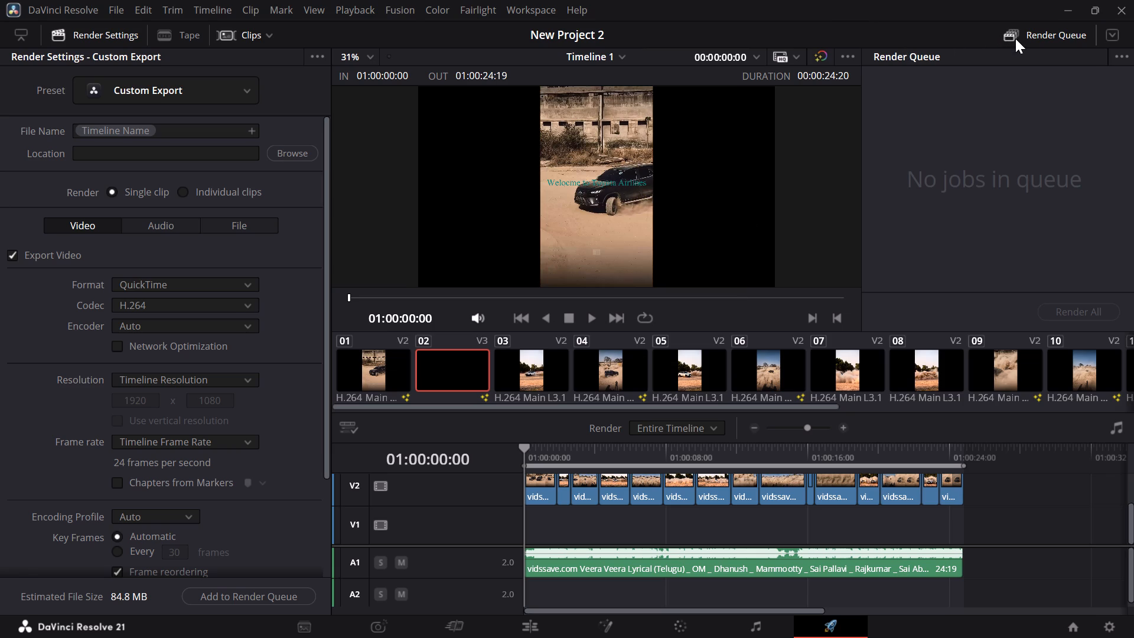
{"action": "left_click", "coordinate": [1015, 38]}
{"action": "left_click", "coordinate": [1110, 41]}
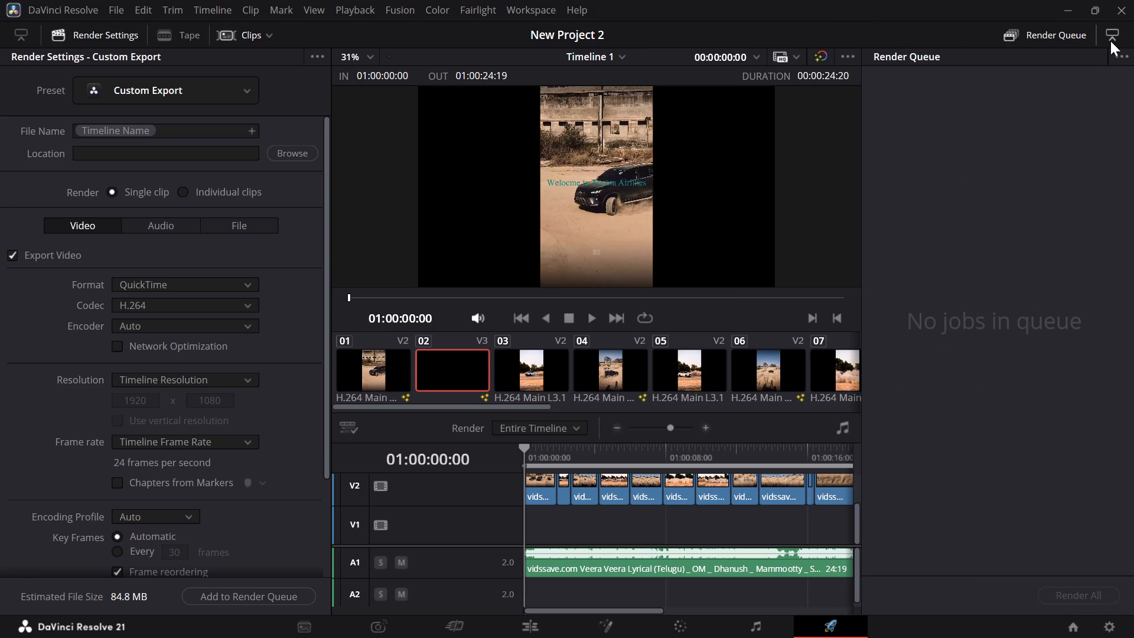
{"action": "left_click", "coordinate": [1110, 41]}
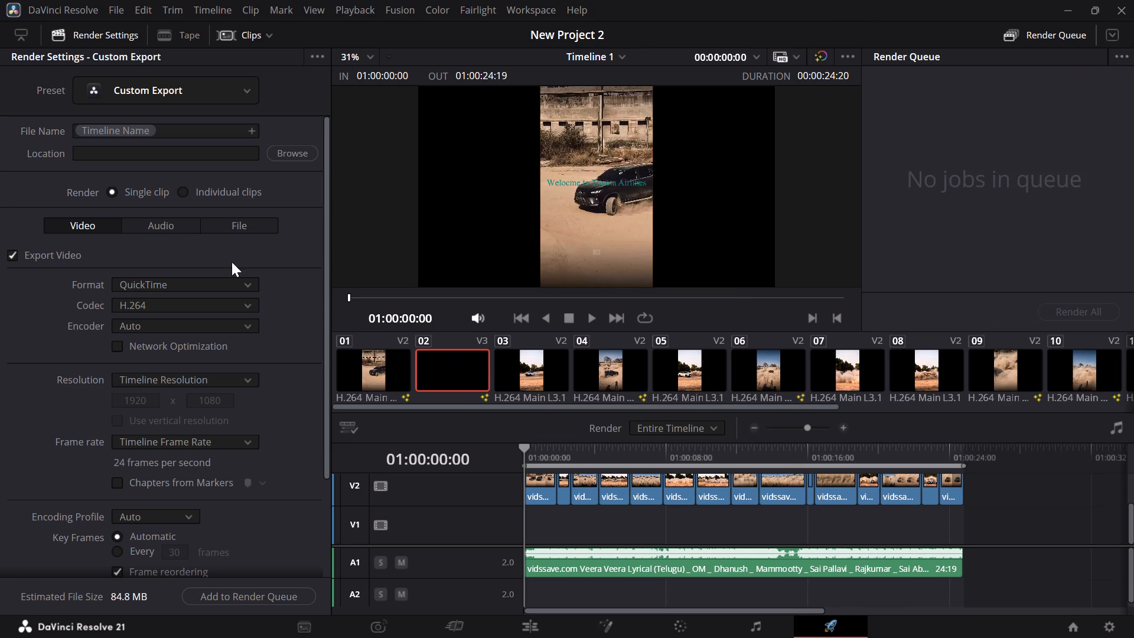
Start browsing for the render location in the Custom Export settings.
{"action": "scroll", "coordinate": [176, 225], "scroll_direction": "up", "scroll_amount": 1}
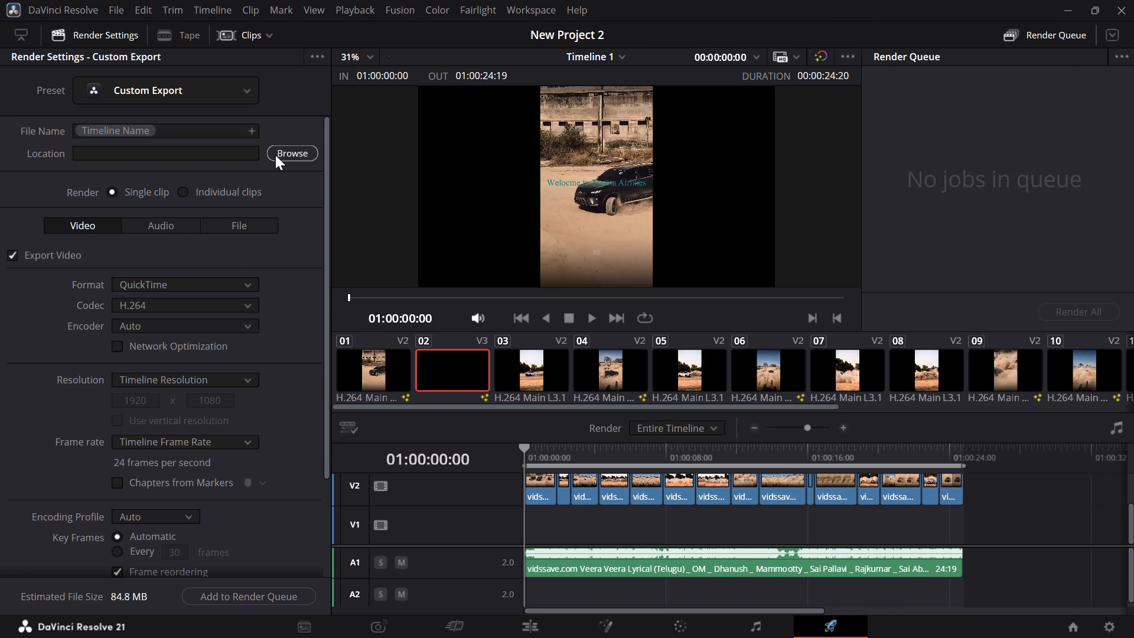
{"action": "left_click", "coordinate": [278, 154]}
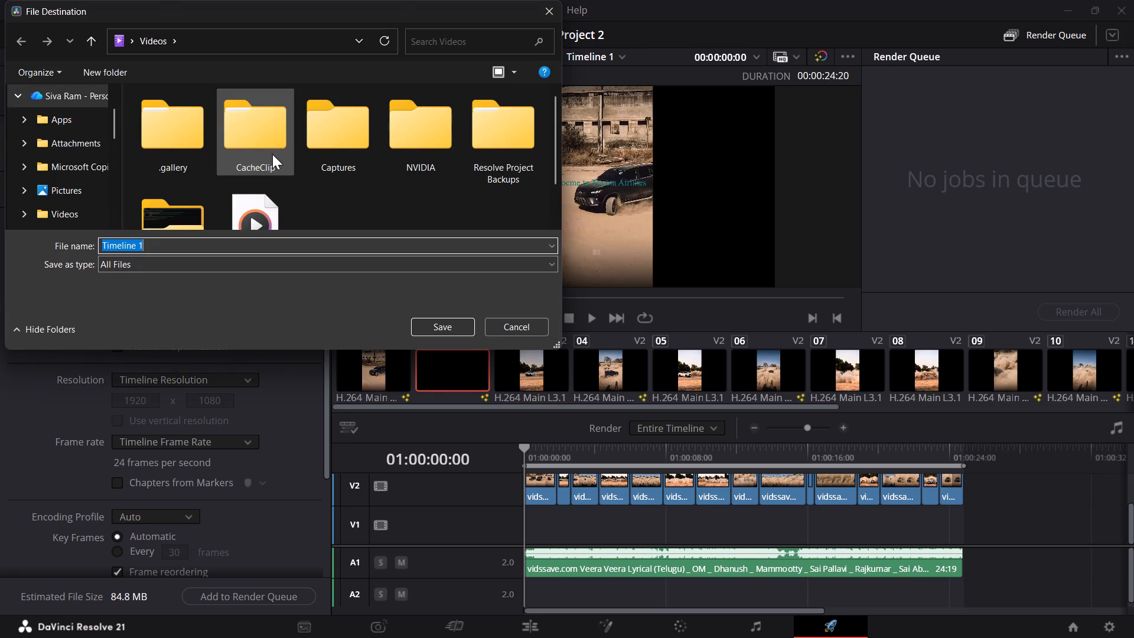
Save the render destination as Timeline 1 in the Videos folder and add the timeline to the render queue.
{"action": "left_click", "coordinate": [429, 321]}
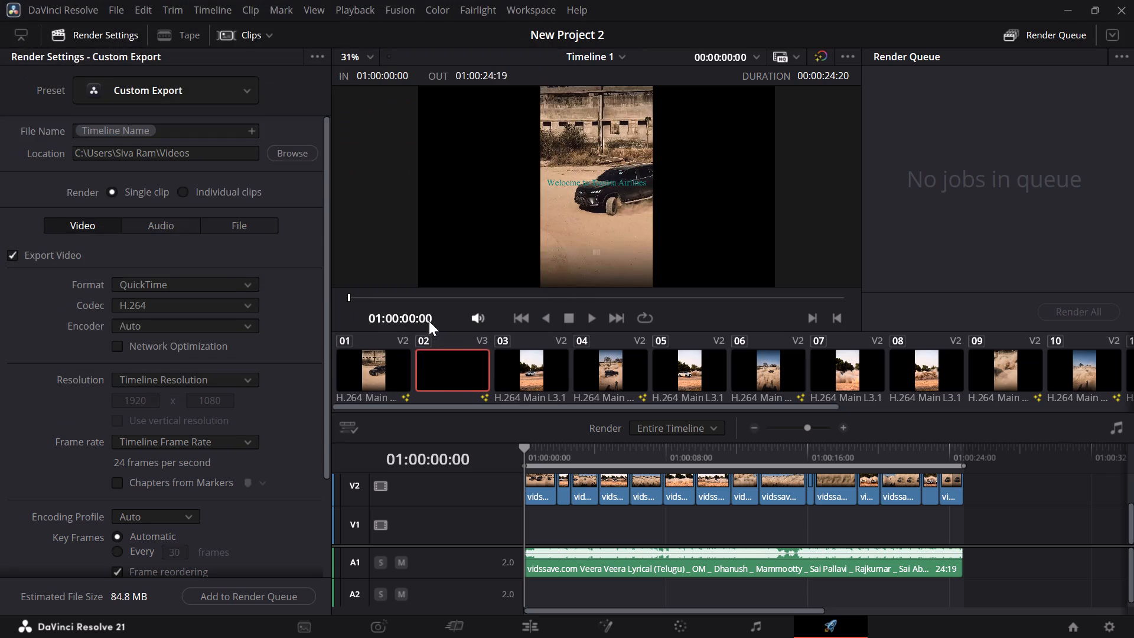
{"action": "left_click", "coordinate": [260, 593]}
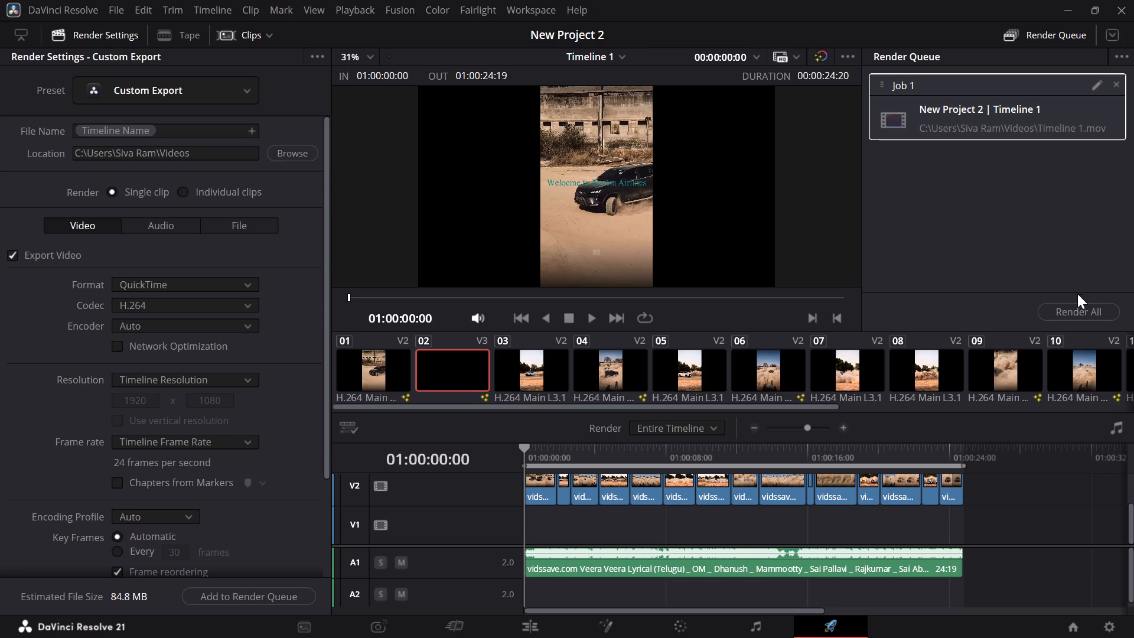
Render the queued Timeline 1 job.
{"action": "left_click", "coordinate": [1063, 316]}
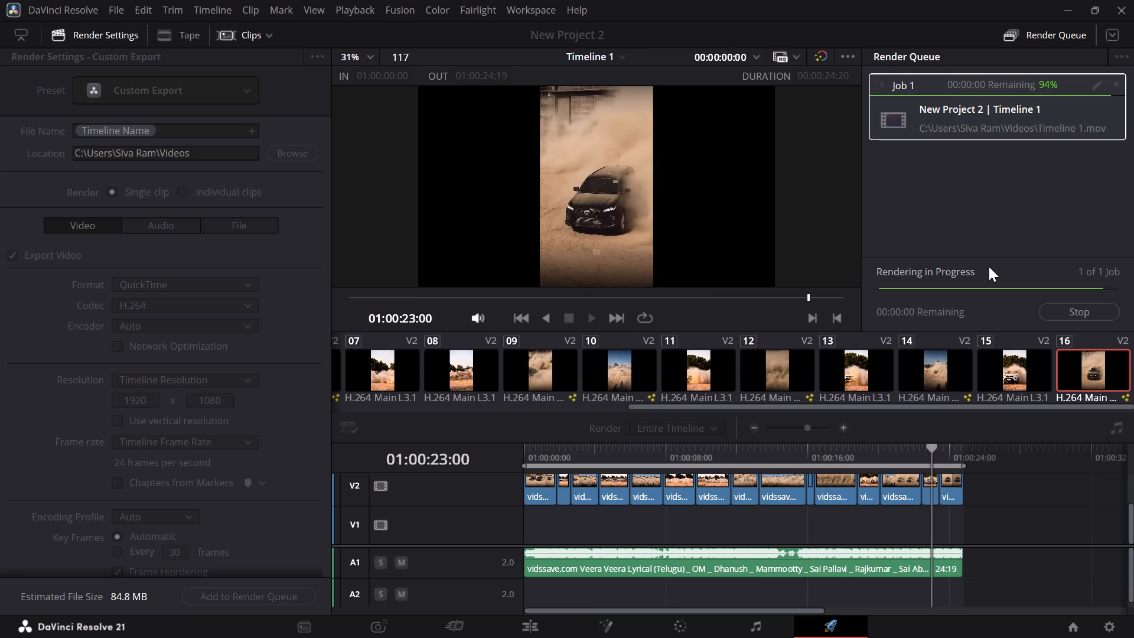
Open Job 1 from the render queue for editing.
{"action": "triple_click", "coordinate": [1041, 117]}
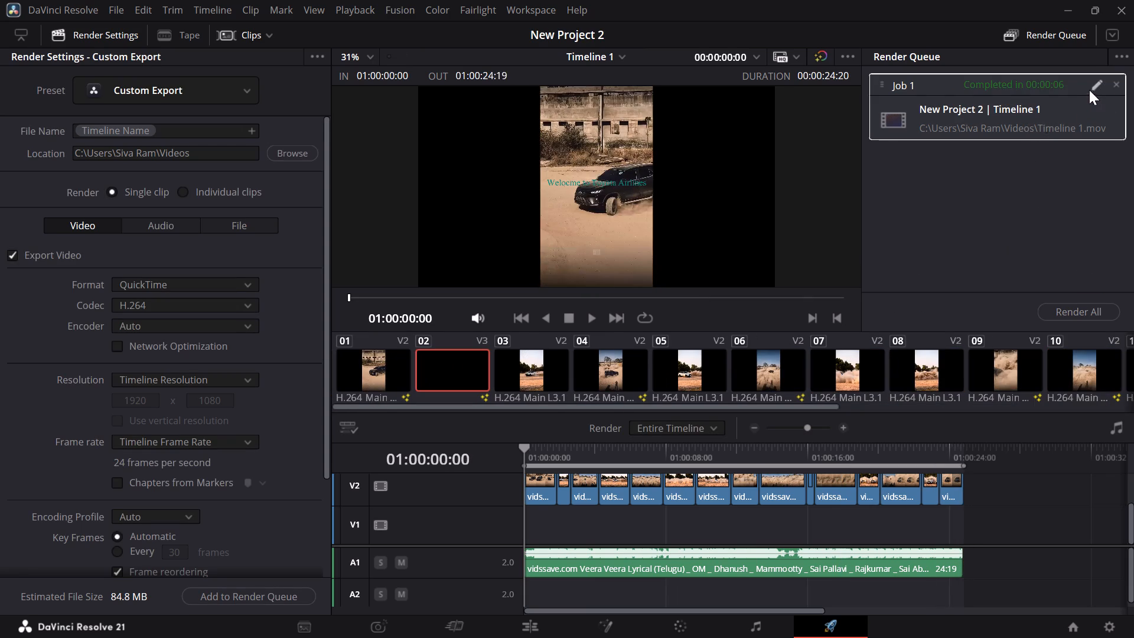
{"action": "left_click", "coordinate": [1091, 87]}
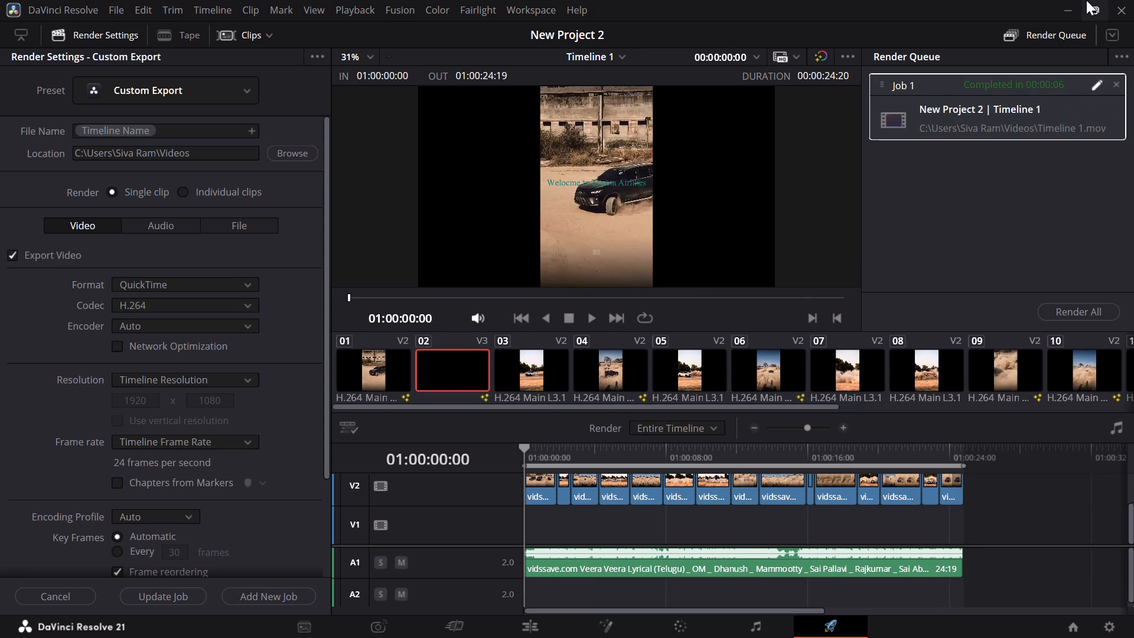
Minimise the editor, switch to File Explorer and look for the rendered video in the OneDrive Videos folder's Clipchamp subfolder.
{"action": "left_click", "coordinate": [1073, 10]}
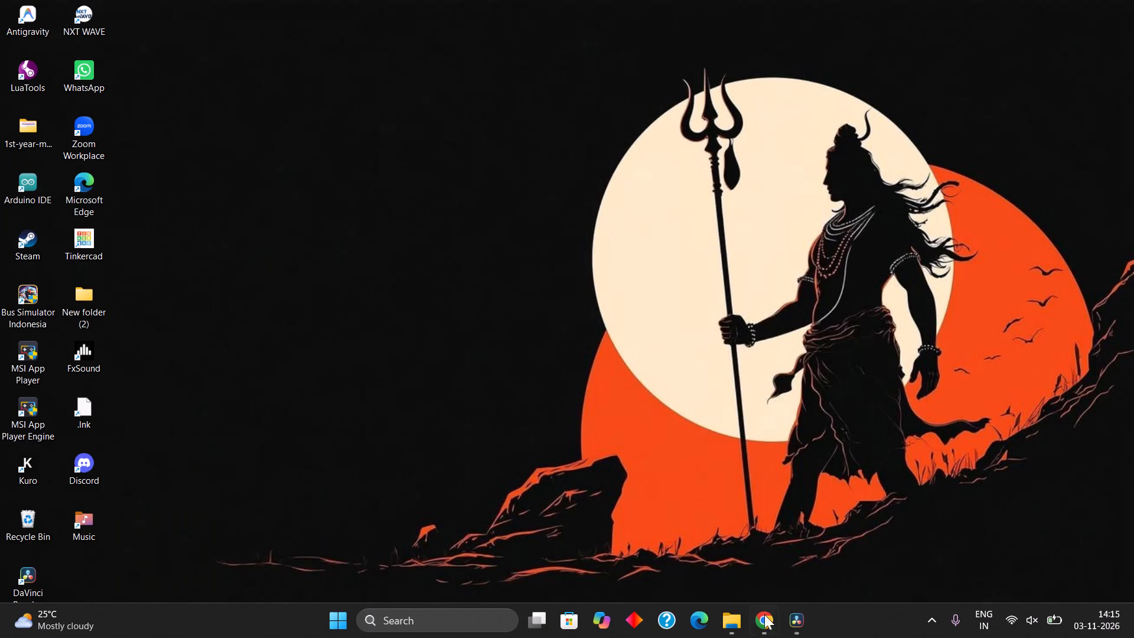
{"action": "left_click", "coordinate": [725, 636]}
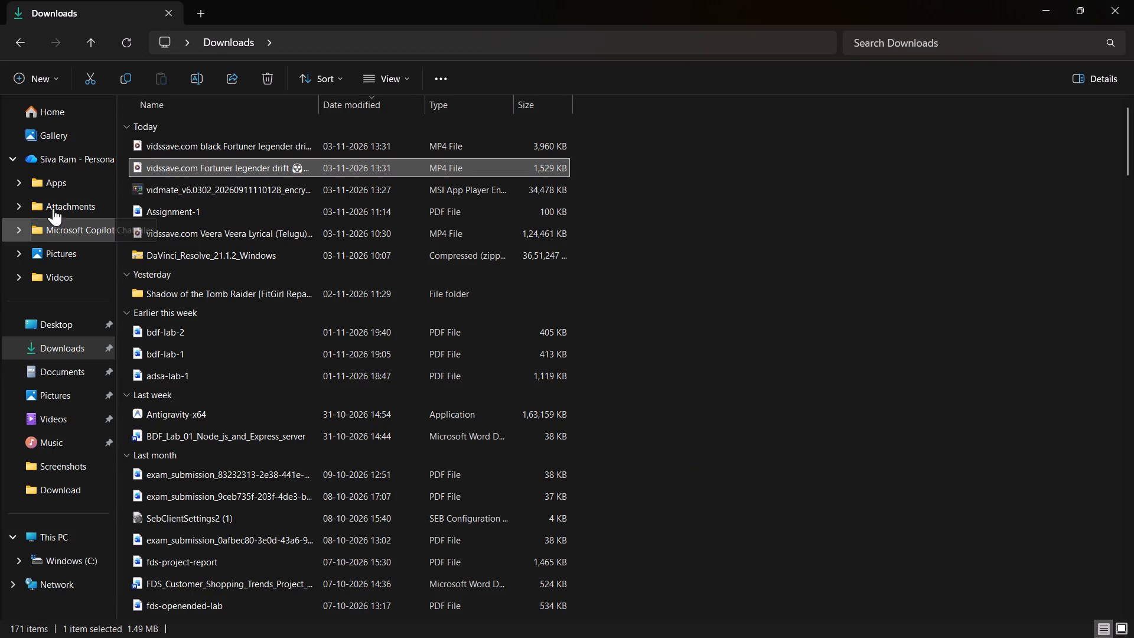
{"action": "left_click", "coordinate": [84, 266]}
{"action": "double_click", "coordinate": [300, 125]}
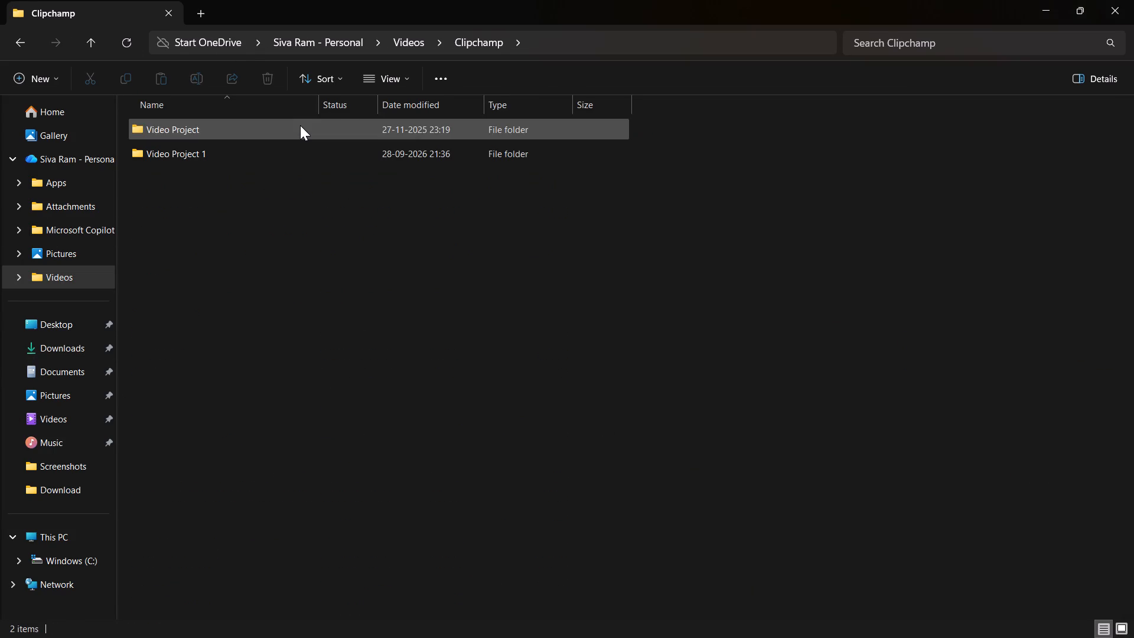
{"action": "left_click", "coordinate": [272, 144]}
{"action": "double_click", "coordinate": [272, 144]}
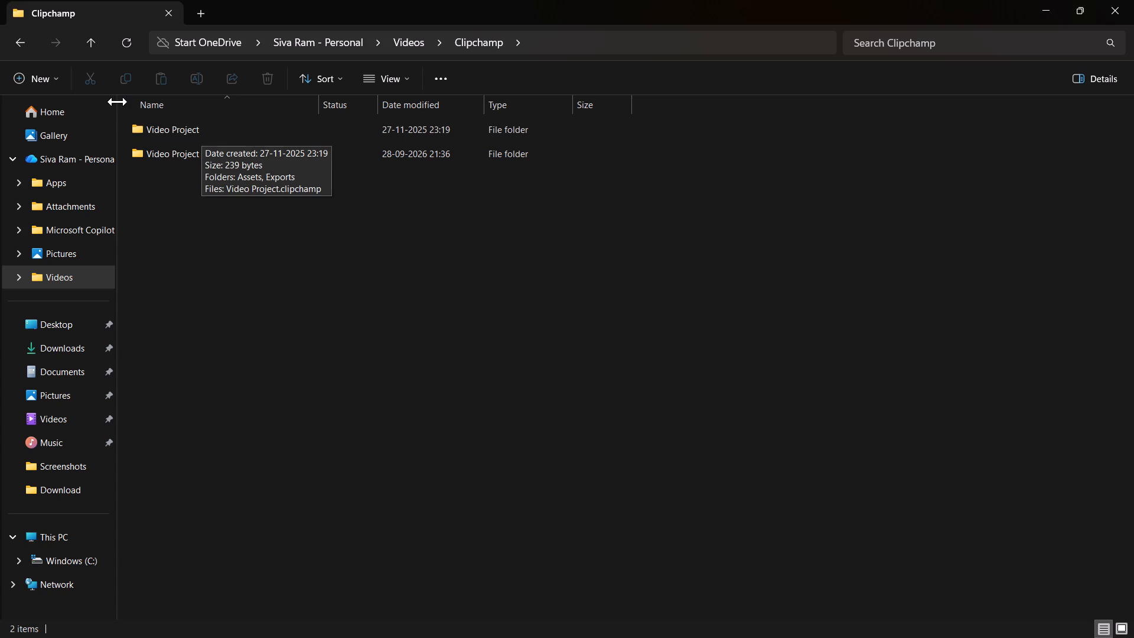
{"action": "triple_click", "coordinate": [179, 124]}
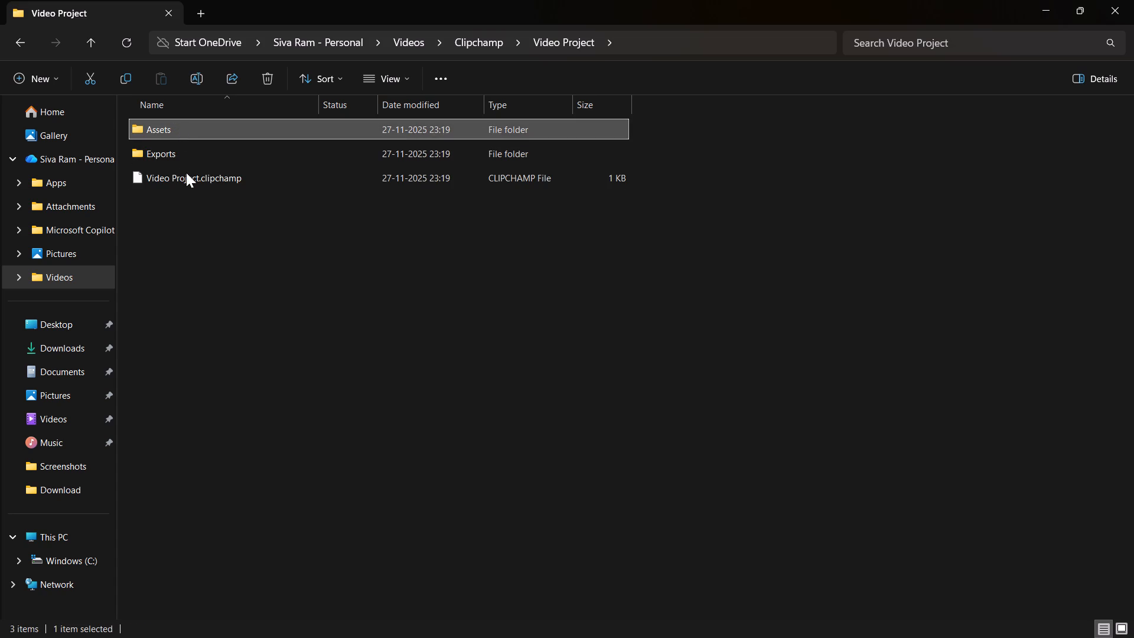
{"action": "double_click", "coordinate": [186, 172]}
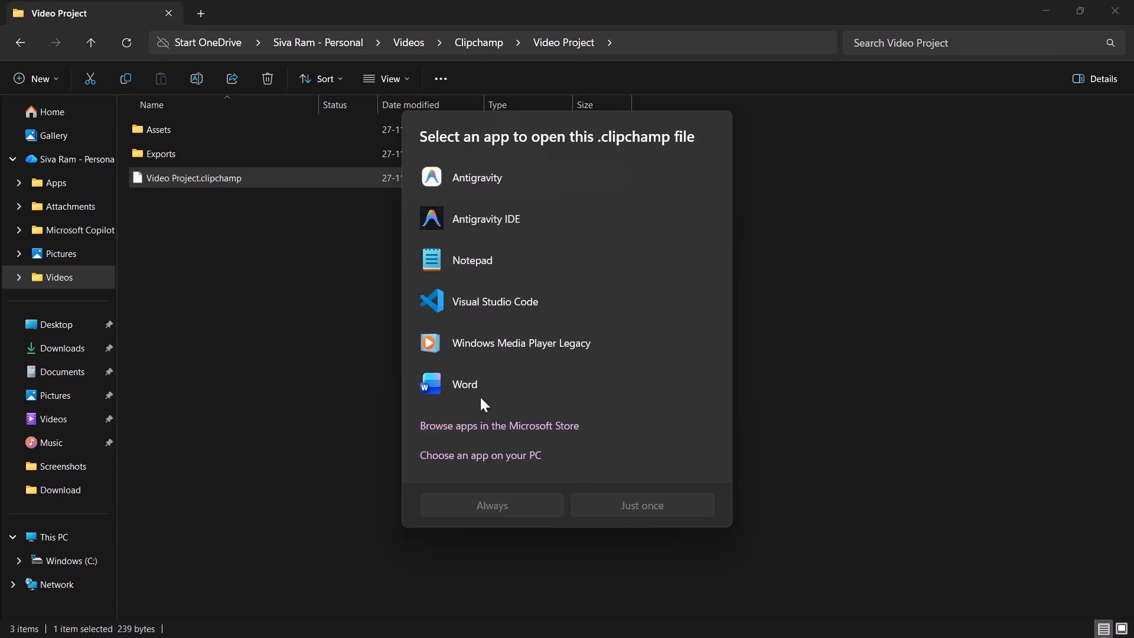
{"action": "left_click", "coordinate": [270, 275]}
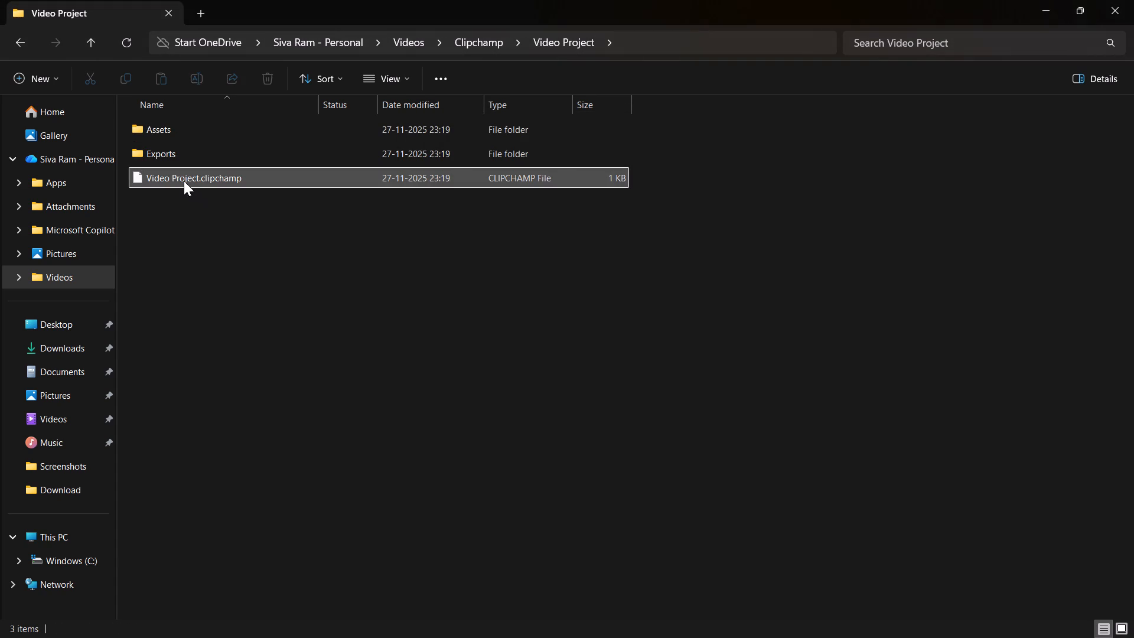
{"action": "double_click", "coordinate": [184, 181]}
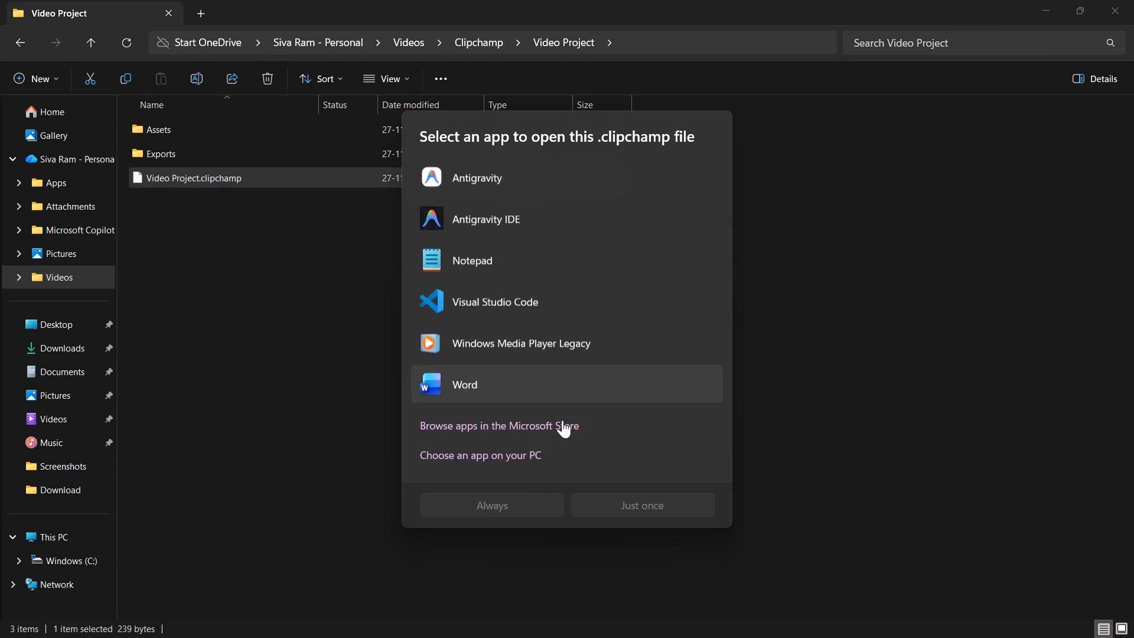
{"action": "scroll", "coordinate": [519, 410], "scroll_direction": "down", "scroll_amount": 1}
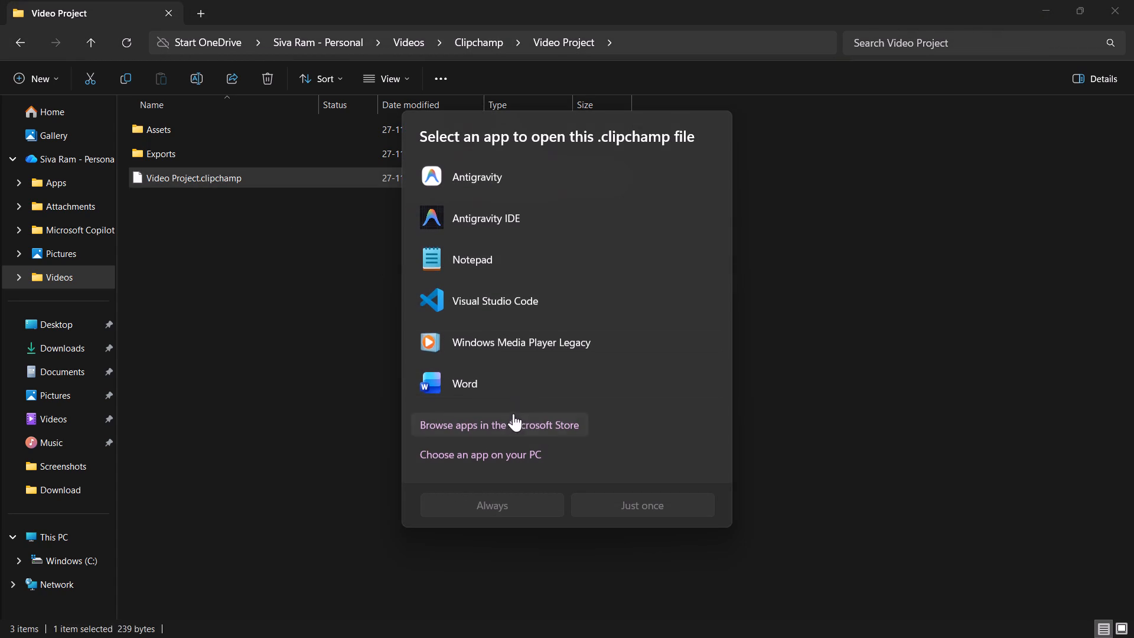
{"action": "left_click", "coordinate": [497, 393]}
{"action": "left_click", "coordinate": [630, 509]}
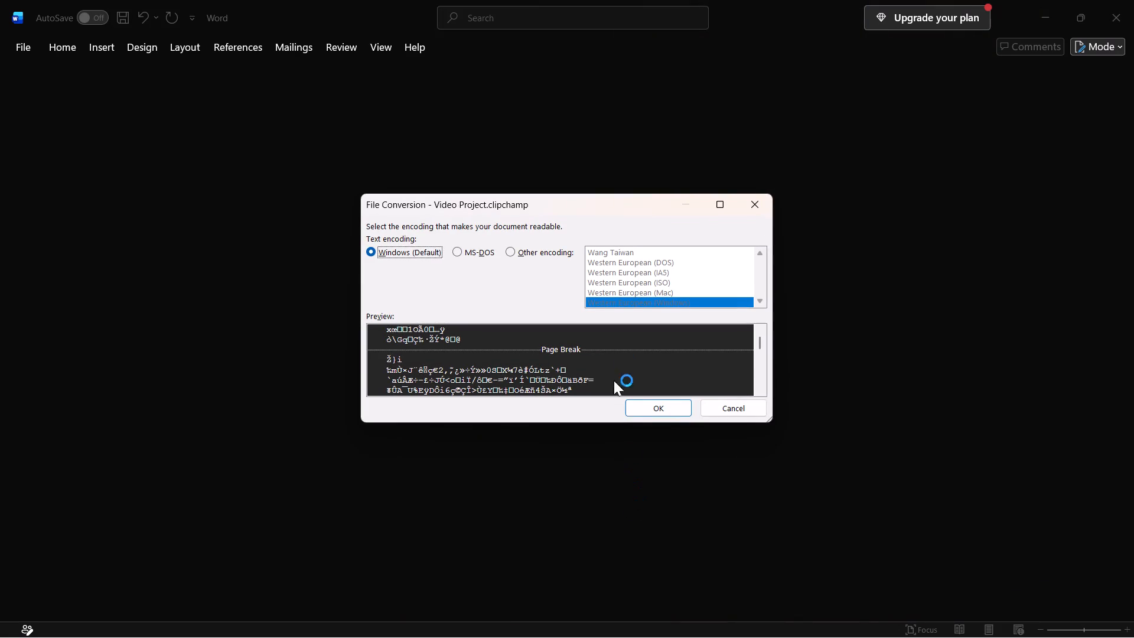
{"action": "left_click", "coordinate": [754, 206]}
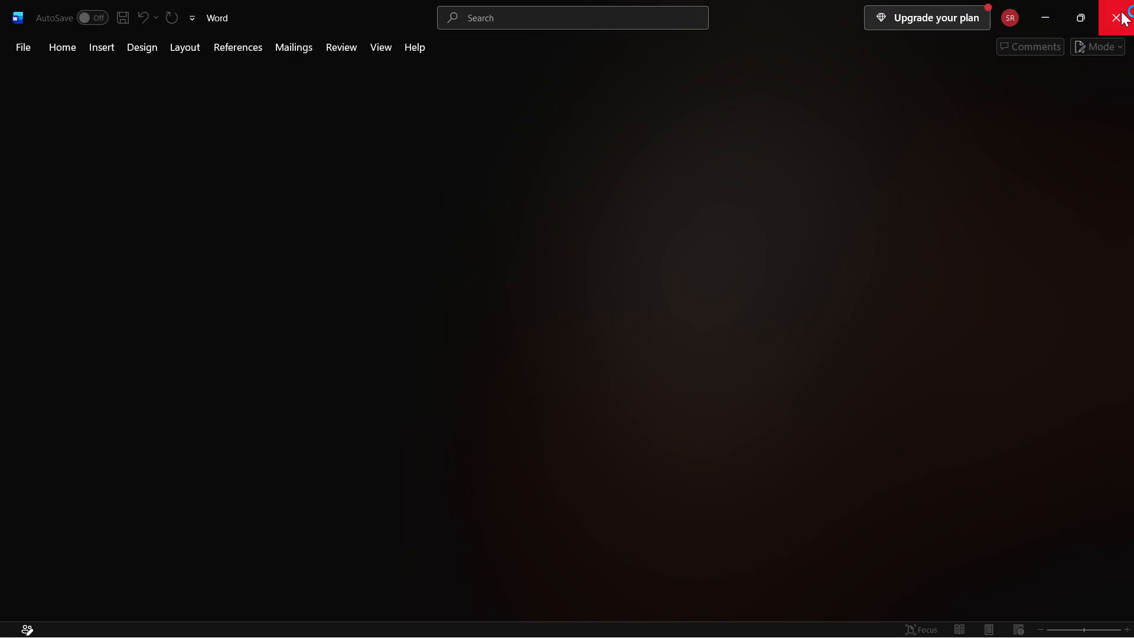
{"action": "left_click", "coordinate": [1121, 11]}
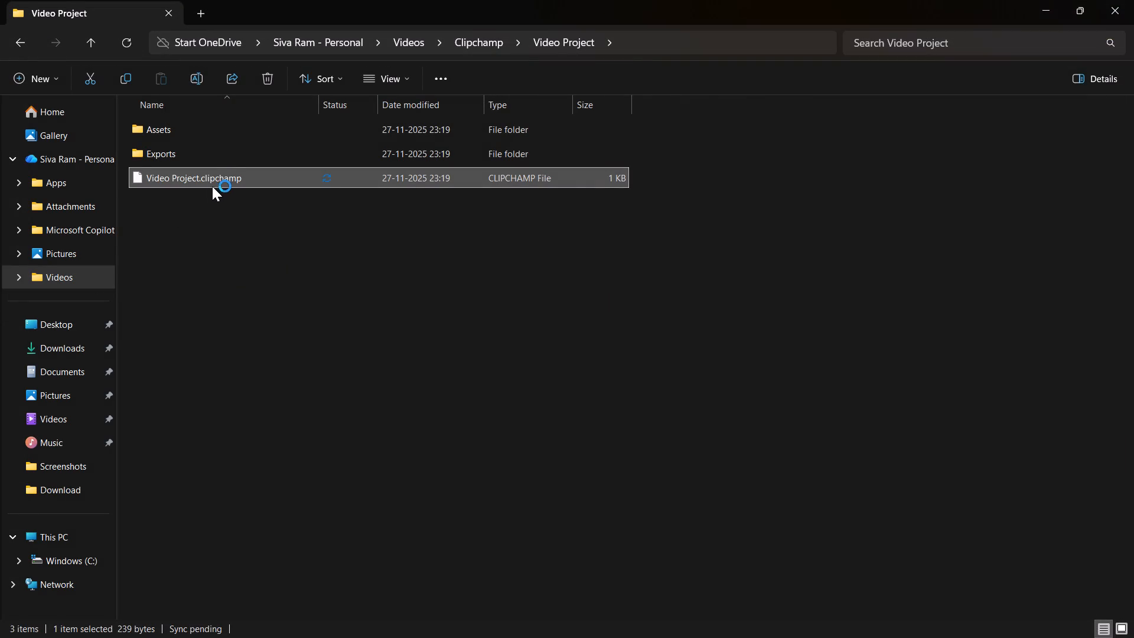
Play the rendered Timeline 1 video from the local Videos folder to review it, and close the player.
{"action": "left_click", "coordinate": [66, 347]}
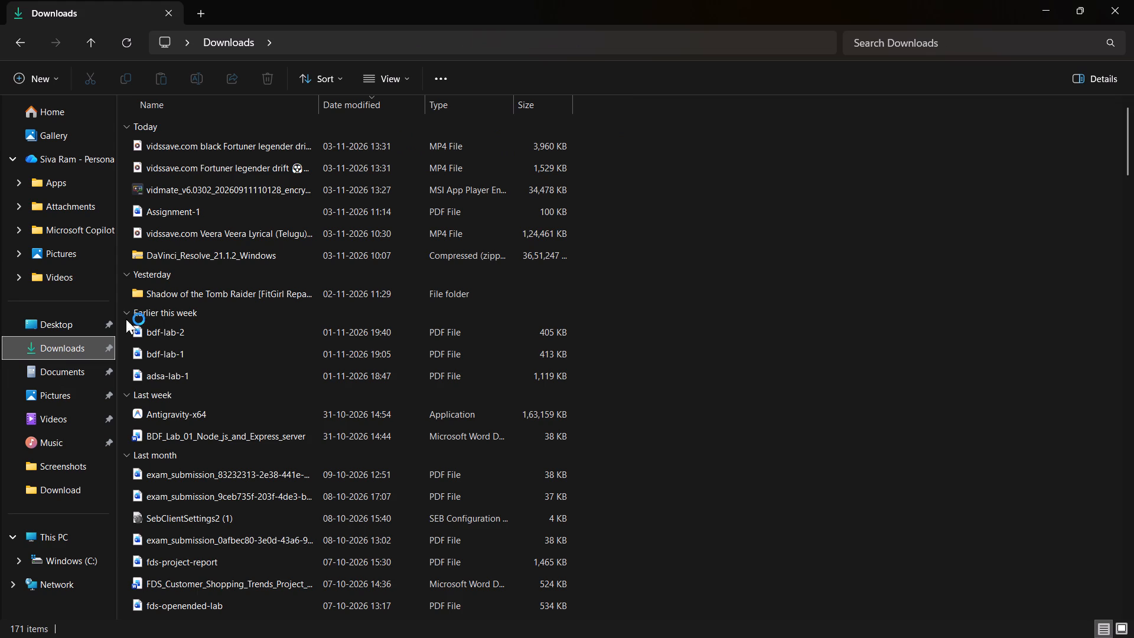
{"action": "left_click", "coordinate": [65, 425]}
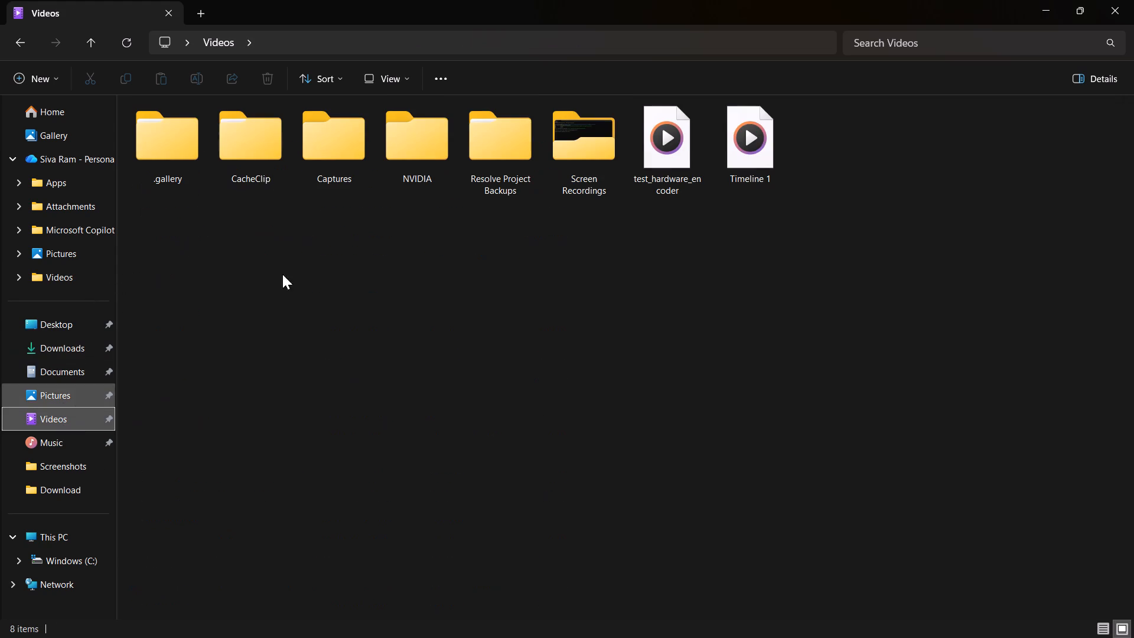
{"action": "double_click", "coordinate": [724, 181]}
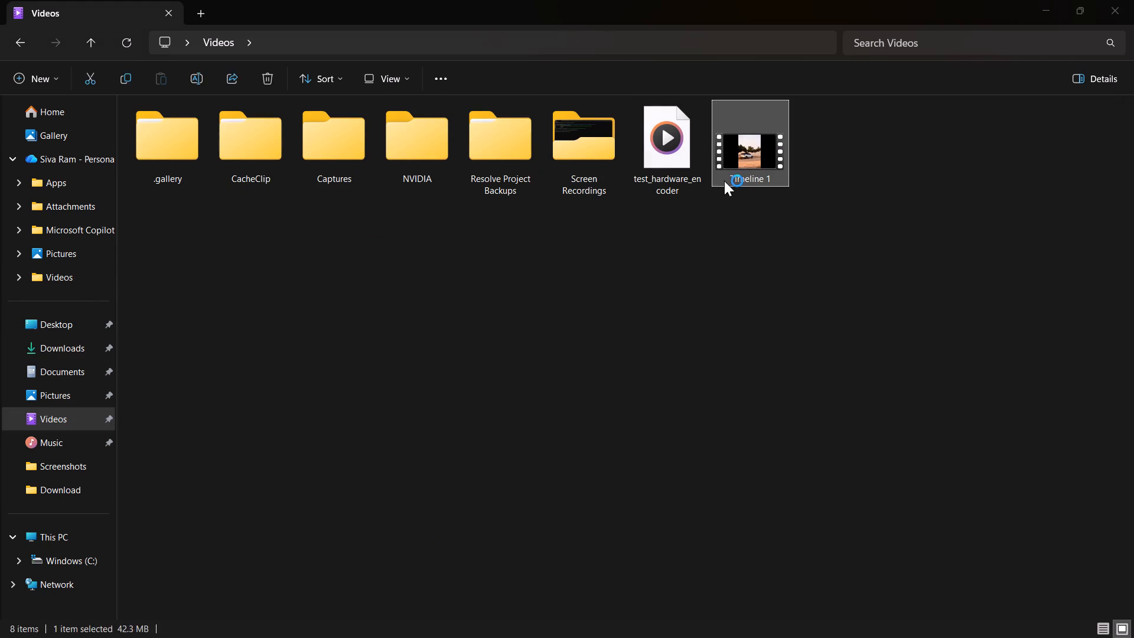
{"action": "left_click", "coordinate": [579, 344]}
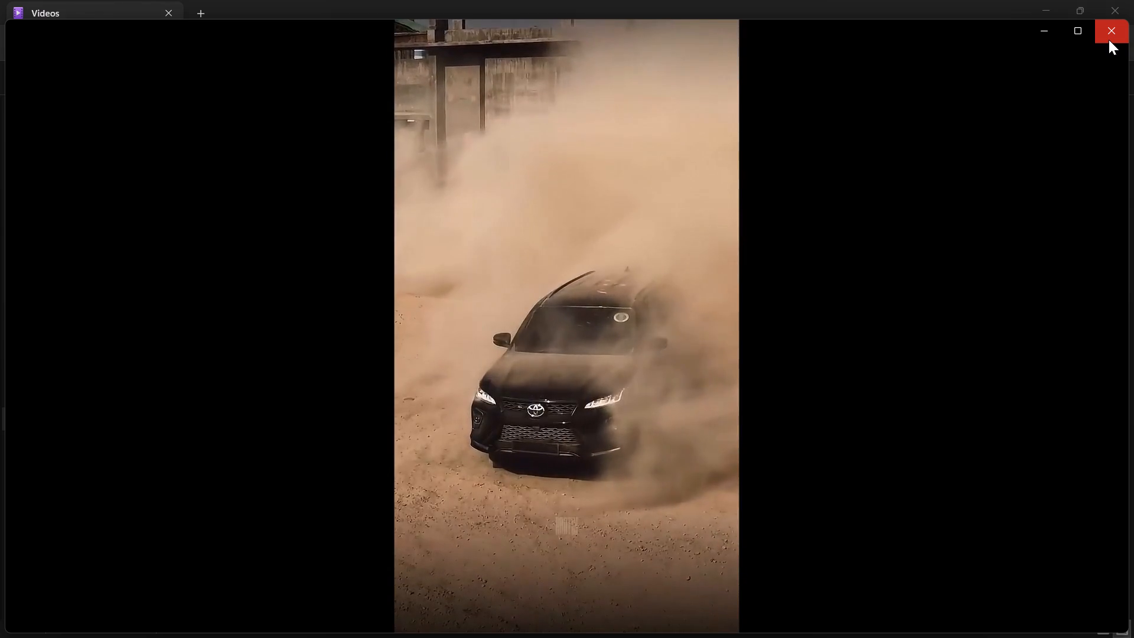
{"action": "left_click", "coordinate": [1109, 40]}
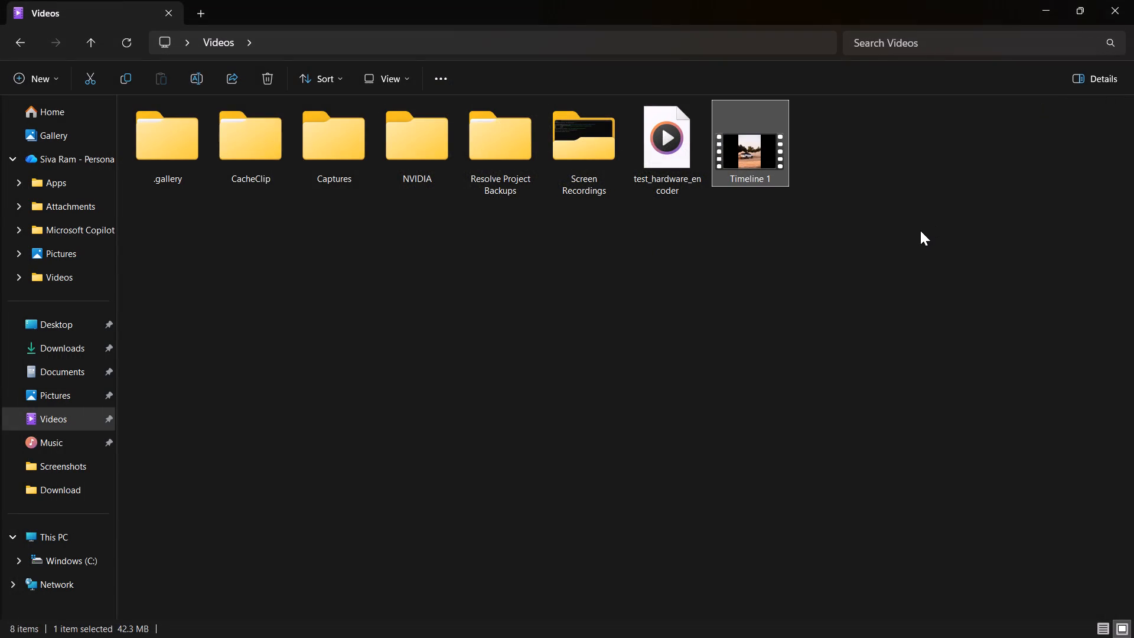